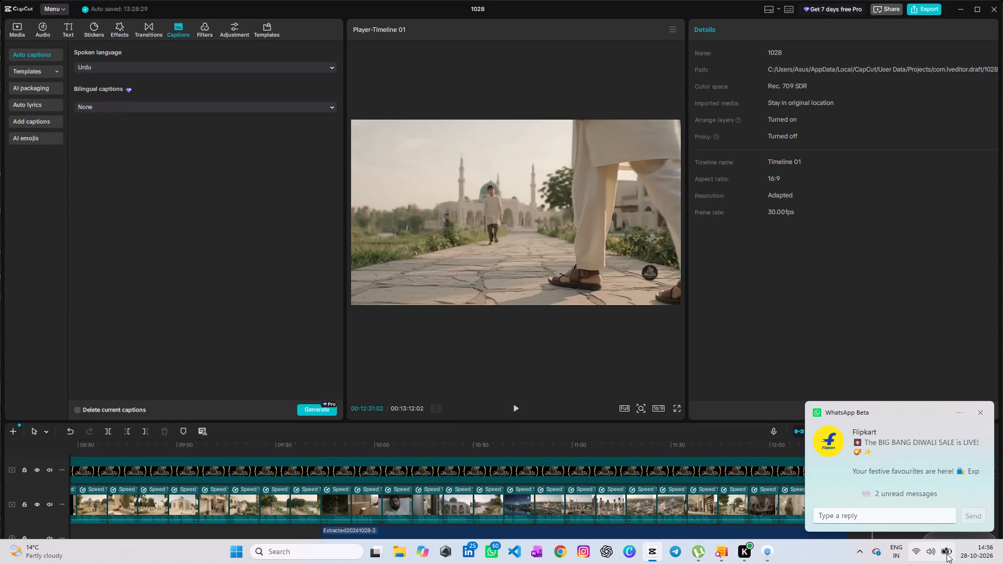
# Connect the realme Buds T310 earbuds to the computer over Bluetooth.
pyautogui.click(937, 549)
pyautogui.click(932, 549)
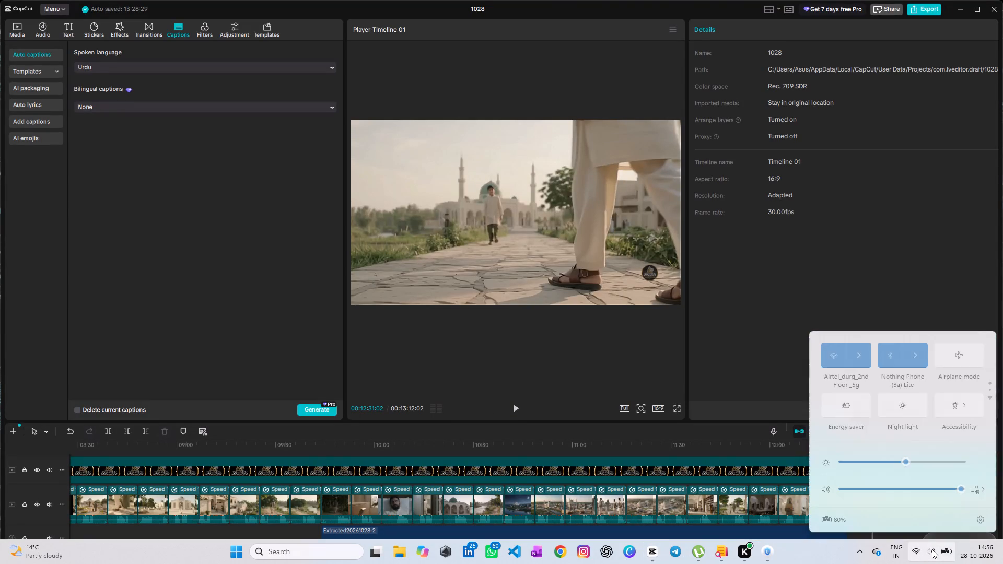
pyautogui.click(916, 360)
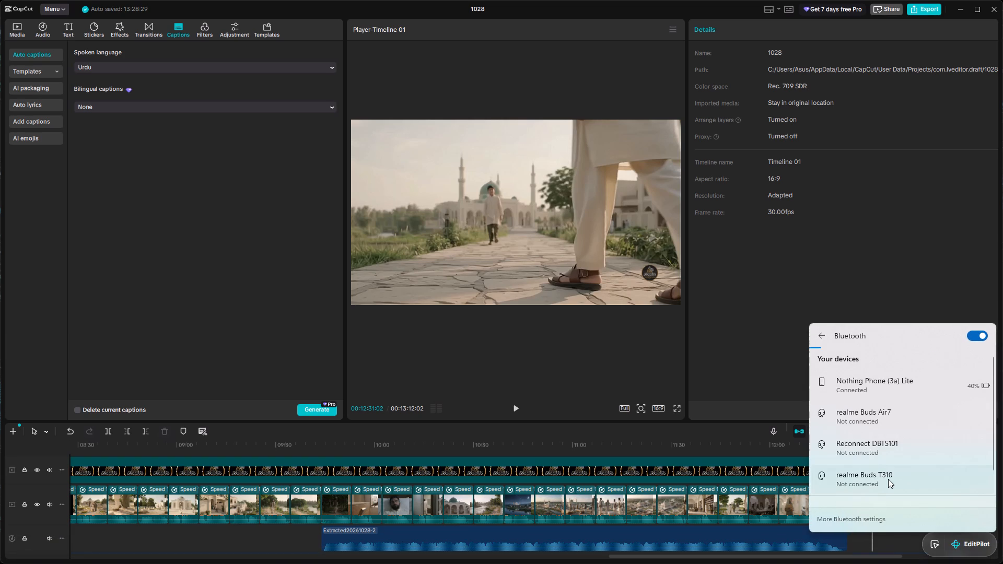
pyautogui.click(887, 483)
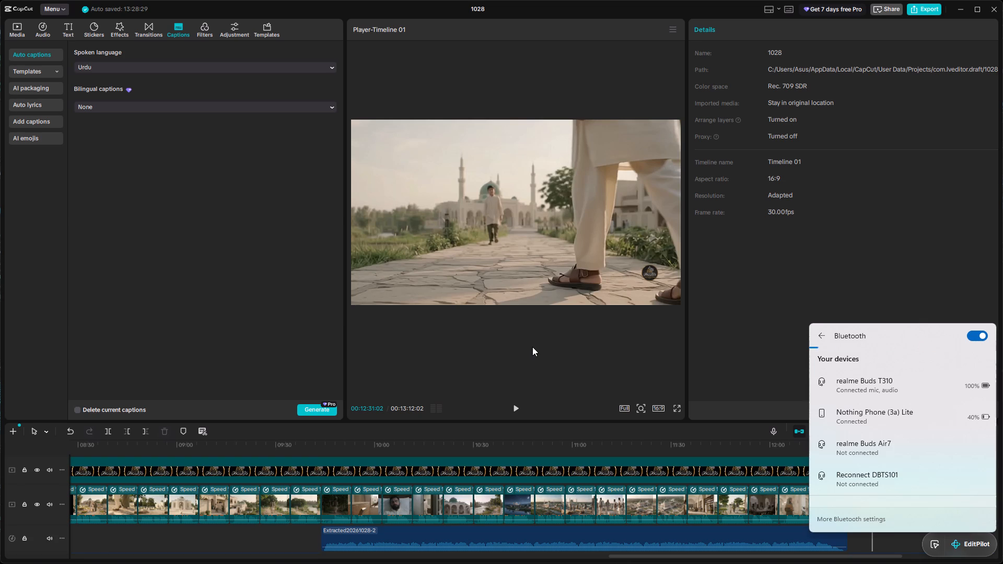
pyautogui.click(532, 347)
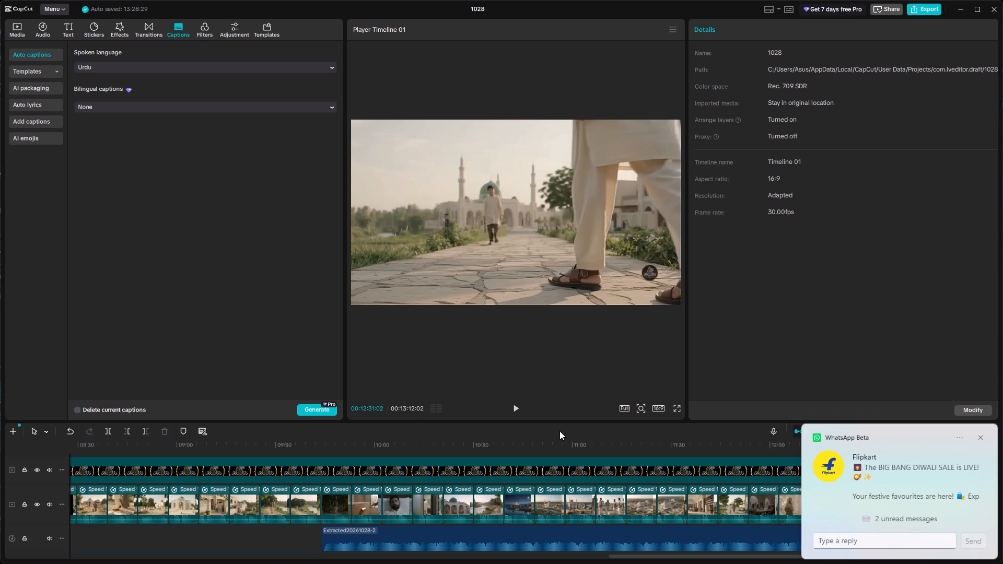
# Play the timeline from the current position through to its end and dismiss the WhatsApp notification.
pyautogui.click(513, 411)
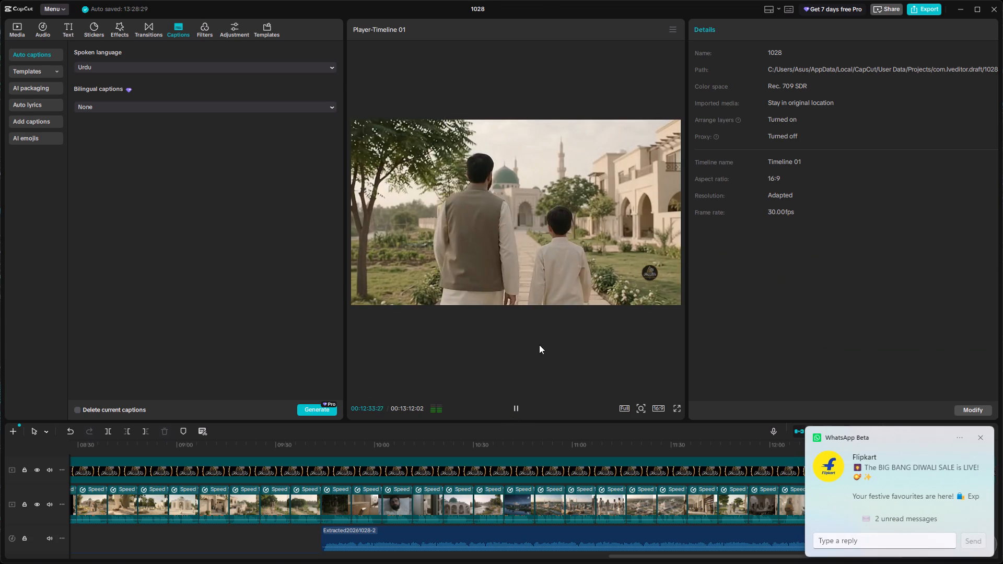
pyautogui.click(981, 438)
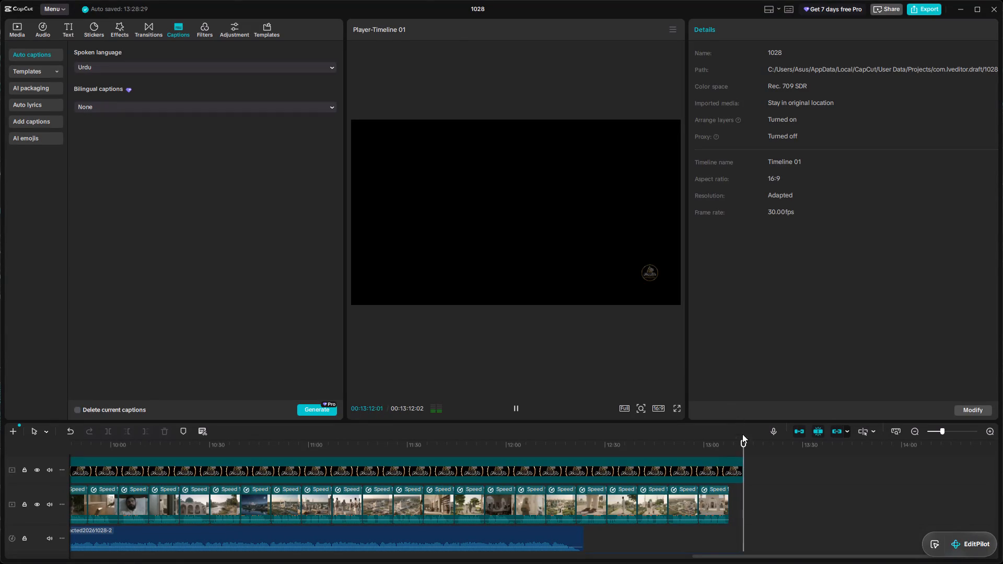
# Split the logo overlay at 00:13:07:20, where the main video clips end, and delete the leftover piece.
pyautogui.moveTo(745, 440); pyautogui.dragTo(0, 415)
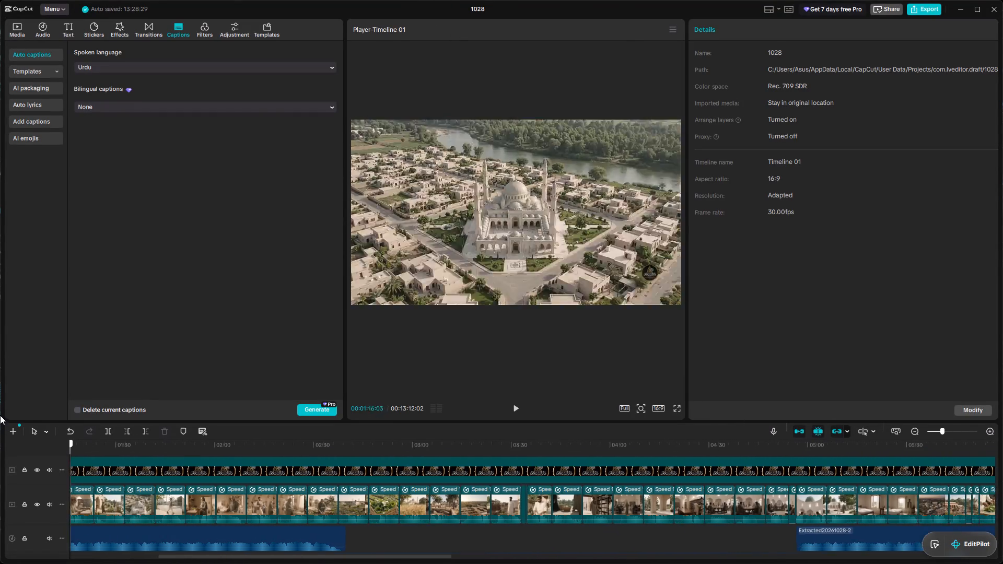
pyautogui.moveTo(0, 415); pyautogui.dragTo(1002, 445)
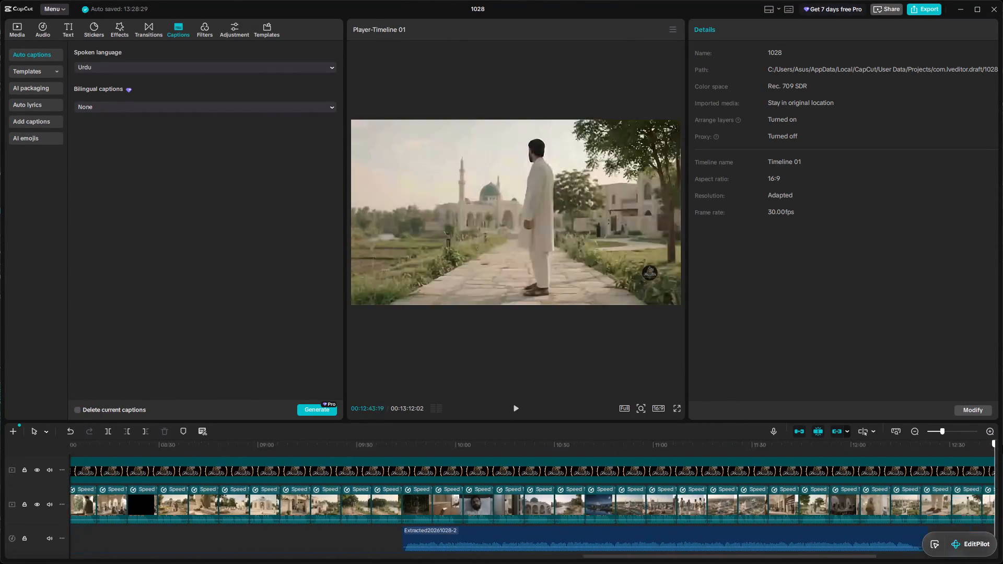
pyautogui.moveTo(1002, 445); pyautogui.dragTo(710, 455)
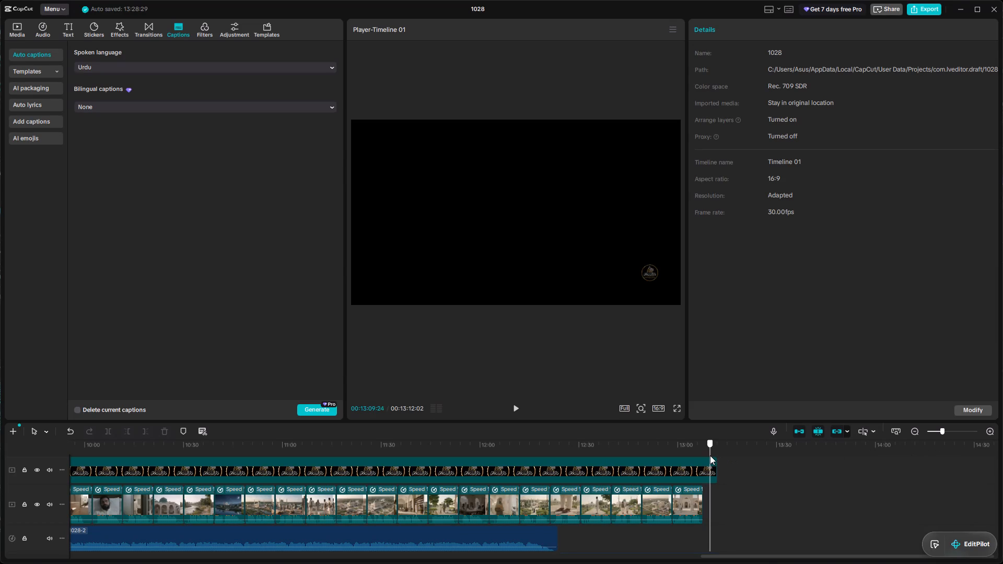
pyautogui.moveTo(710, 455); pyautogui.dragTo(704, 455)
pyautogui.click(707, 472)
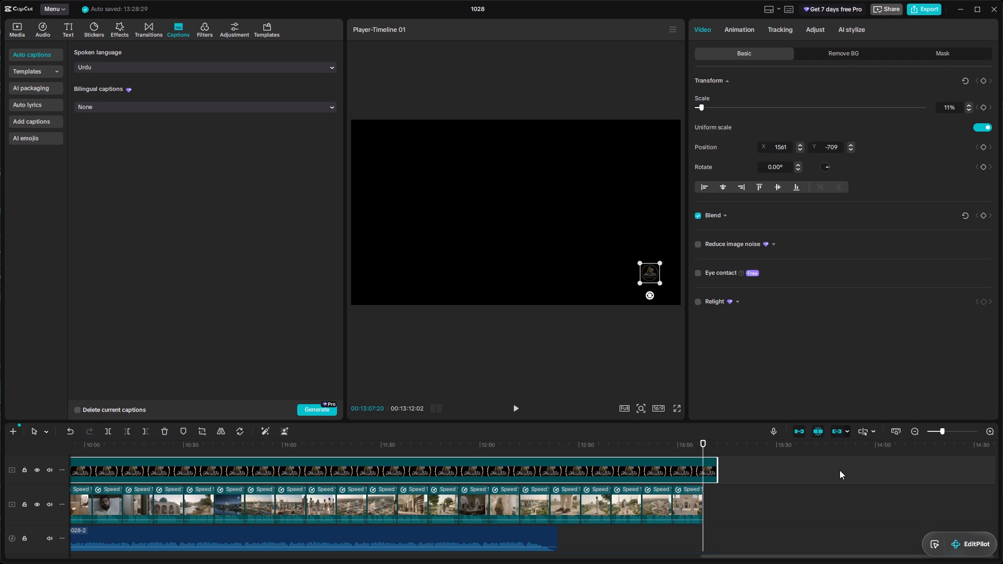
pyautogui.hotkey('ctrl', 'b')
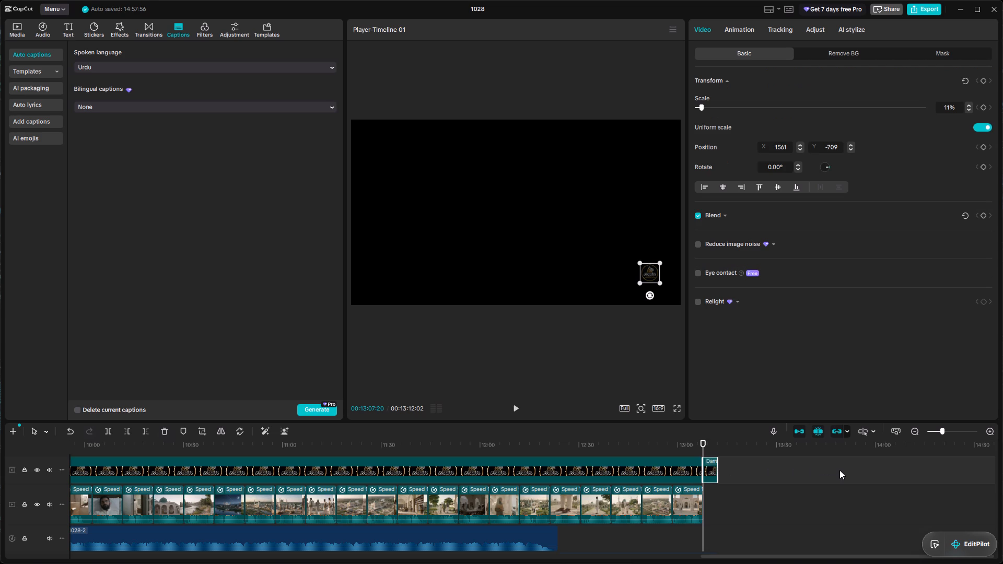
pyautogui.press('BackSpace')
# Play back the timeline from about 00:11:18 to review the closing section.
pyautogui.moveTo(703, 443); pyautogui.dragTo(582, 447)
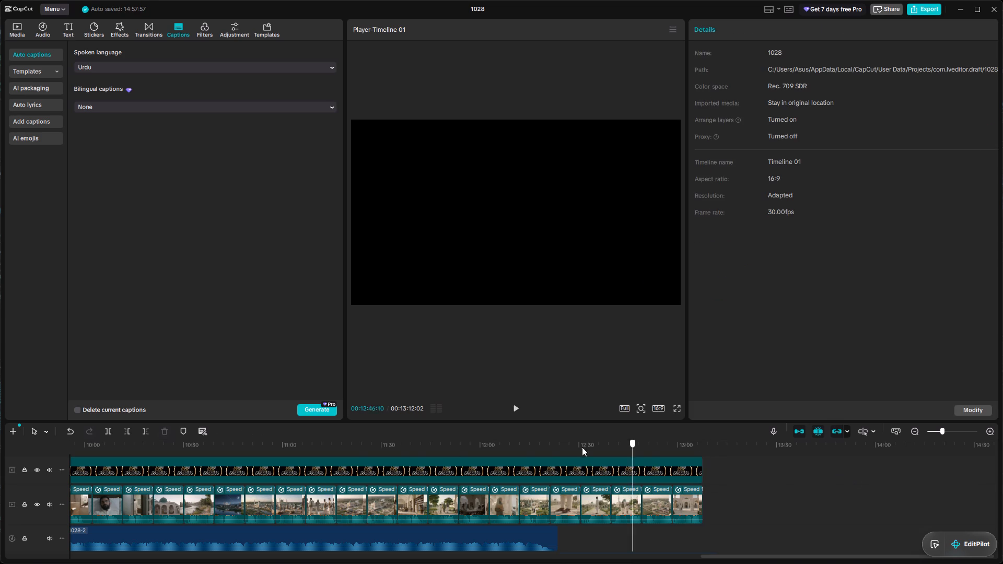
pyautogui.moveTo(582, 447); pyautogui.dragTo(342, 449)
pyautogui.click(520, 409)
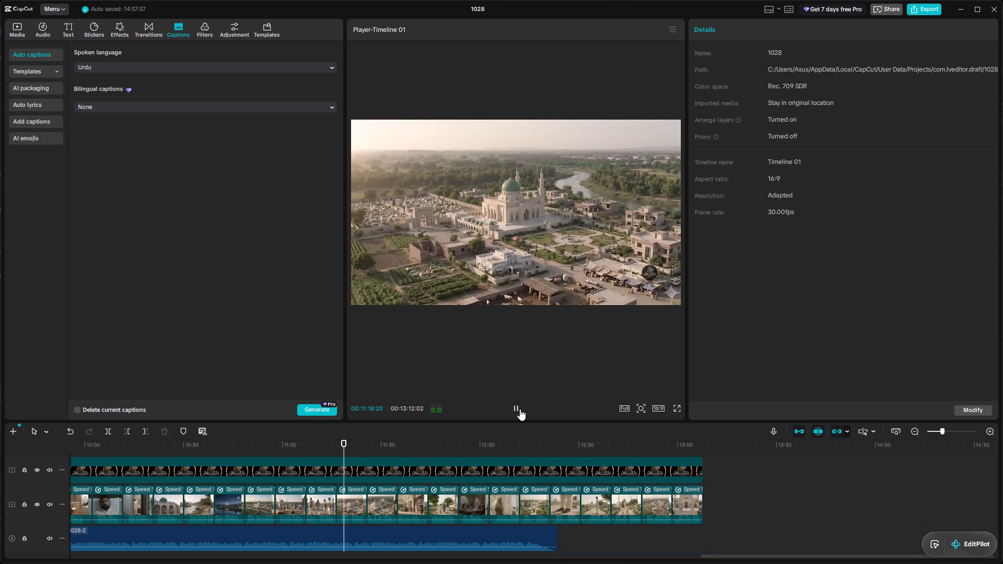
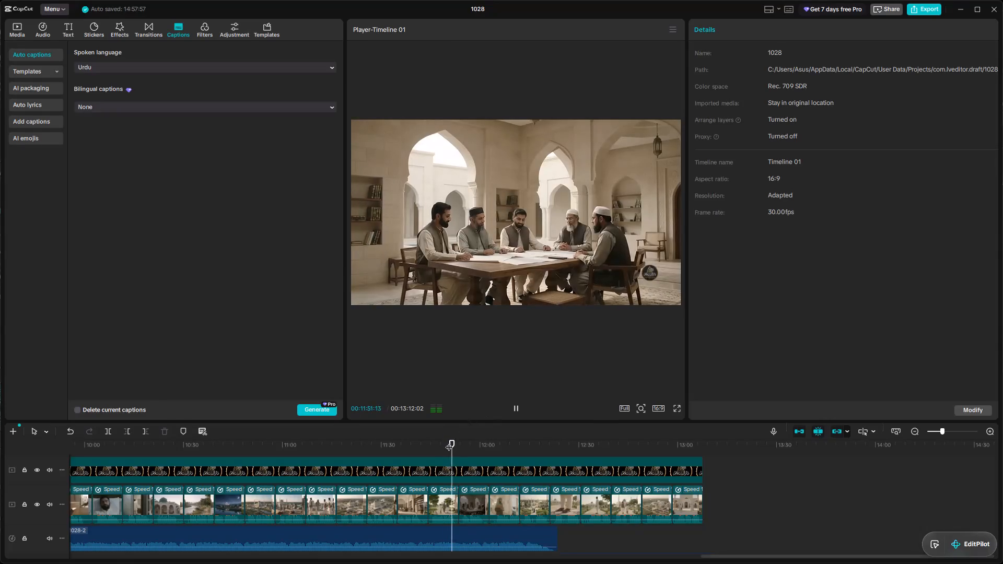
# Replay the passage from about 00:11:44 and split the main-track clip at 00:11:48:26, on the floor-plan close-up.
pyautogui.moveTo(456, 445); pyautogui.dragTo(429, 440)
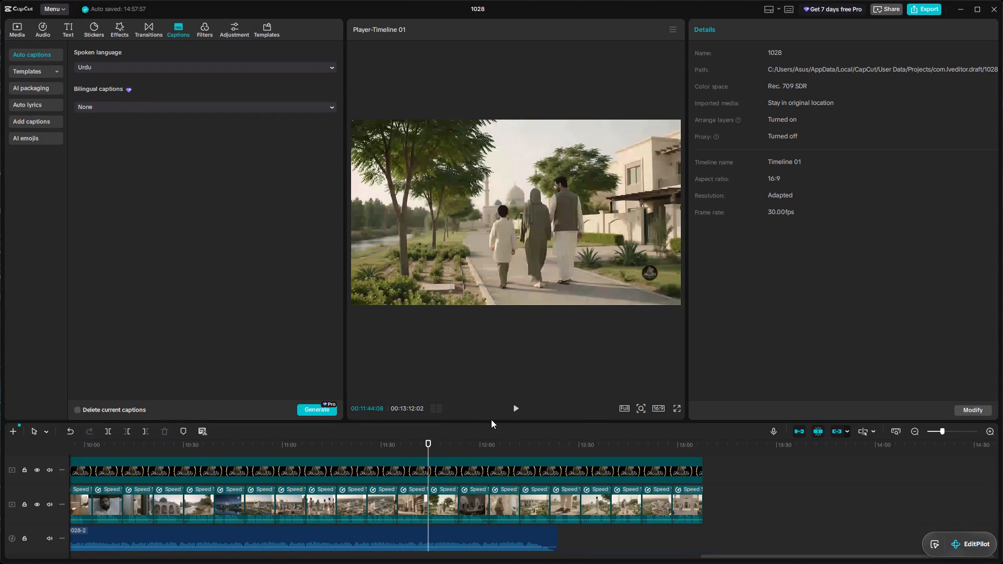
pyautogui.click(515, 408)
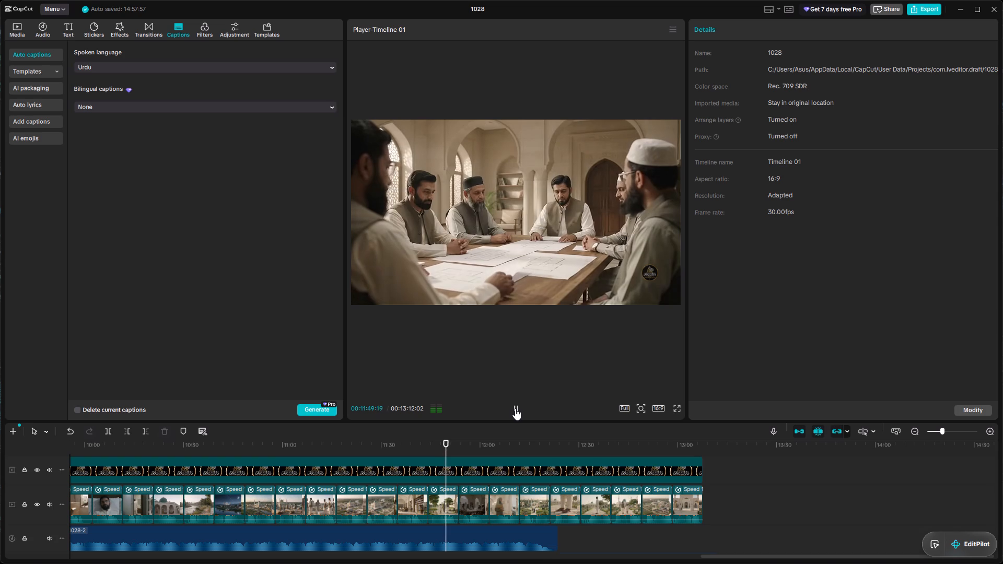
pyautogui.click(515, 408)
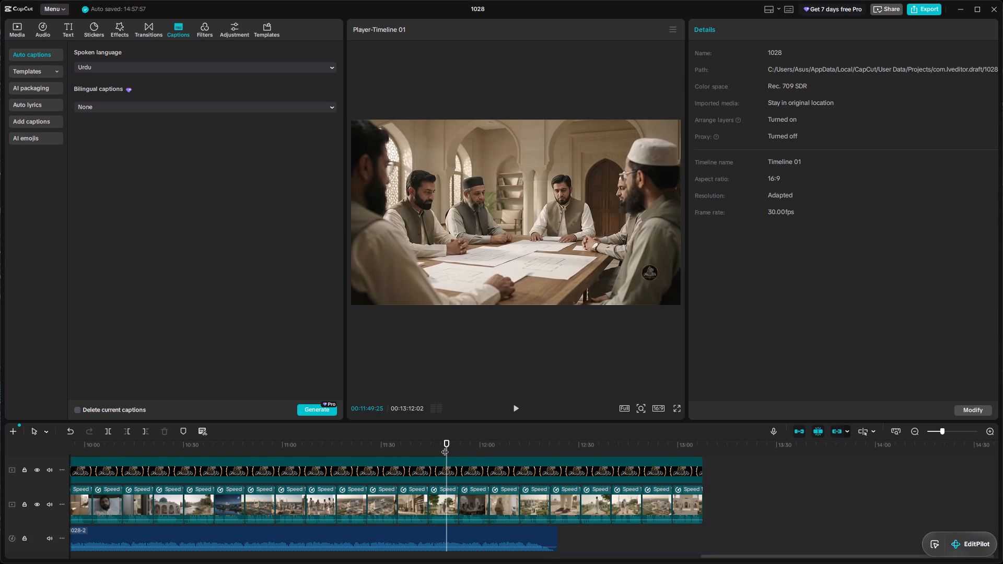
pyautogui.moveTo(445, 446); pyautogui.dragTo(428, 446)
pyautogui.click(515, 412)
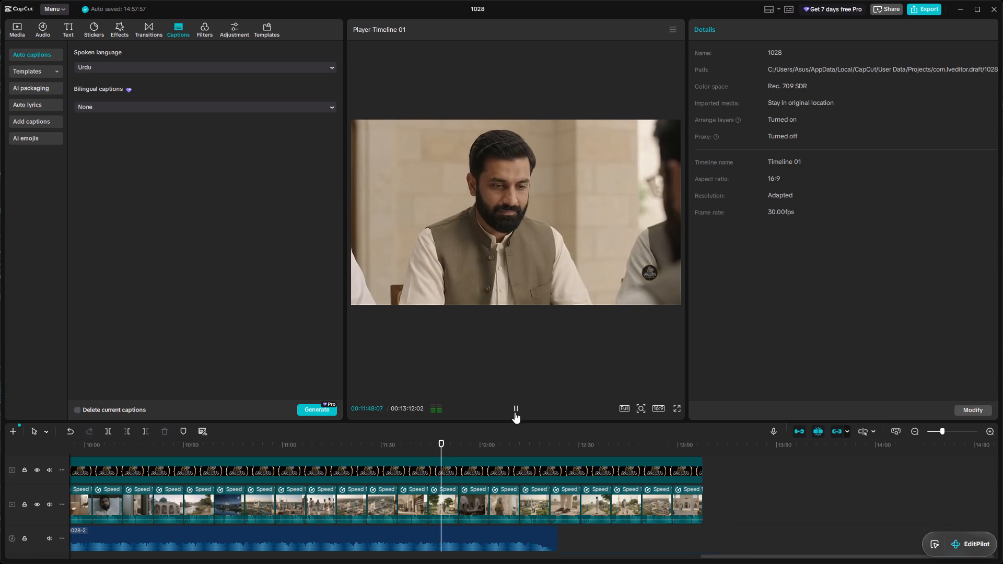
pyautogui.moveTo(515, 412); pyautogui.dragTo(521, 415)
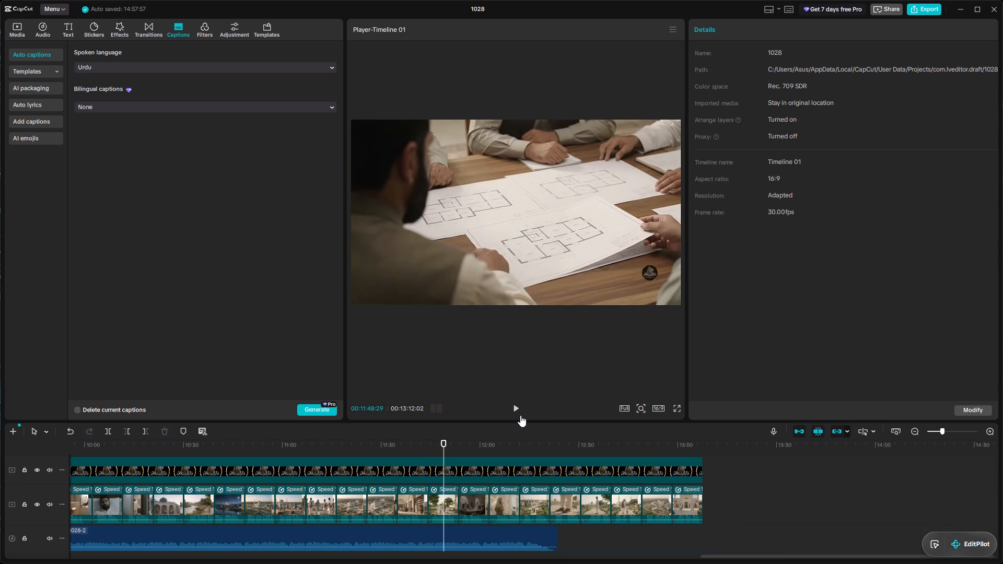
pyautogui.press('Left')
pyautogui.press('Left')
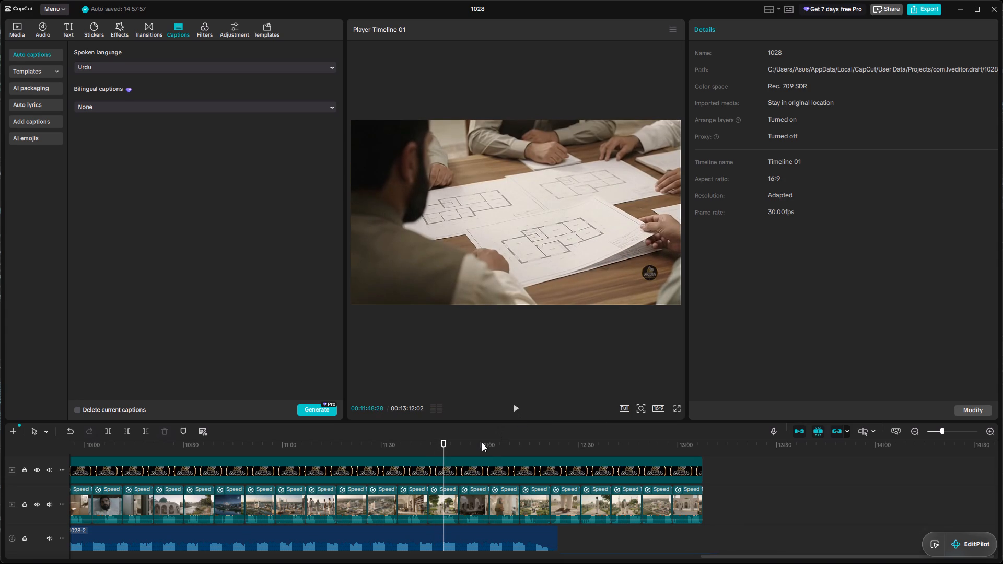
pyautogui.press('Left')
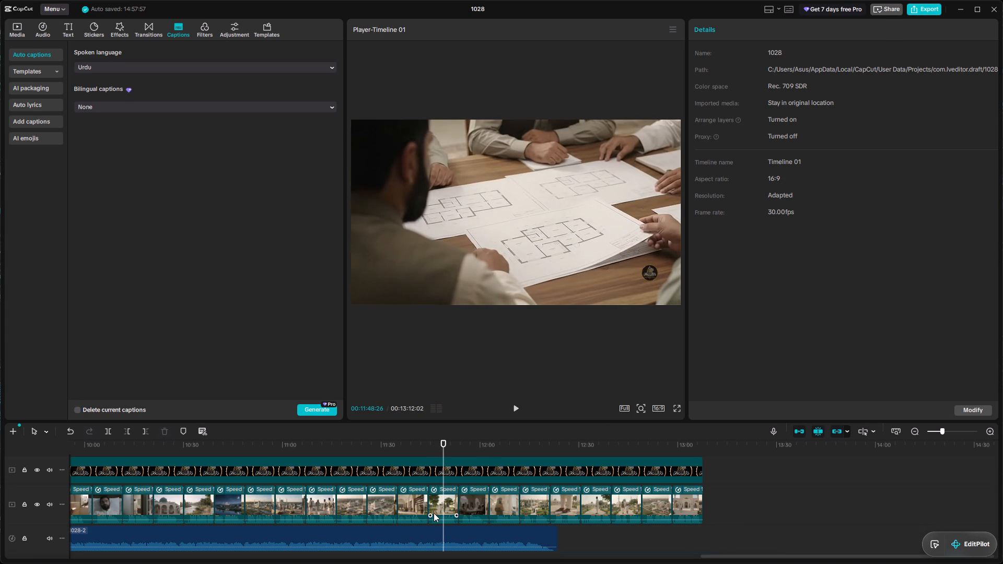
pyautogui.click(433, 502)
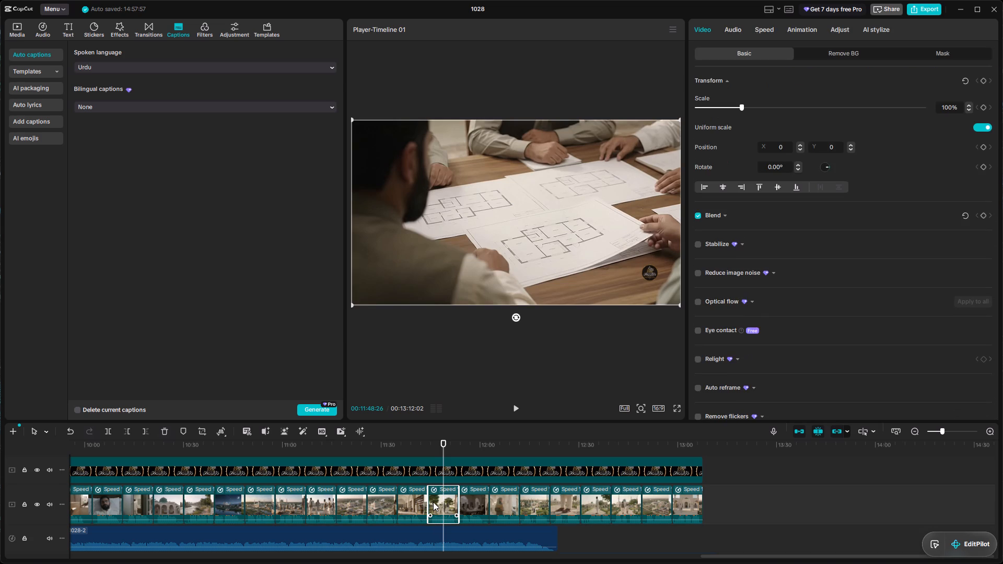
pyautogui.hotkey('ctrl', 'b')
# Split the remaining part of the same clip again at 00:11:49:13, in the shot of the men around the table.
pyautogui.click(441, 441)
pyautogui.click(512, 412)
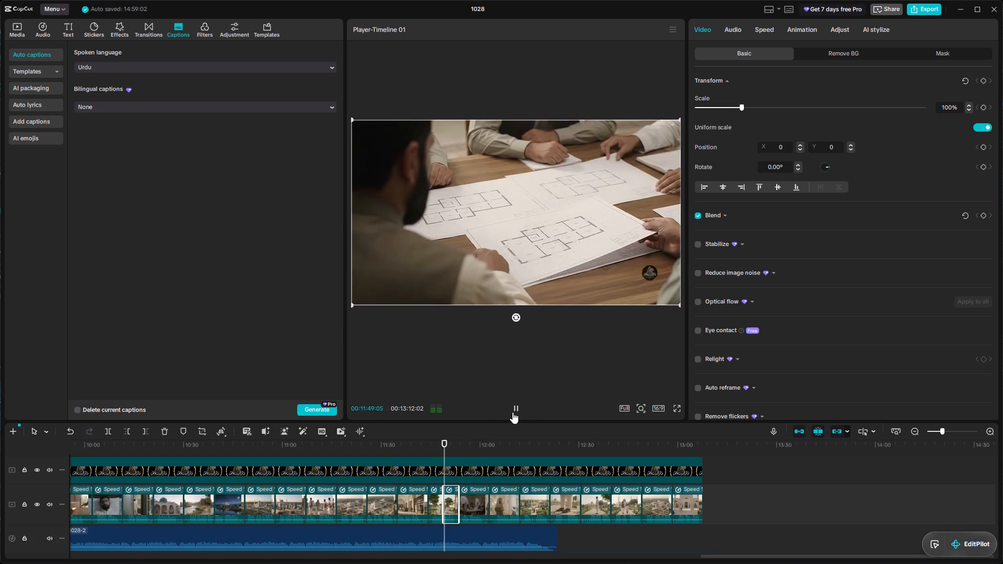
pyautogui.click(447, 444)
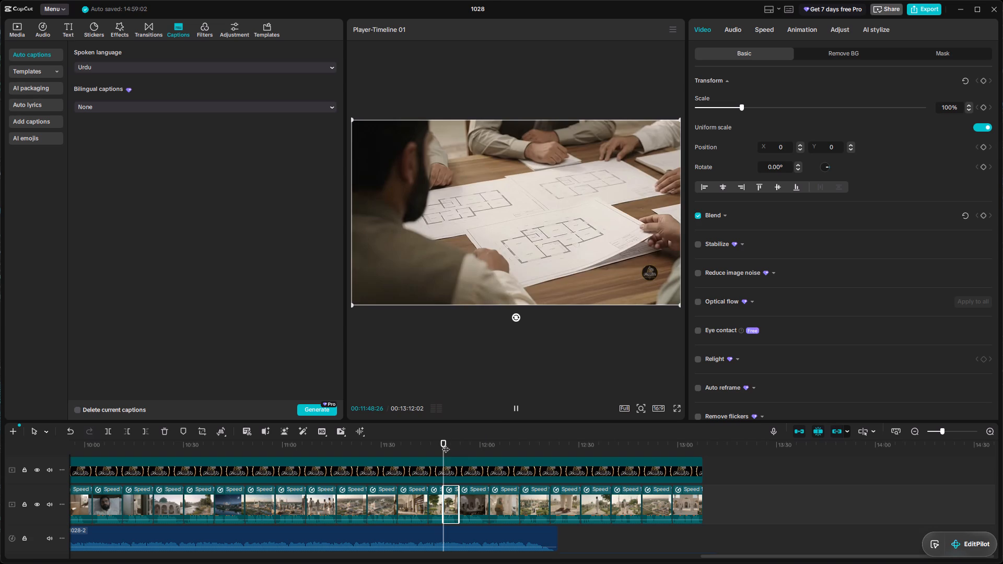
pyautogui.click(514, 414)
pyautogui.click(514, 414)
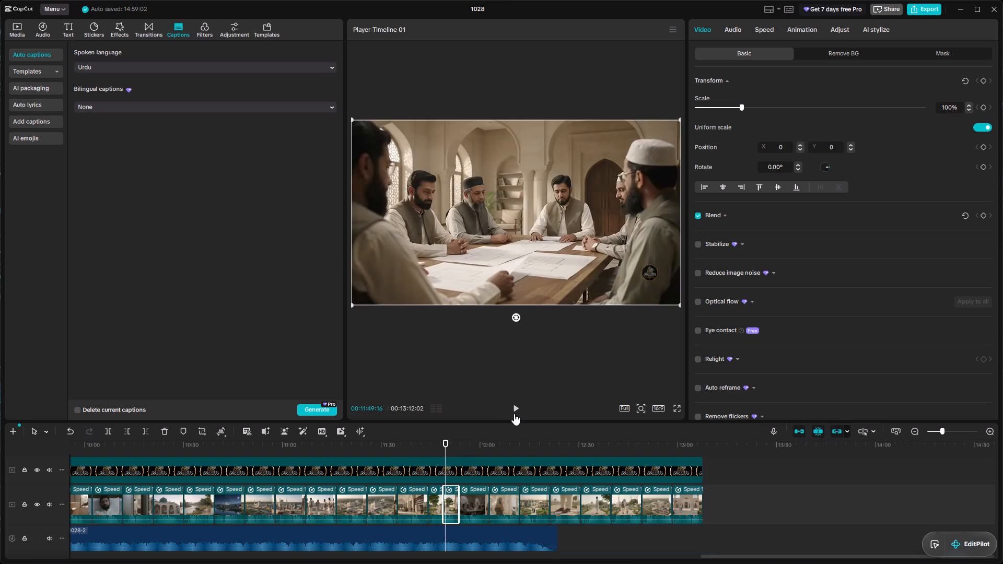
pyautogui.press('Left')
pyautogui.press('Left')
pyautogui.press('Left')
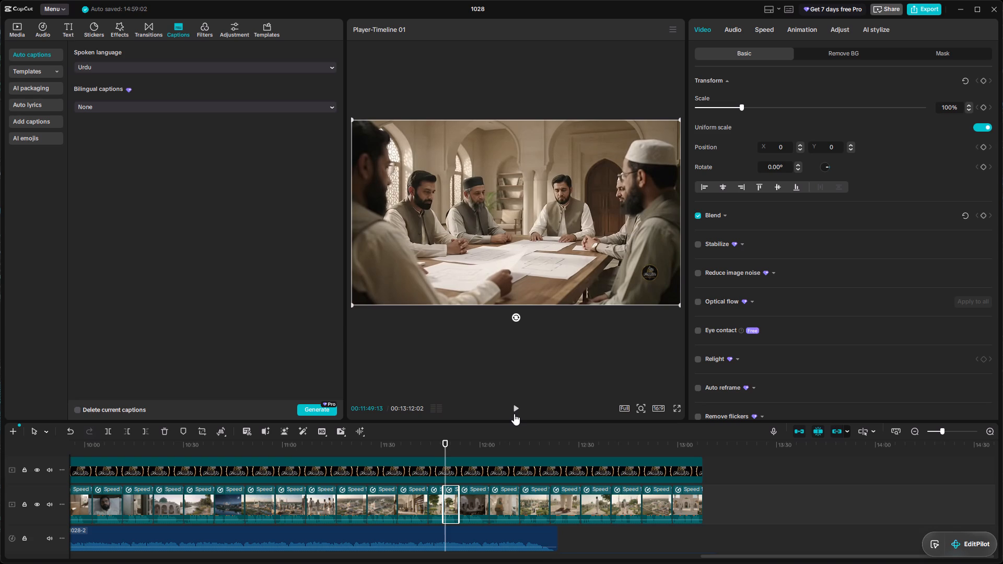
pyautogui.hotkey('ctrl', 'b')
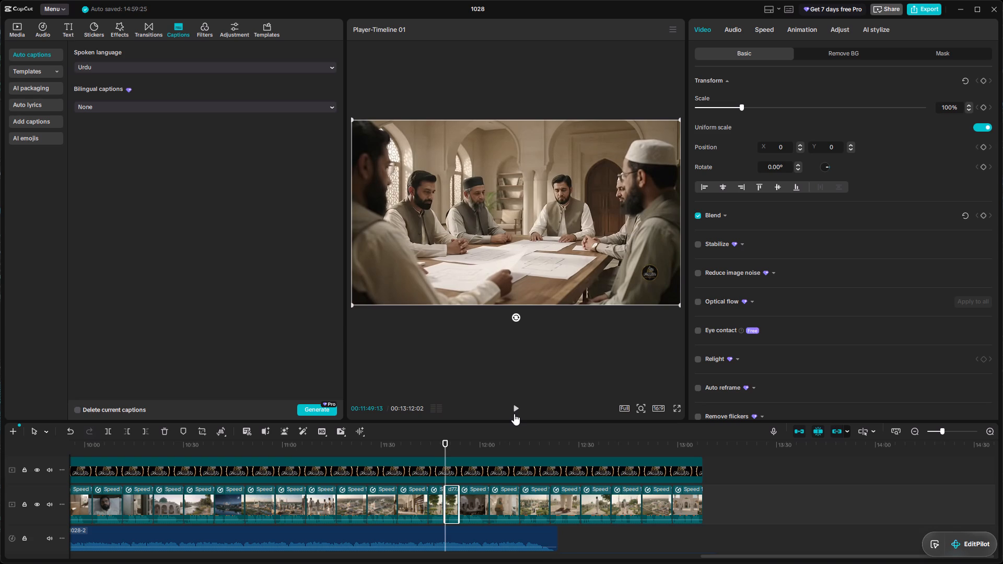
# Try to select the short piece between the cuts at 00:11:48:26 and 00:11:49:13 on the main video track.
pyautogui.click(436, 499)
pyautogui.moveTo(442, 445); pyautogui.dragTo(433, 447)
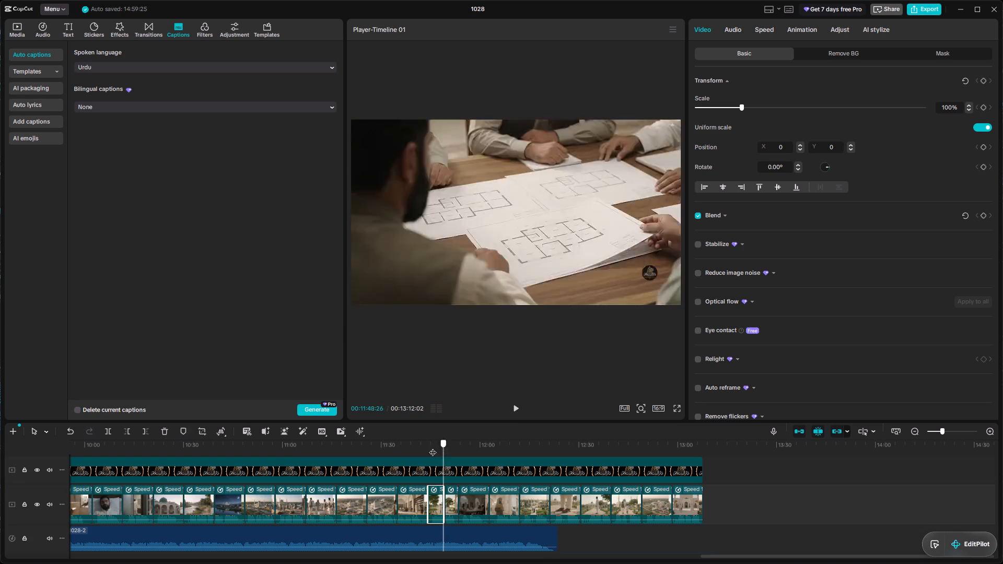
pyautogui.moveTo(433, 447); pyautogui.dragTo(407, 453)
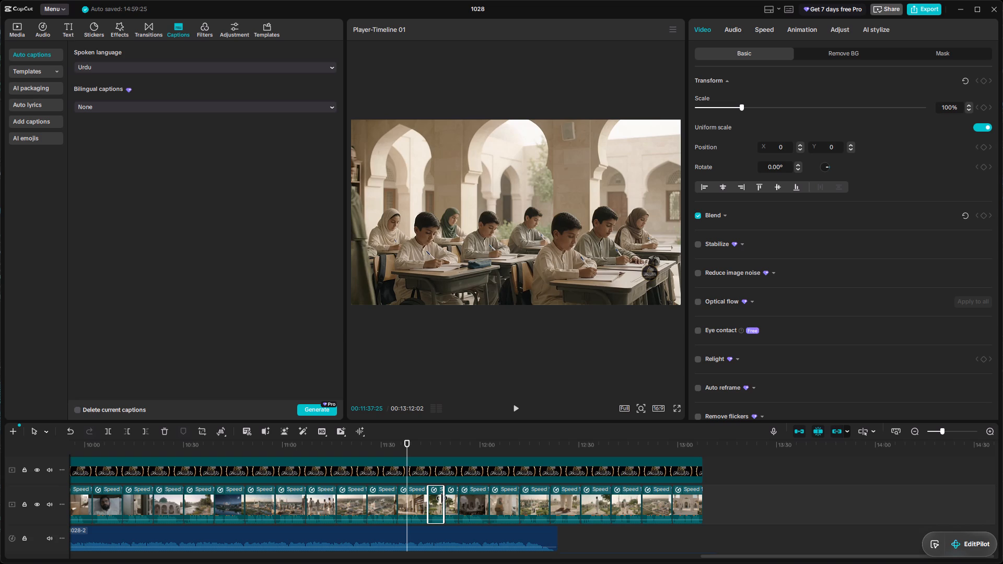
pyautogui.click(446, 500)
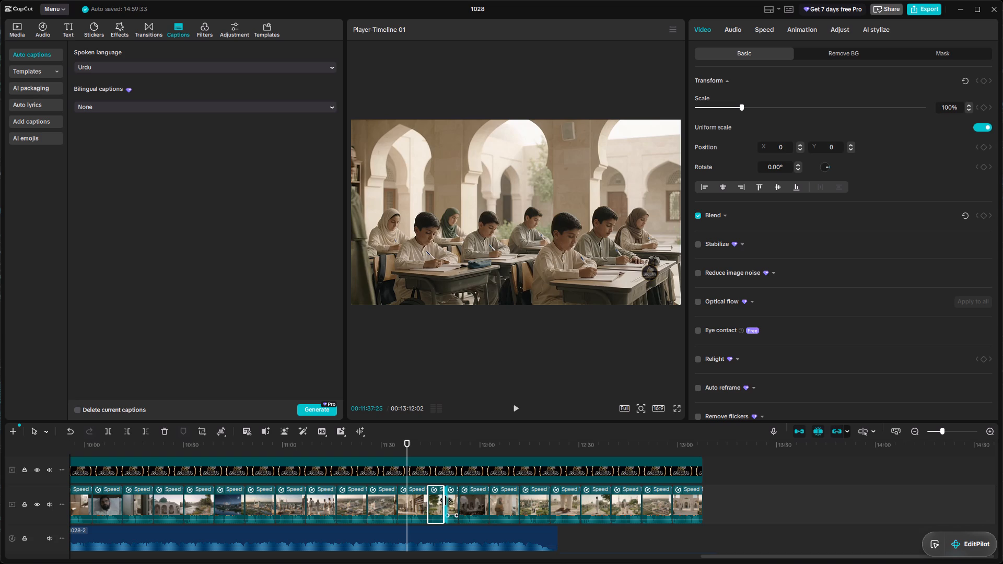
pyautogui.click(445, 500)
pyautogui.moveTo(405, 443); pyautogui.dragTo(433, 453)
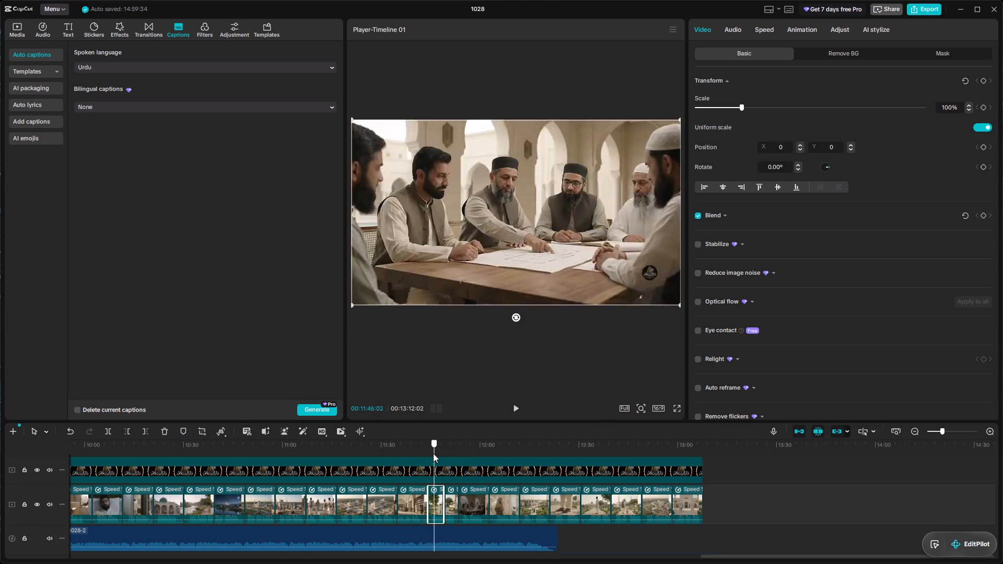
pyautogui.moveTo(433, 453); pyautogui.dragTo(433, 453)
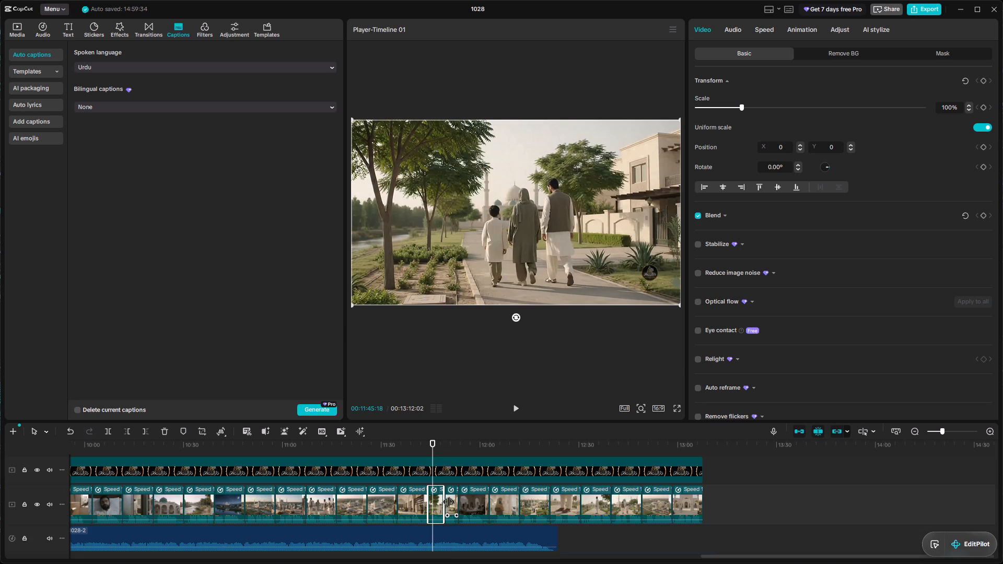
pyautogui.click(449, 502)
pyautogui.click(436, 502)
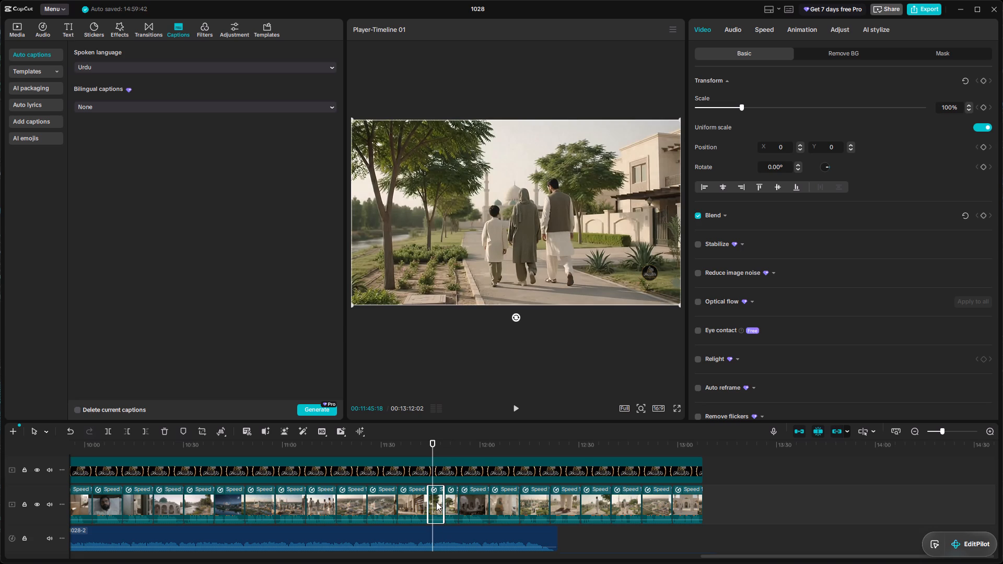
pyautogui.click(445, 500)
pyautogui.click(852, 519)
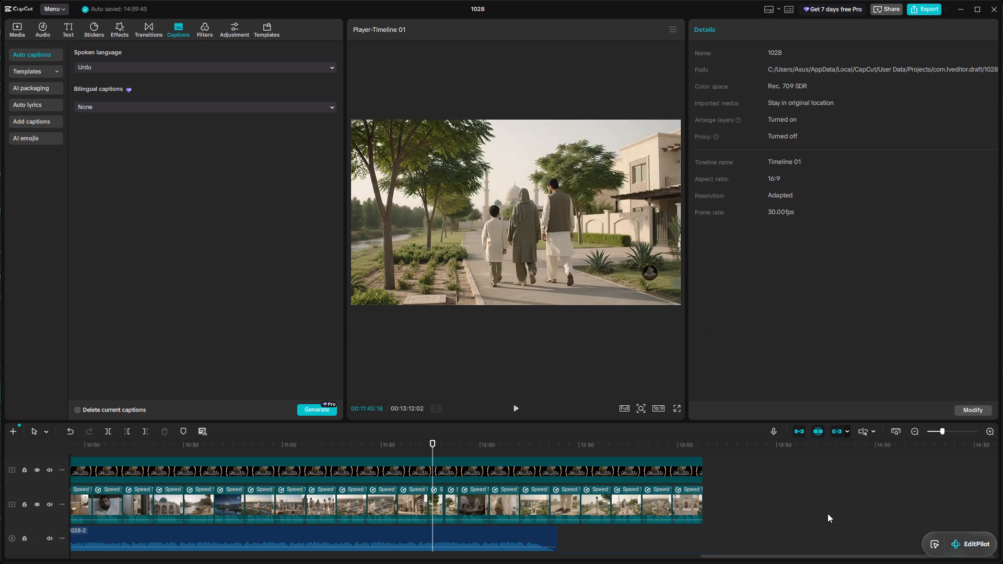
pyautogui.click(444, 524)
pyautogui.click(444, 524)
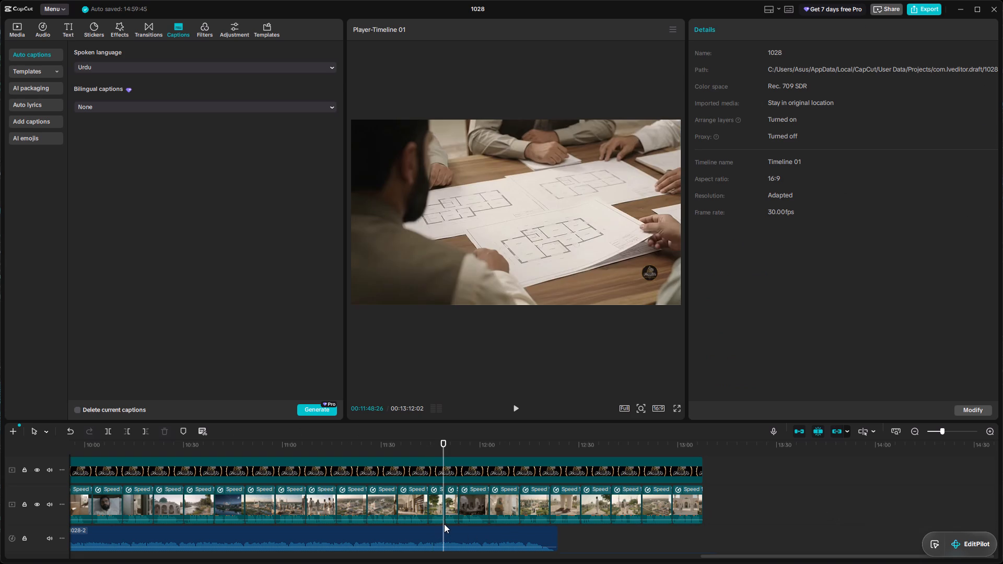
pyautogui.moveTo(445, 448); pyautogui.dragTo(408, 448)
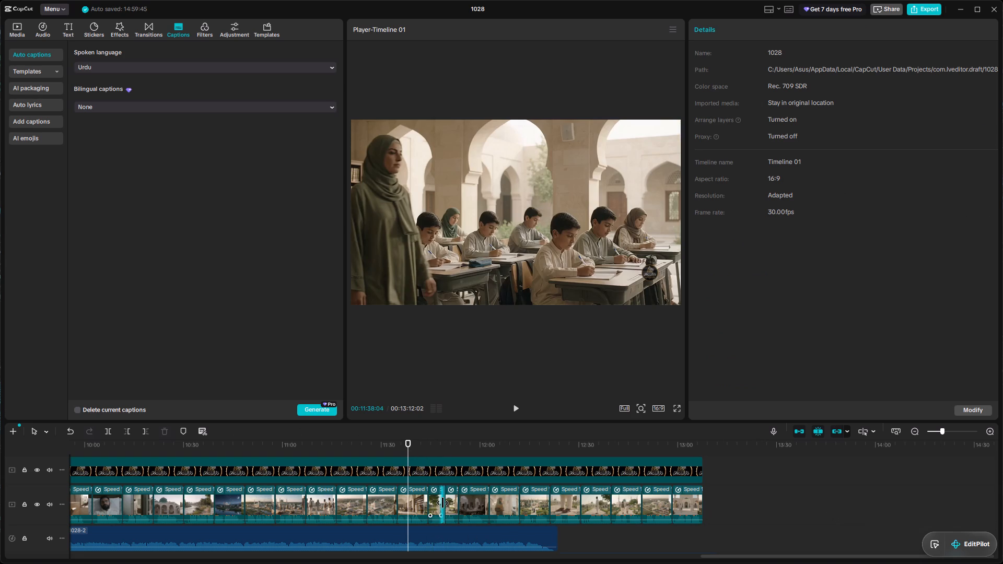
# Play back the timeline from about 00:11:27 to 00:11:47 to review the footage leading up to the new cuts.
pyautogui.click(940, 431)
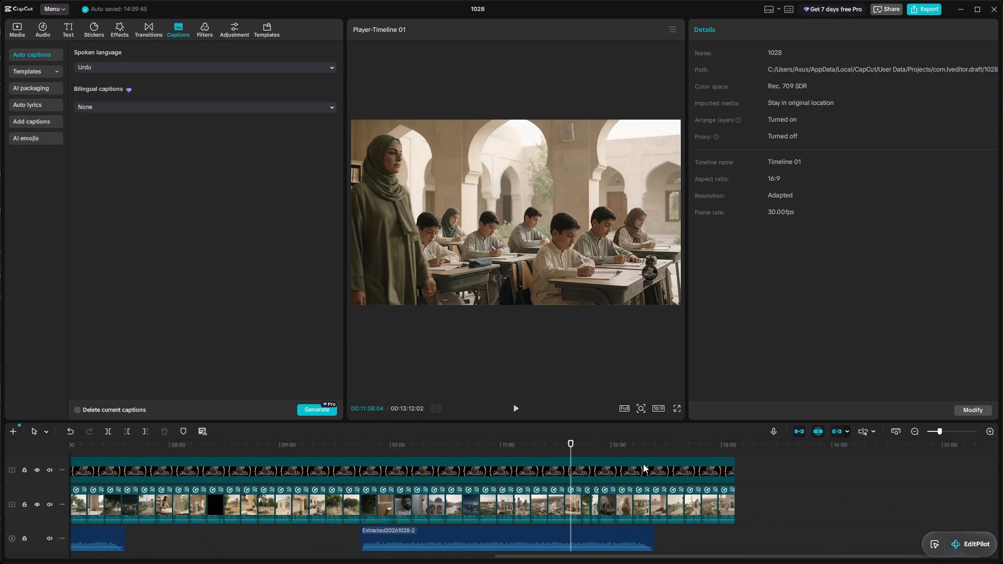
pyautogui.click(514, 408)
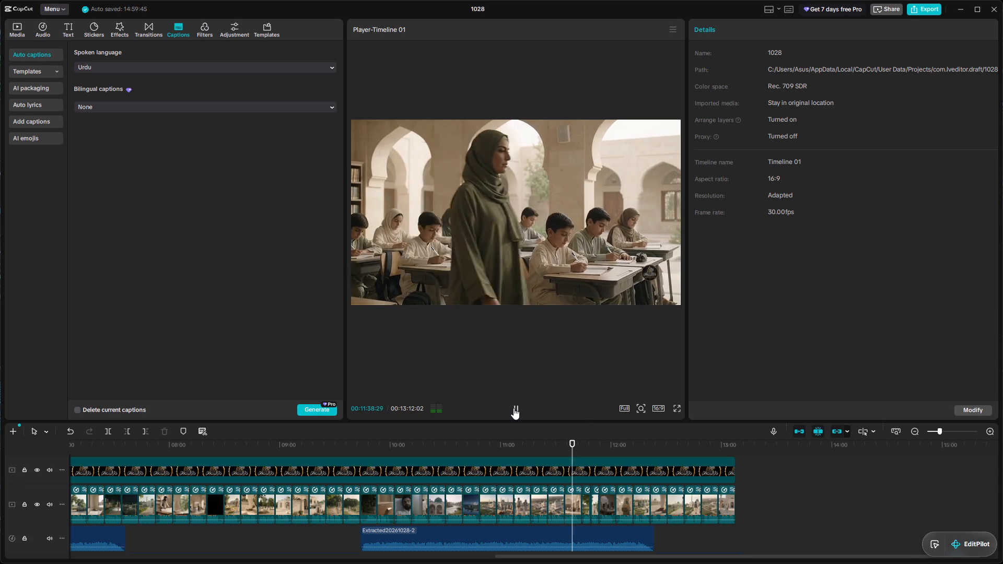
pyautogui.moveTo(576, 439); pyautogui.dragTo(551, 441)
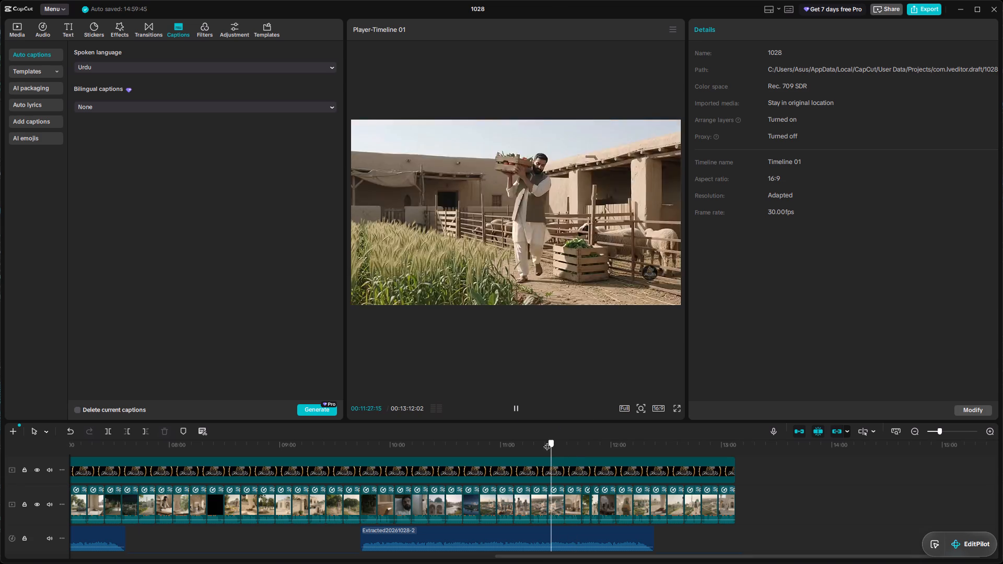
pyautogui.click(520, 405)
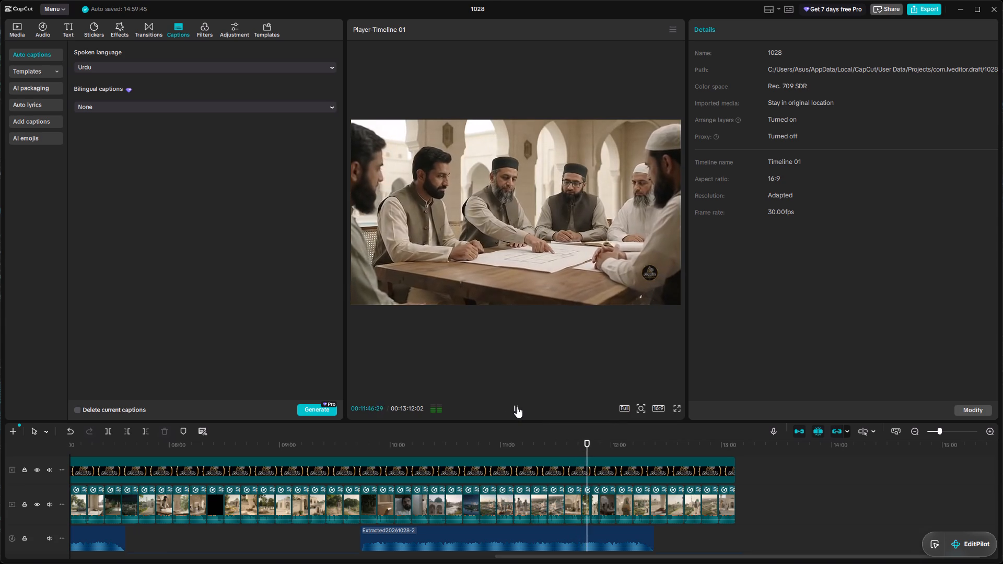
pyautogui.click(517, 406)
# Mute the short piece of d77.mp4 between the two cuts near 00:11:49 by setting its volume to -∞ dB.
pyautogui.moveTo(940, 429); pyautogui.dragTo(941, 429)
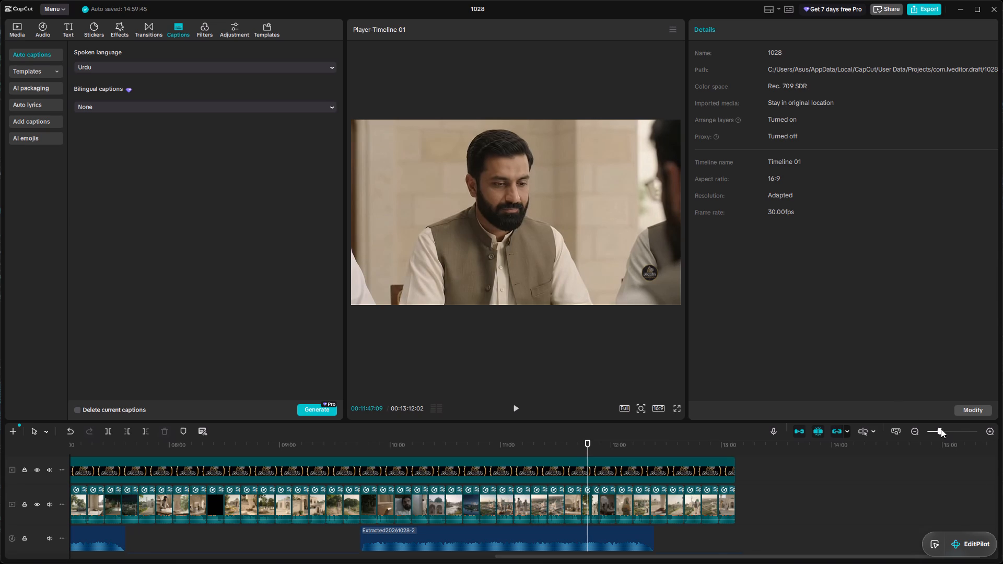
pyautogui.moveTo(941, 429); pyautogui.dragTo(948, 432)
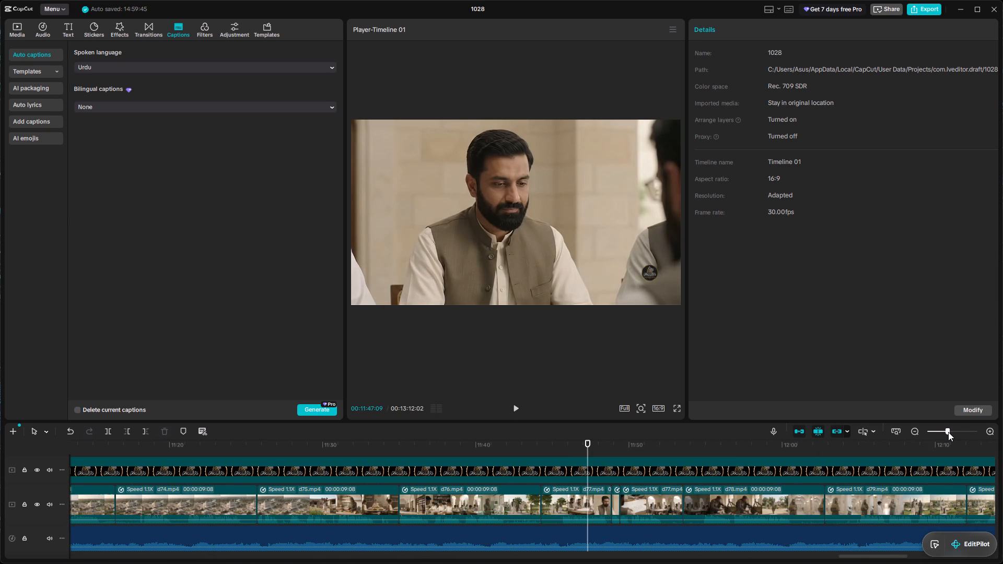
pyautogui.click(614, 502)
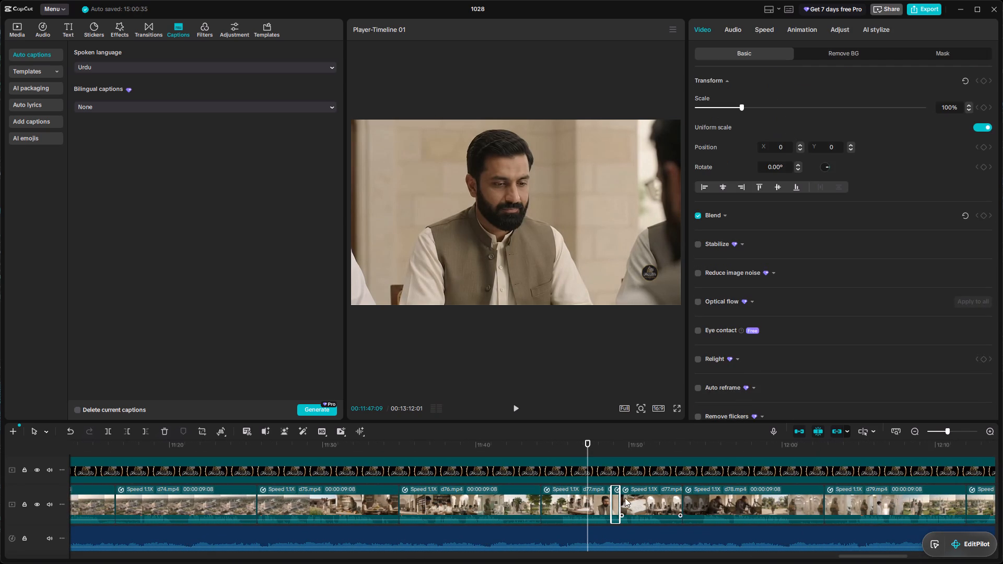
pyautogui.click(517, 407)
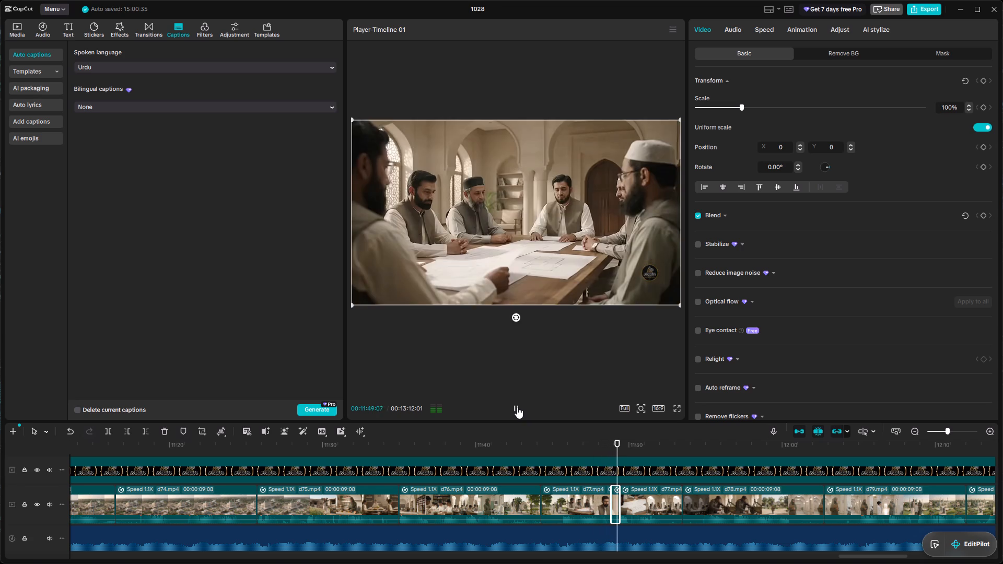
pyautogui.click(517, 407)
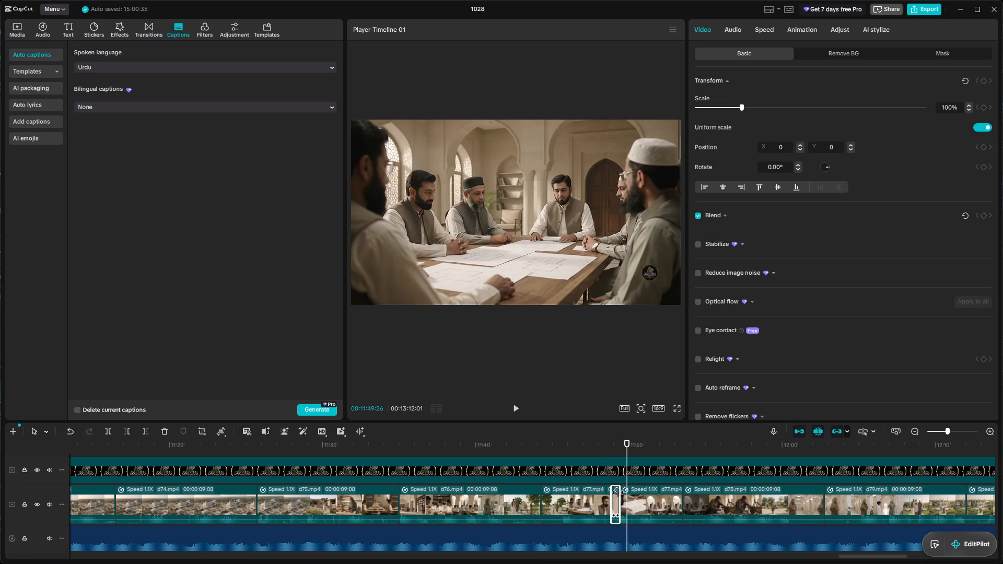
pyautogui.click(617, 493)
pyautogui.moveTo(628, 440); pyautogui.dragTo(616, 440)
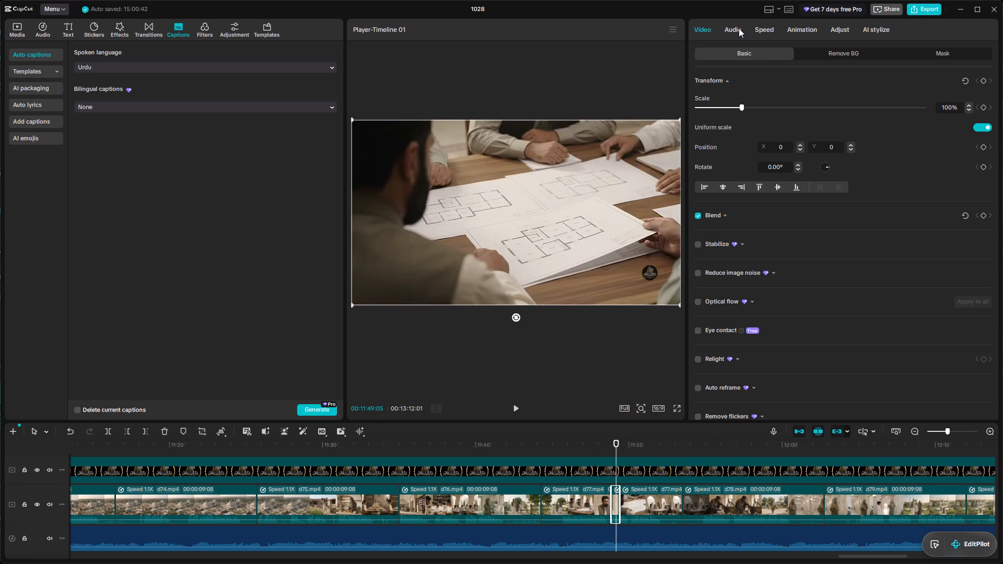
pyautogui.click(739, 28)
pyautogui.moveTo(867, 109); pyautogui.dragTo(603, 130)
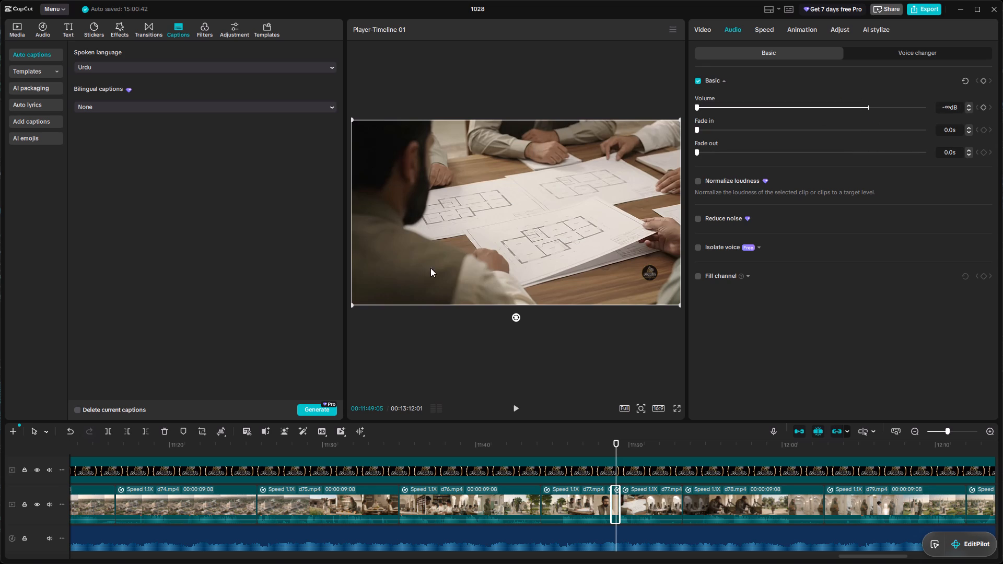
# Play back the timeline from 00:11:48:00 to about 00:11:57 to check the passage across the muted short piece.
pyautogui.moveTo(617, 445); pyautogui.dragTo(598, 446)
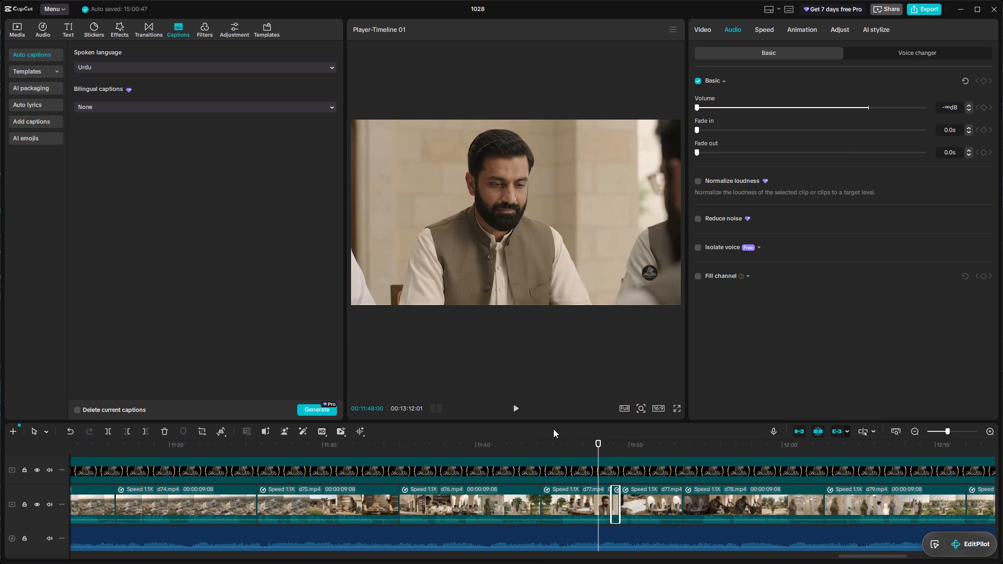
pyautogui.click(514, 406)
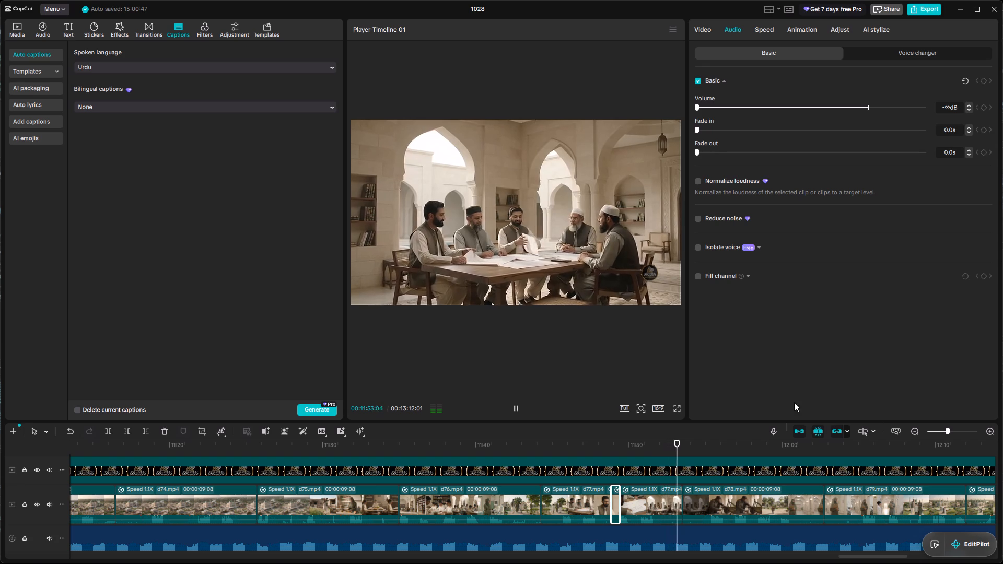
pyautogui.click(937, 432)
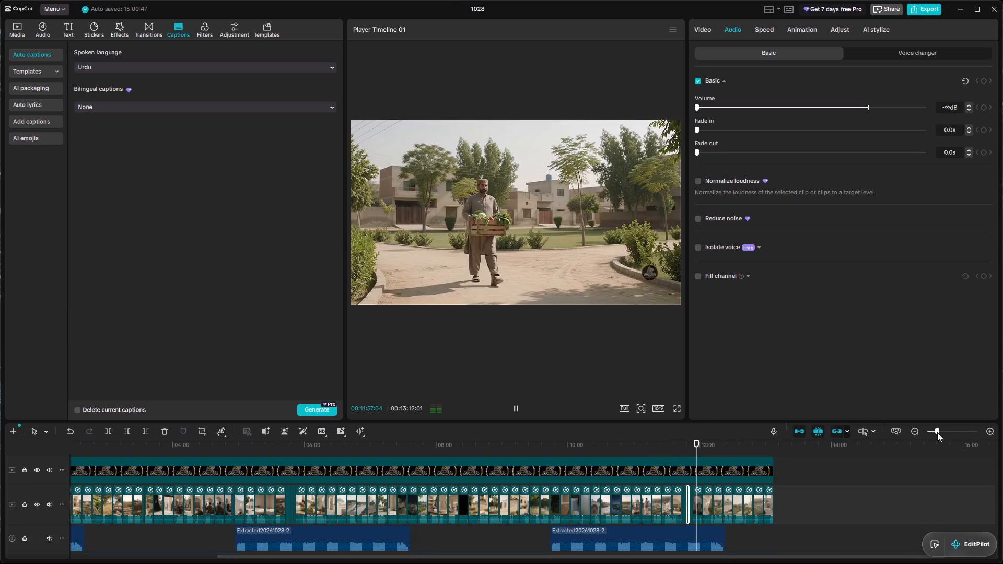
# Deselect the short piece and replay the timeline from 00:11:31:10, at the vegetable market shot.
pyautogui.moveTo(699, 449); pyautogui.dragTo(693, 449)
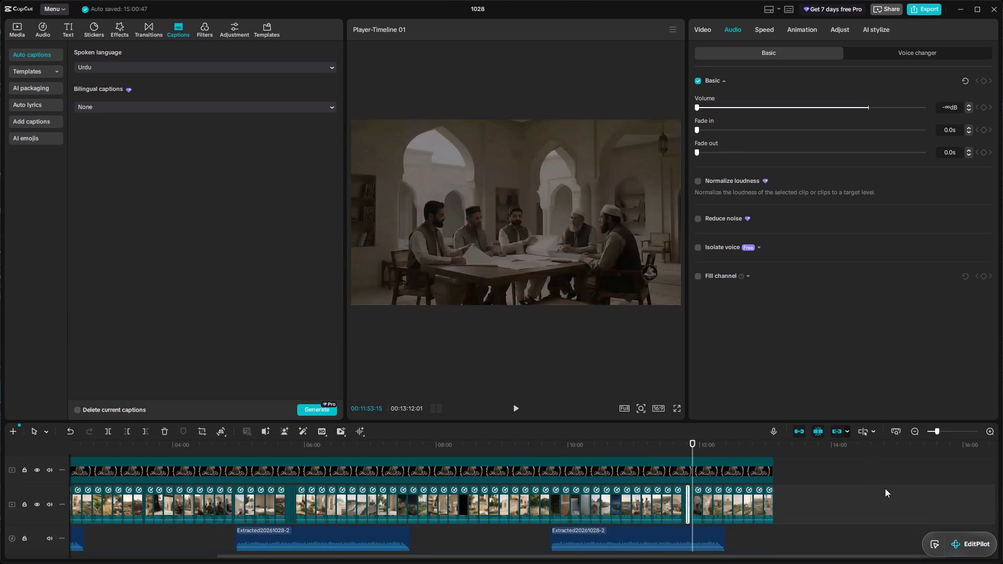
pyautogui.click(833, 506)
pyautogui.moveTo(780, 444); pyautogui.dragTo(685, 455)
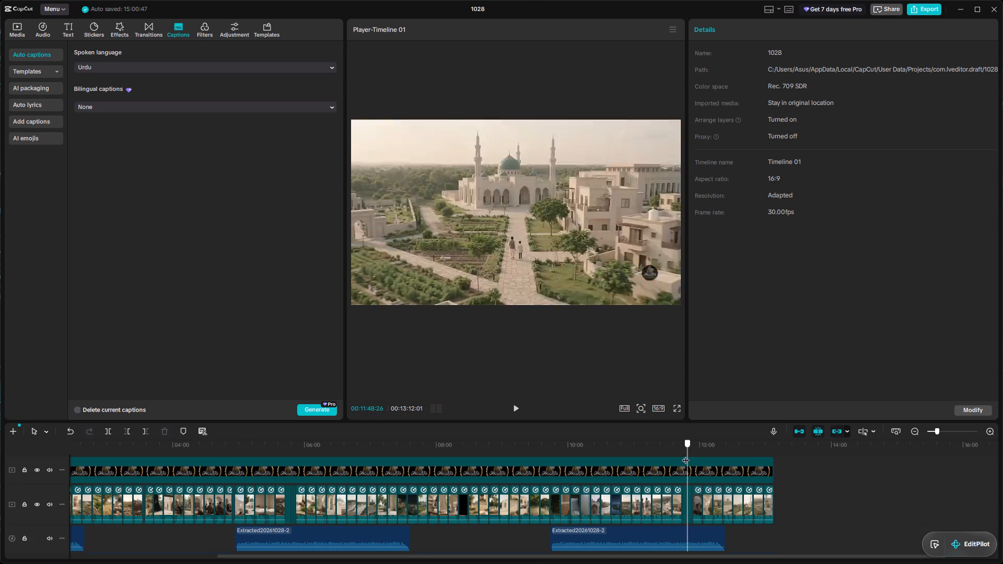
pyautogui.moveTo(685, 455); pyautogui.dragTo(680, 455)
pyautogui.moveTo(684, 448); pyautogui.dragTo(668, 446)
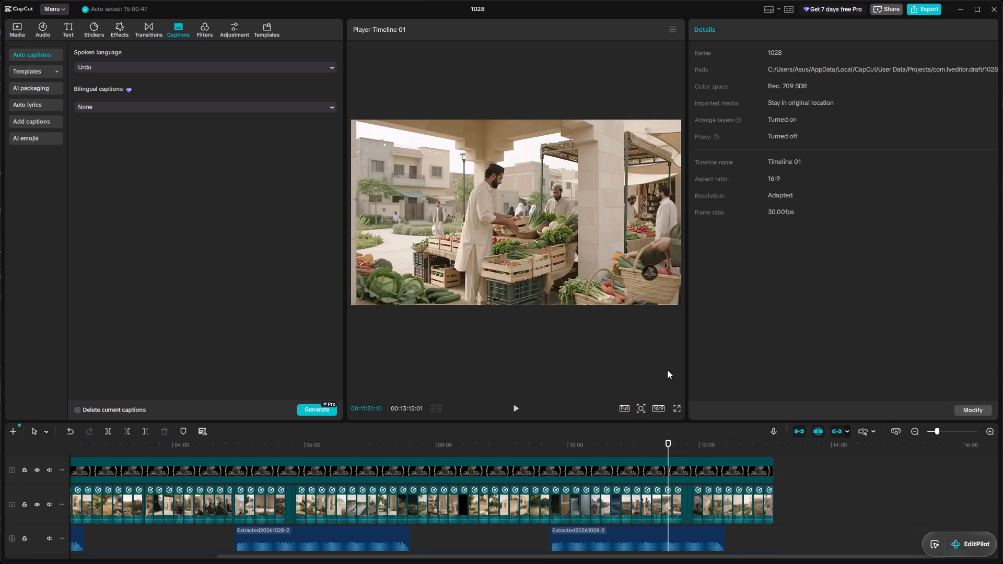
pyautogui.click(516, 404)
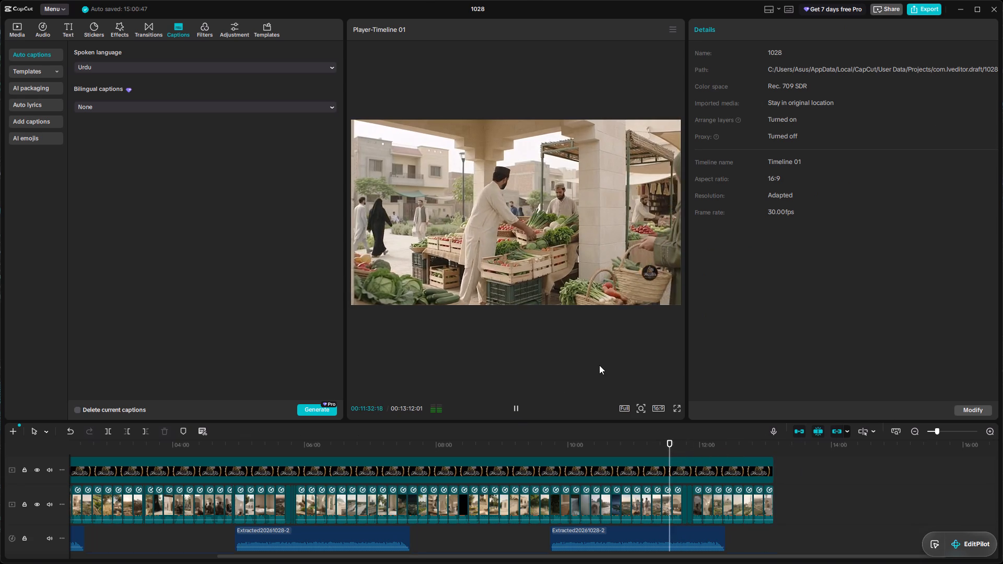
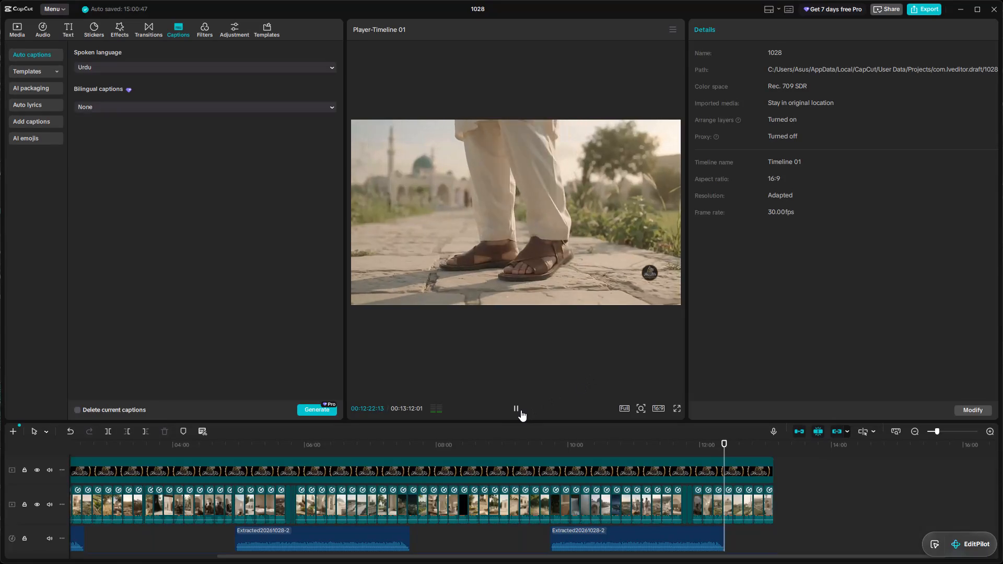
# Play back the timeline from about 00:12:22 to 00:12:26 to check the walking shots around the end of the extracted audio.
pyautogui.click(515, 410)
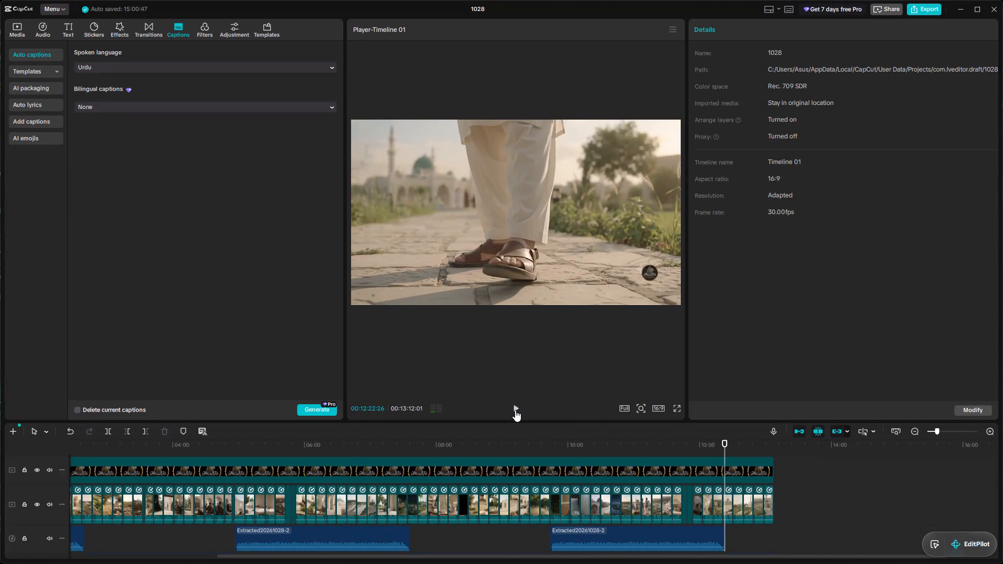
pyautogui.click(515, 410)
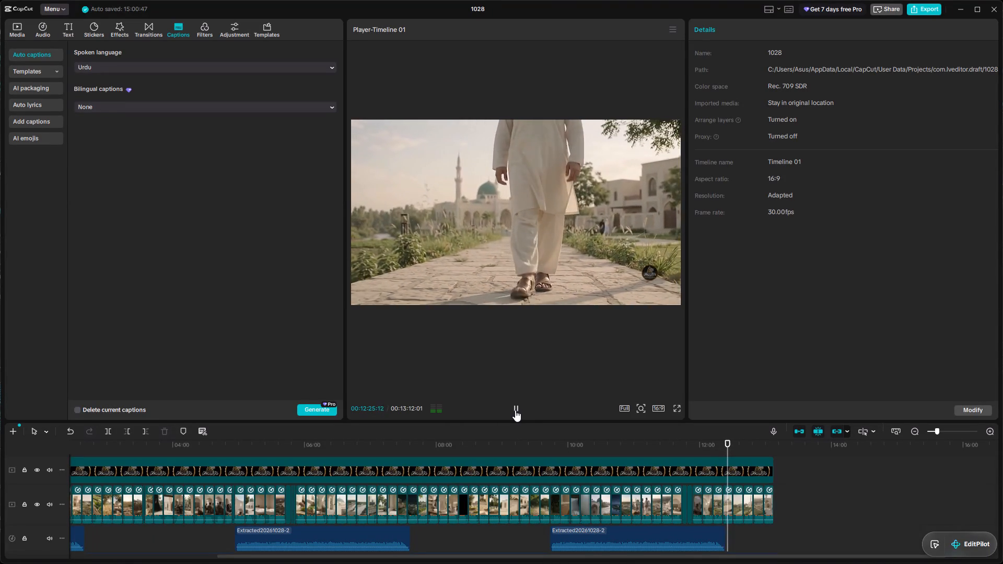
pyautogui.click(515, 410)
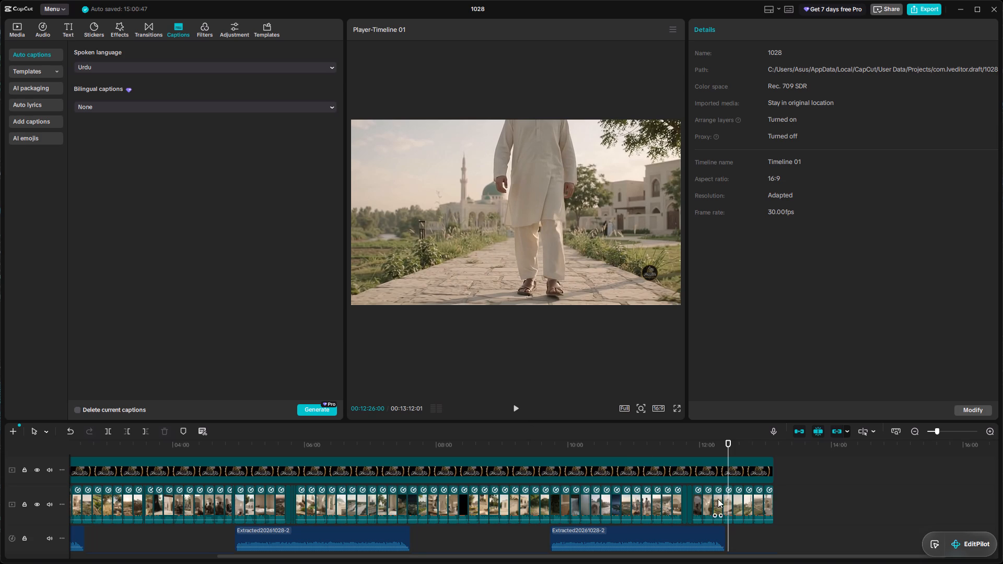
# Check the close-up clip of sandalled feet near 00:12:17 on the main video track and delete it.
pyautogui.click(718, 499)
pyautogui.moveTo(727, 445); pyautogui.dragTo(717, 445)
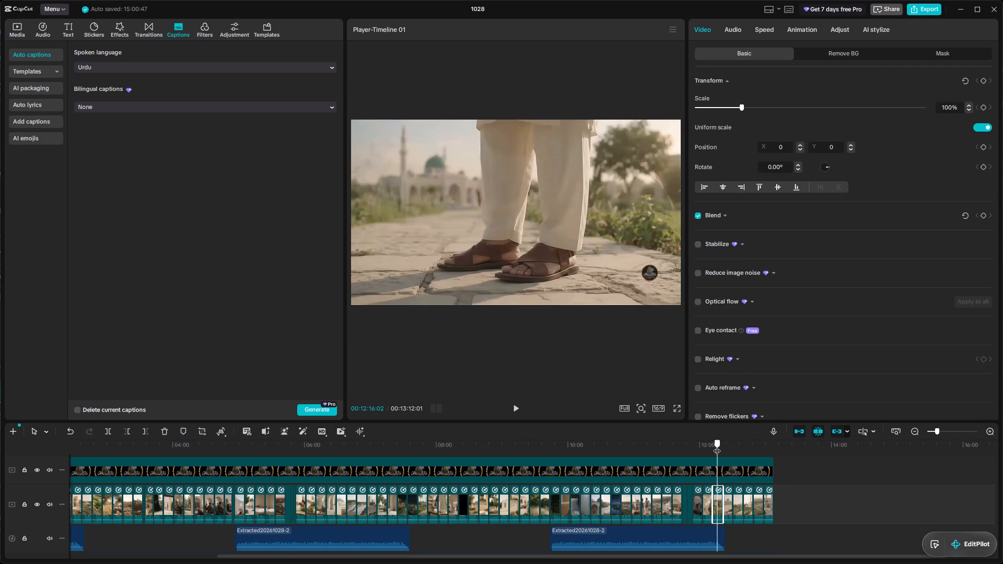
pyautogui.moveTo(717, 445); pyautogui.dragTo(721, 446)
pyautogui.moveTo(721, 446); pyautogui.dragTo(719, 447)
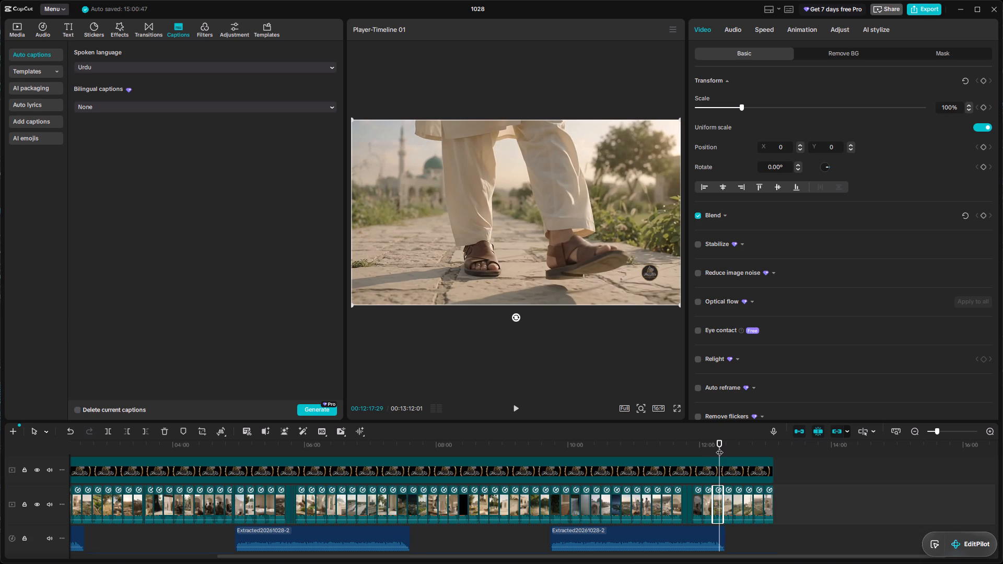
pyautogui.press('BackSpace')
# Replay the timeline from about 00:11:44, at the shot of the family walking along the path.
pyautogui.moveTo(719, 446); pyautogui.dragTo(663, 448)
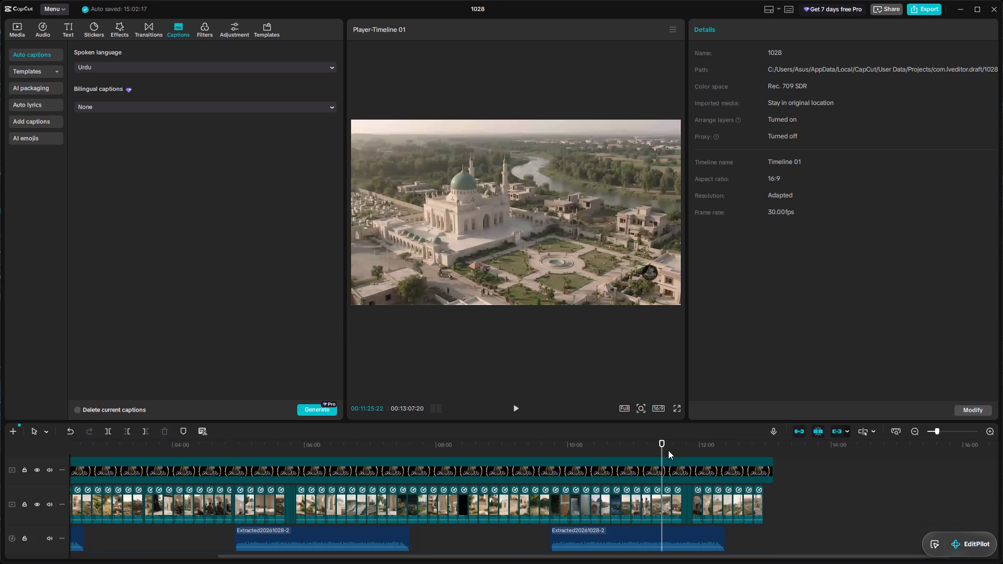
pyautogui.moveTo(661, 442); pyautogui.dragTo(685, 446)
pyautogui.click(511, 409)
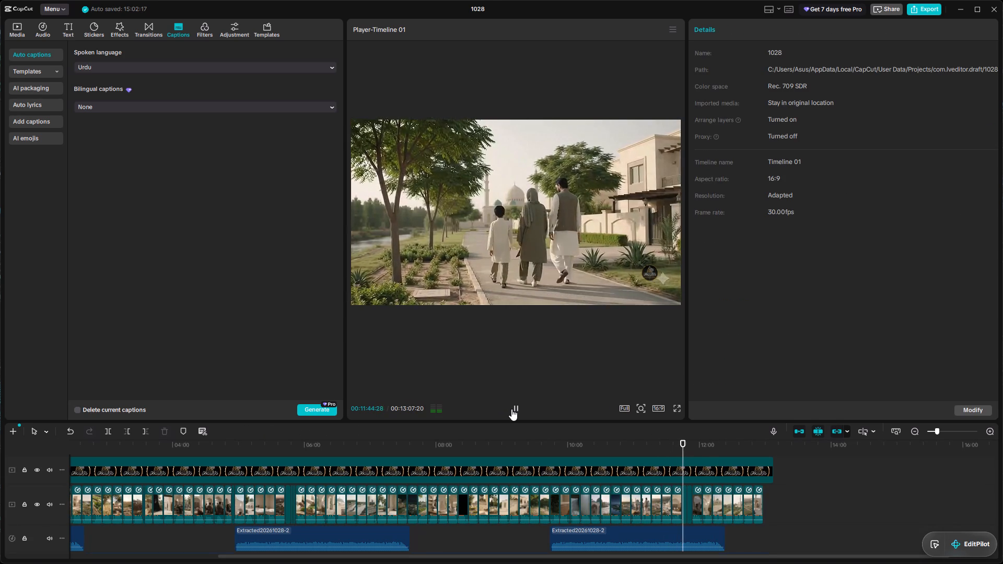
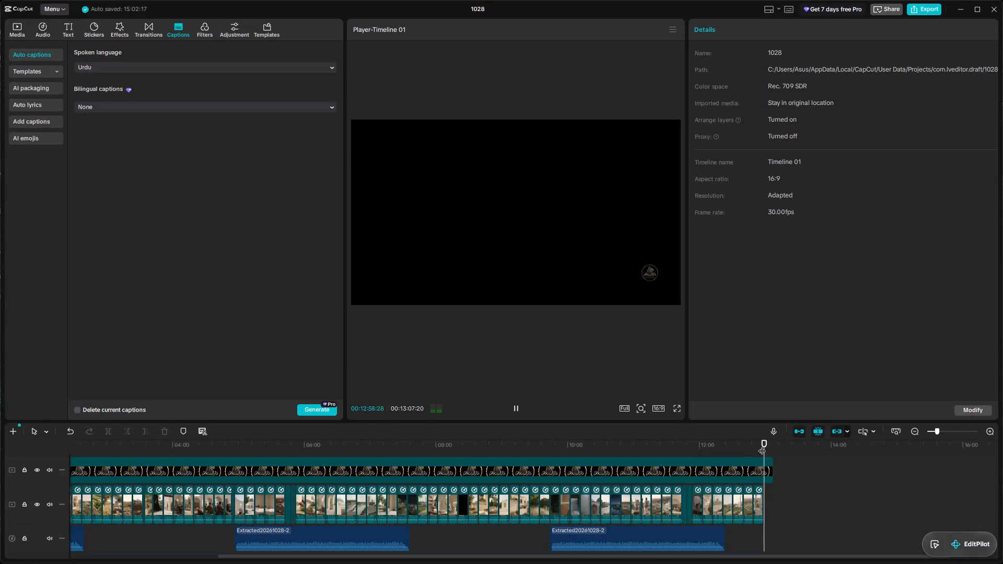
# Split the logo overlay at 00:12:58:11, where the main video ends, and delete the leftover piece after it.
pyautogui.moveTo(766, 443); pyautogui.dragTo(757, 442)
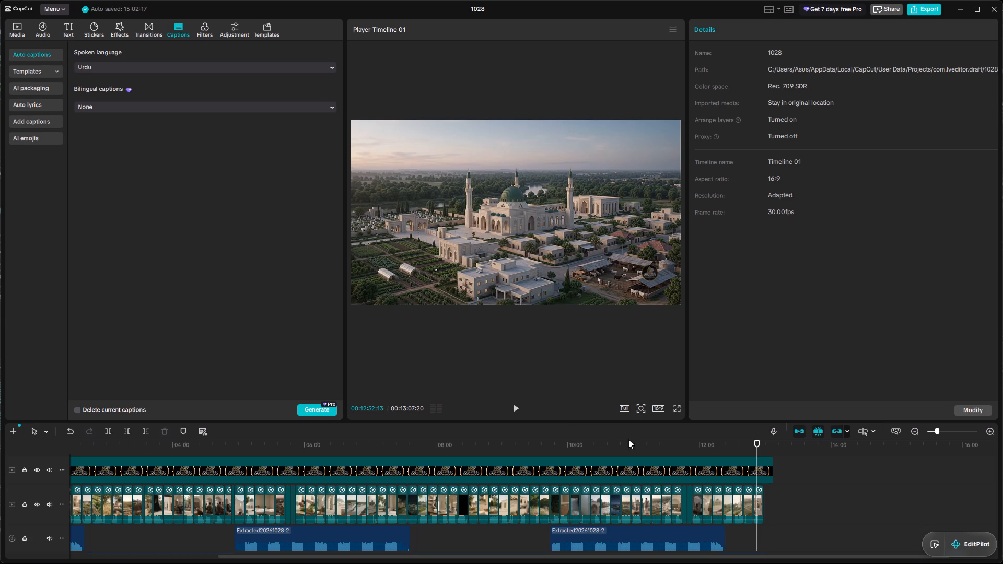
pyautogui.moveTo(758, 446); pyautogui.dragTo(763, 448)
pyautogui.click(747, 464)
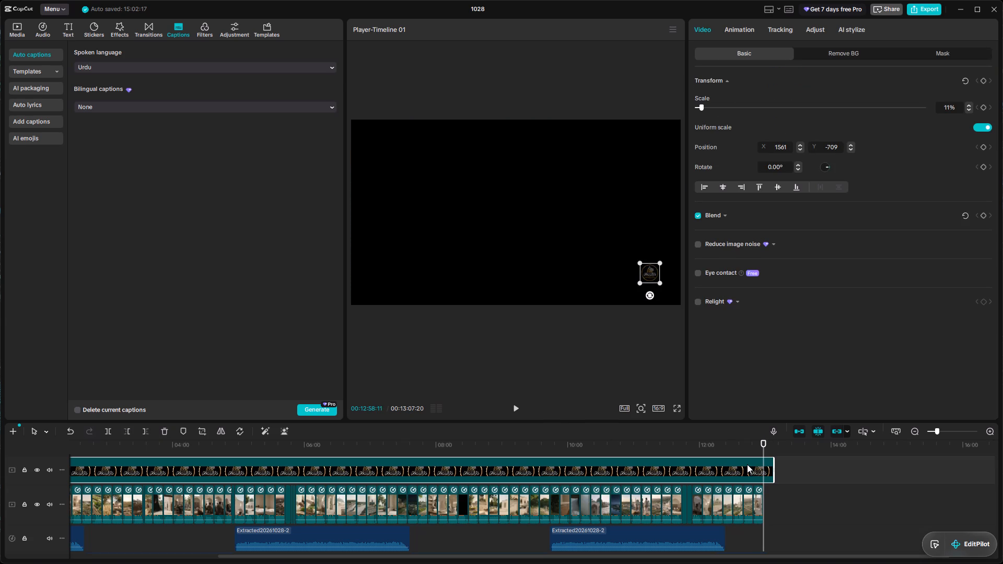
pyautogui.hotkey('ctrl', 'b')
pyautogui.press('BackSpace')
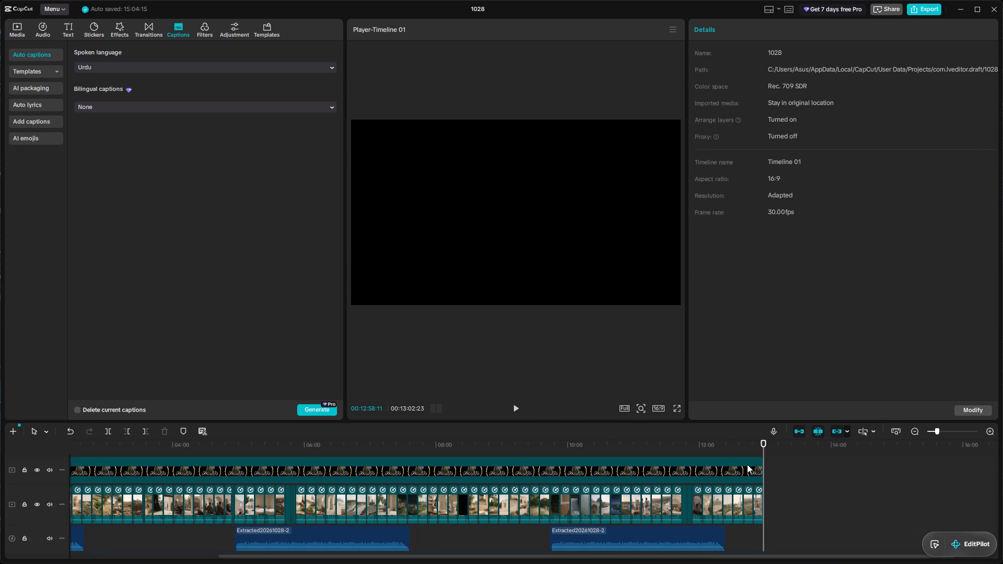
# Play back the closing seconds of the timeline through to its end to check the ending.
pyautogui.moveTo(761, 446); pyautogui.dragTo(746, 446)
pyautogui.click(515, 407)
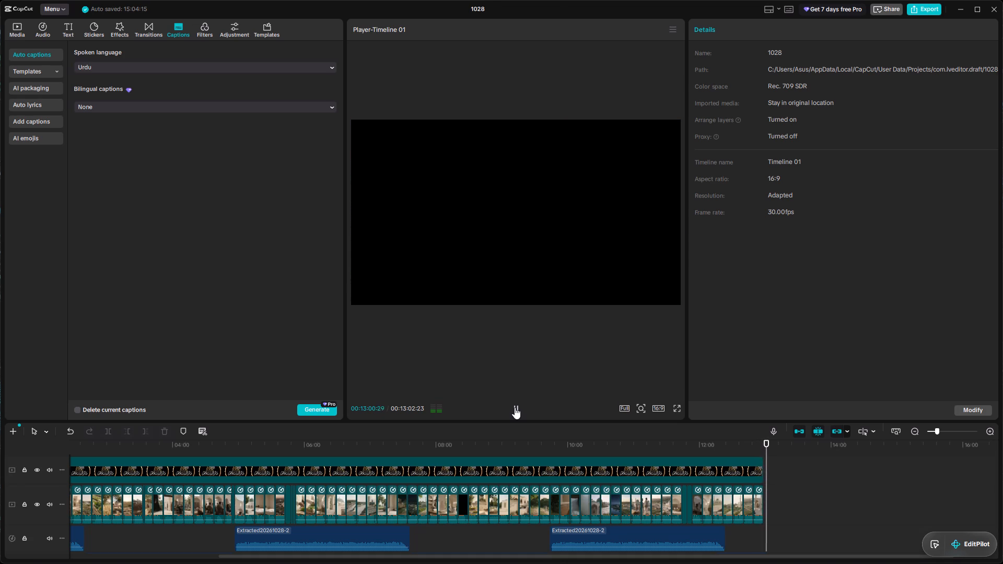
# Split the last extracted audio clip on the lower audio track at 00:12:58:11 and delete the part past the video's end.
pyautogui.scroll(-3, 645, 443)
pyautogui.scroll(-3, 748, 519)
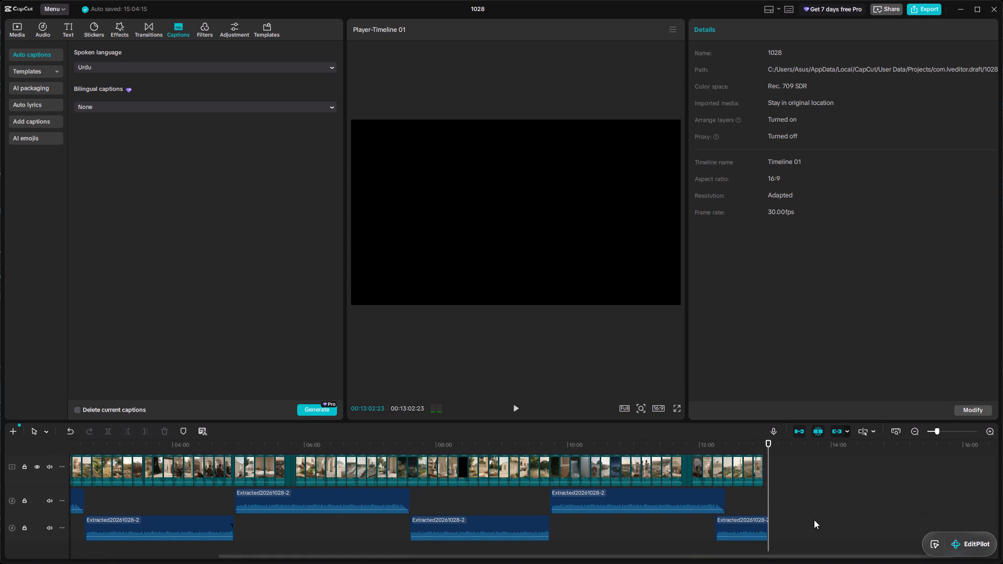
pyautogui.scroll(-2, 815, 519)
pyautogui.scroll(3, 815, 519)
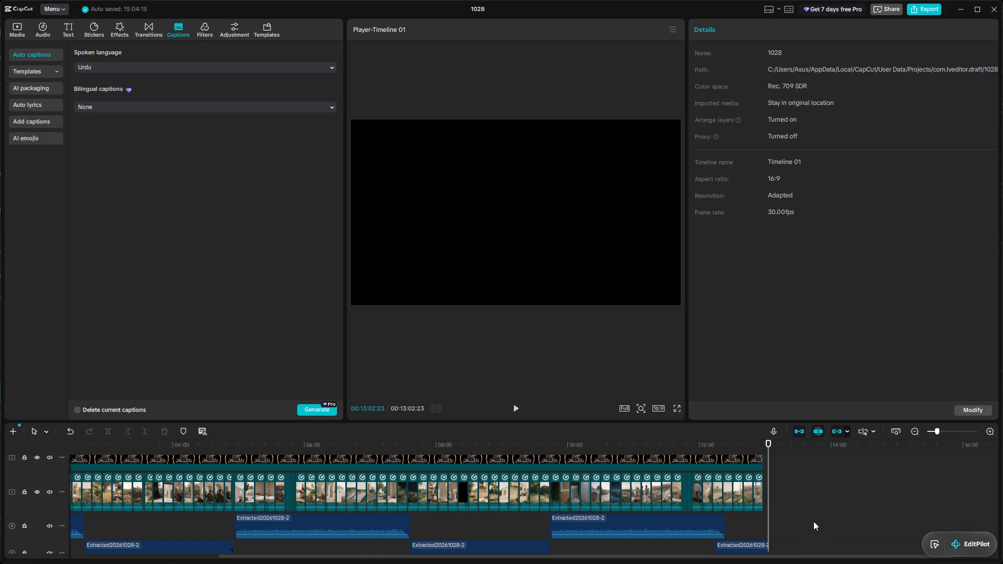
pyautogui.scroll(-1, 811, 523)
pyautogui.click(750, 542)
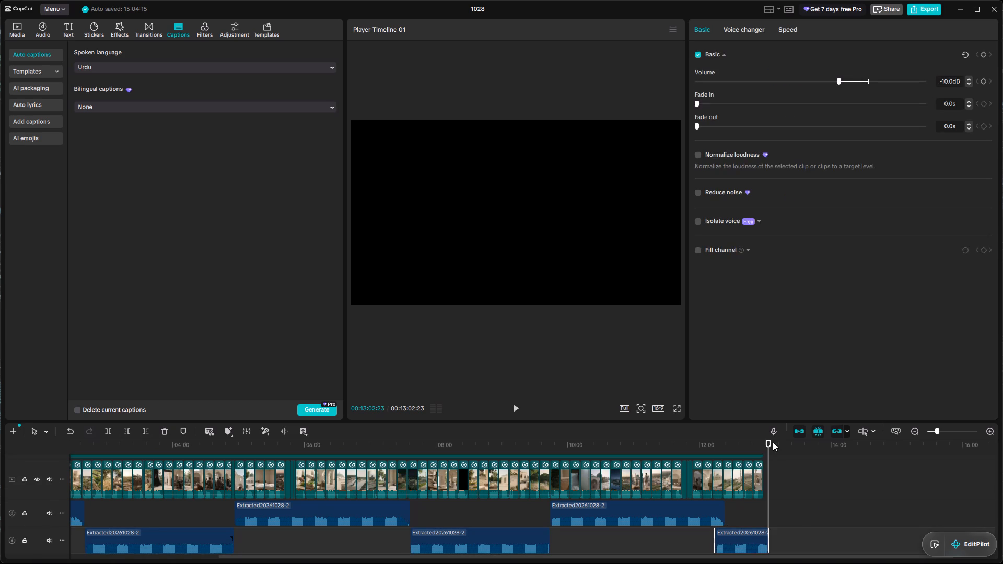
pyautogui.moveTo(771, 441); pyautogui.dragTo(764, 442)
pyautogui.click(755, 536)
pyautogui.hotkey('ctrl', 'b')
pyautogui.press('BackSpace')
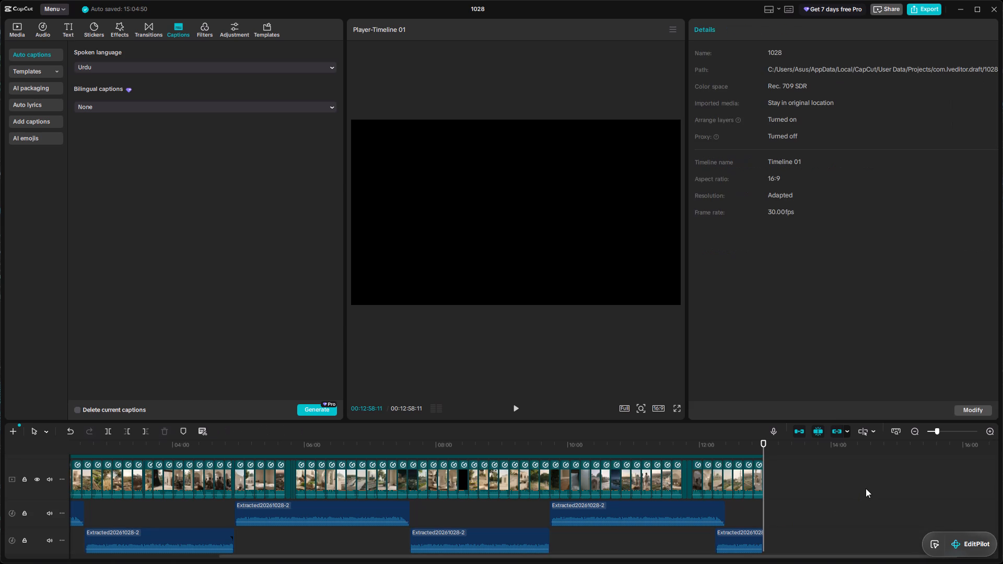
# Play back the ending from 00:12:36:22, at the aerial shot of the mosque and surrounding village.
pyautogui.moveTo(763, 448); pyautogui.dragTo(740, 448)
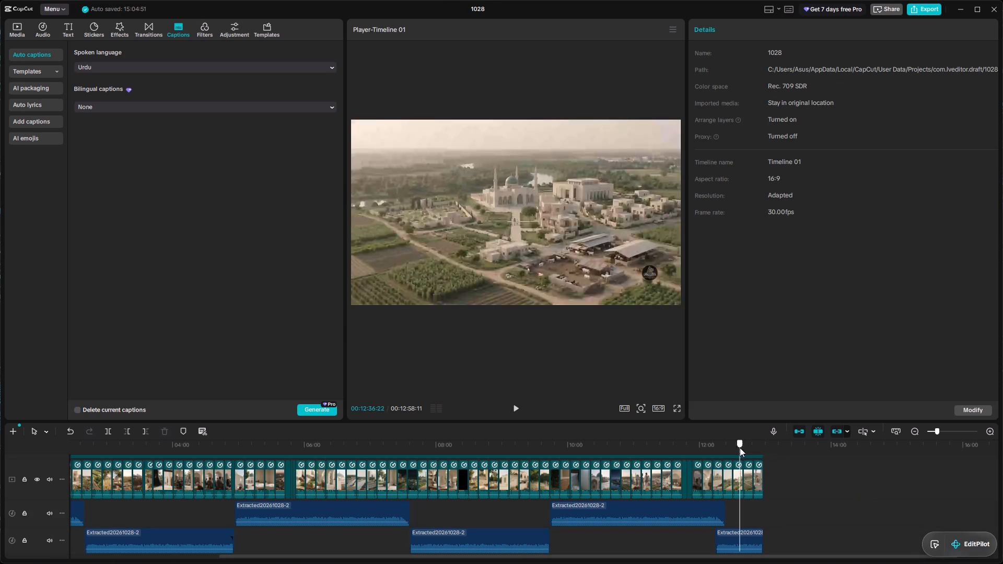
pyautogui.click(511, 409)
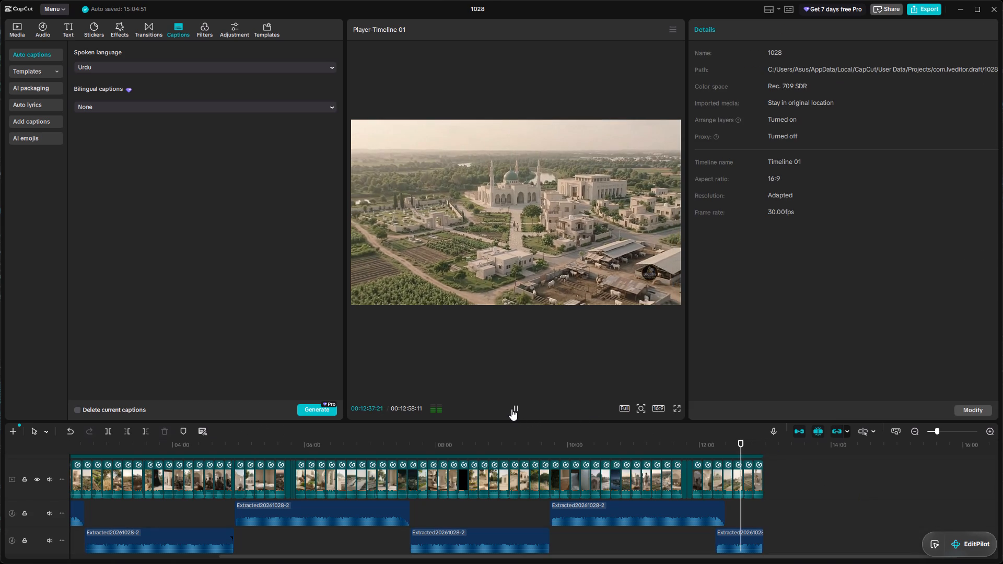
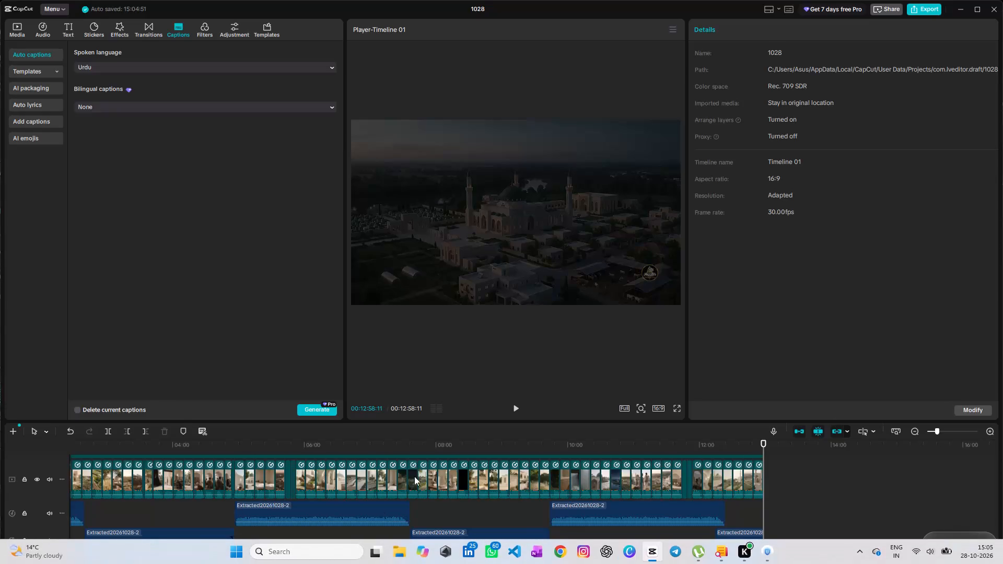
# Select the Darulislam Logo.png overlay and scrub back and forth across the whole timeline to check the logo over the footage.
pyautogui.scroll(3, 413, 483)
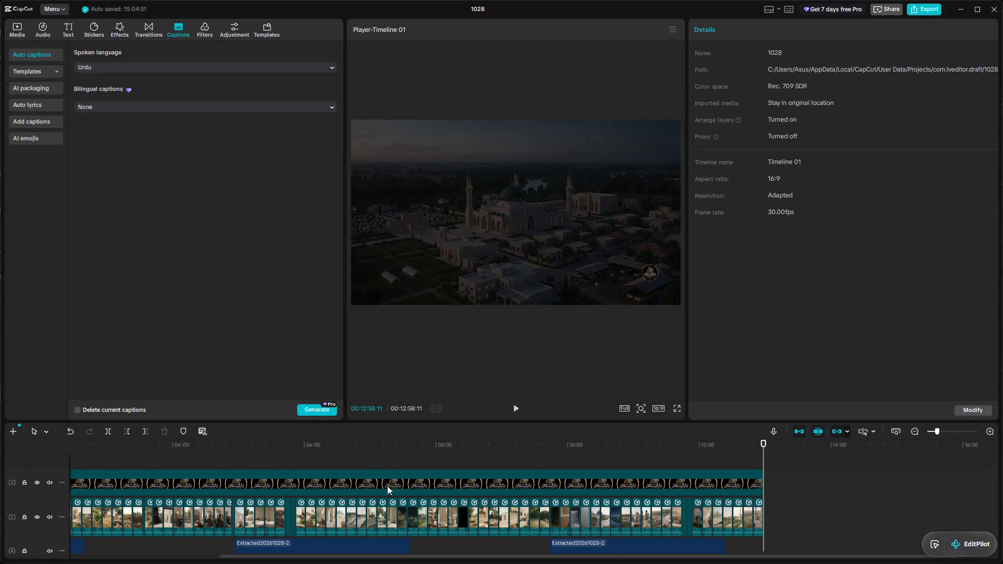
pyautogui.click(363, 484)
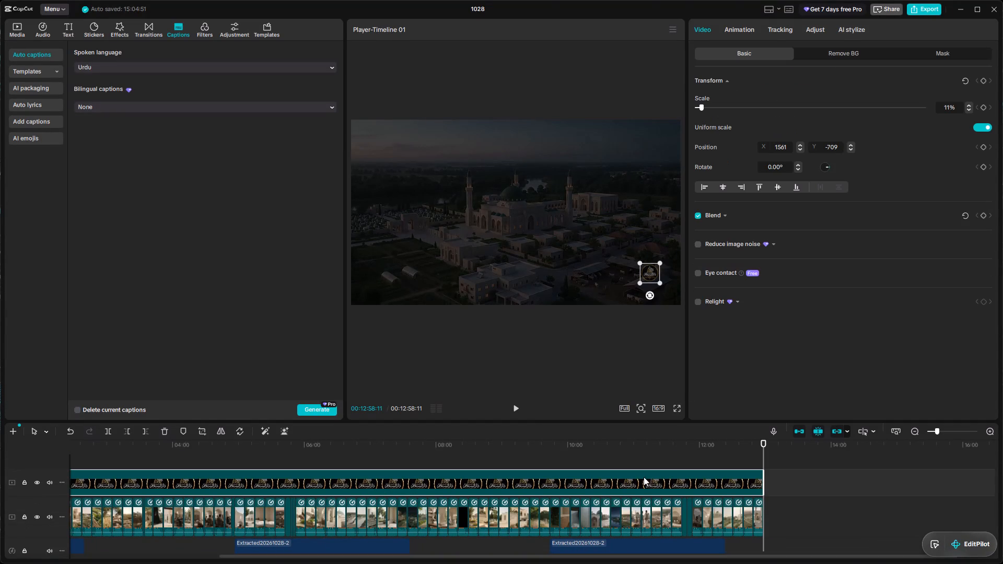
pyautogui.moveTo(764, 442); pyautogui.dragTo(197, 481)
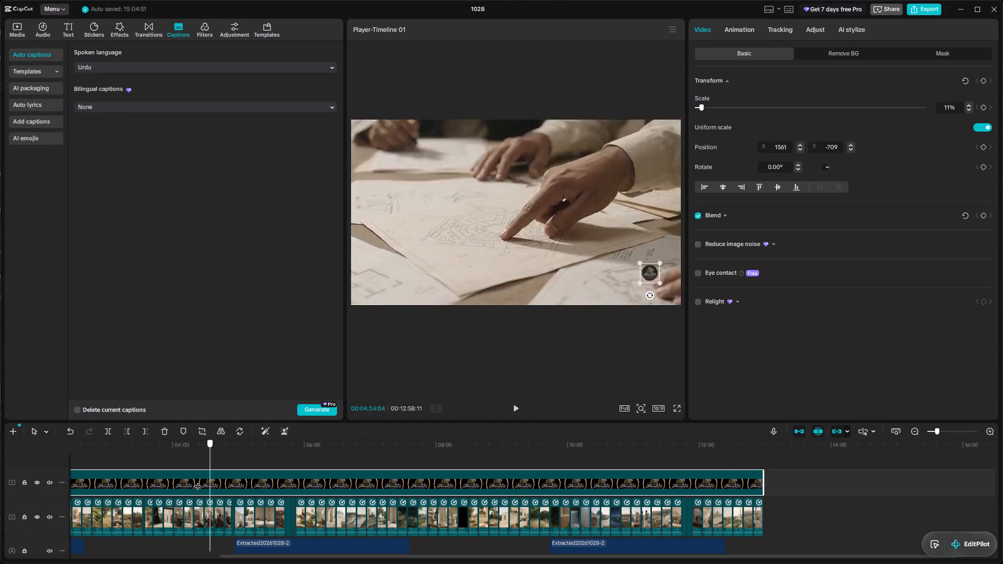
pyautogui.moveTo(197, 481); pyautogui.dragTo(26, 490)
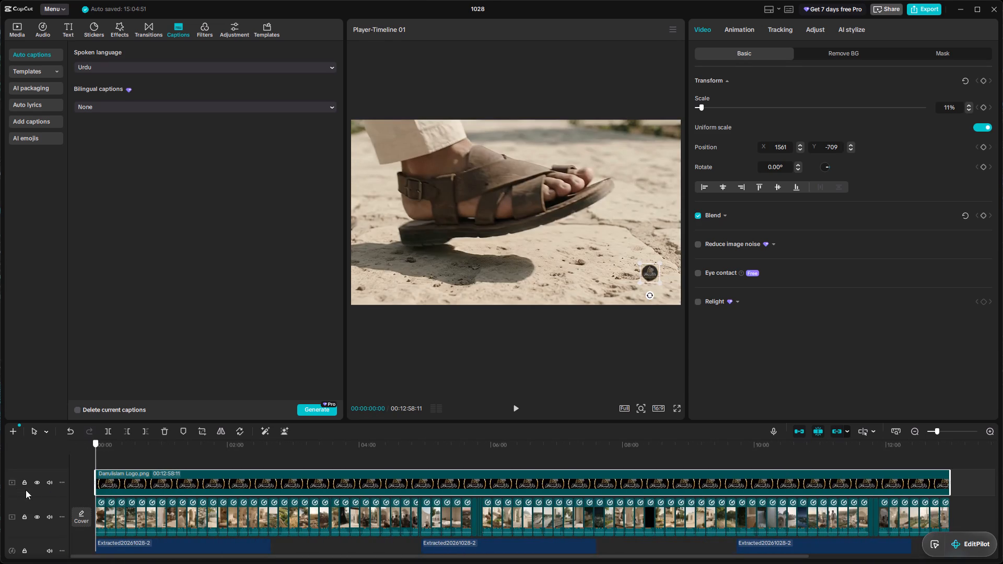
pyautogui.moveTo(26, 490); pyautogui.dragTo(886, 508)
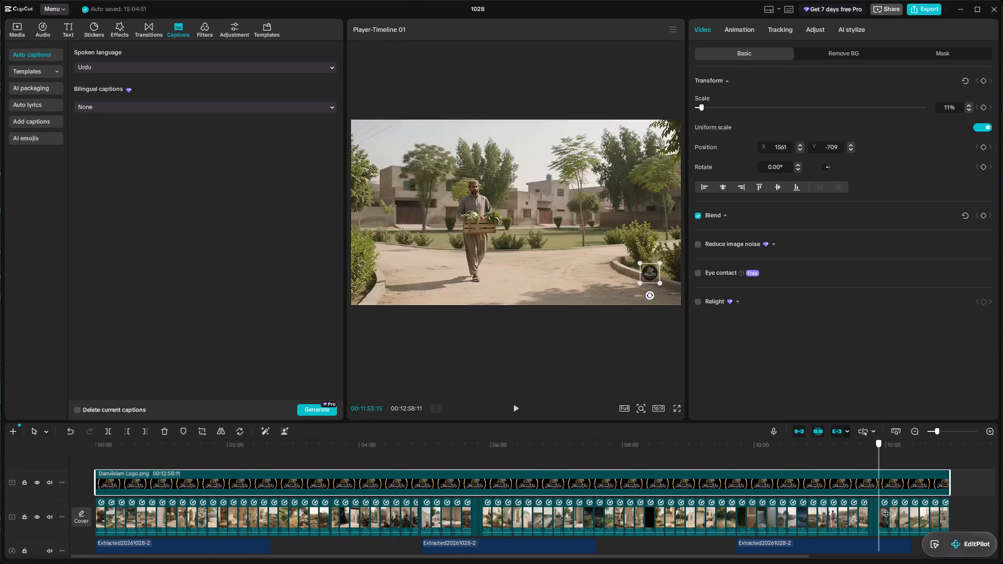
pyautogui.moveTo(886, 508); pyautogui.dragTo(148, 519)
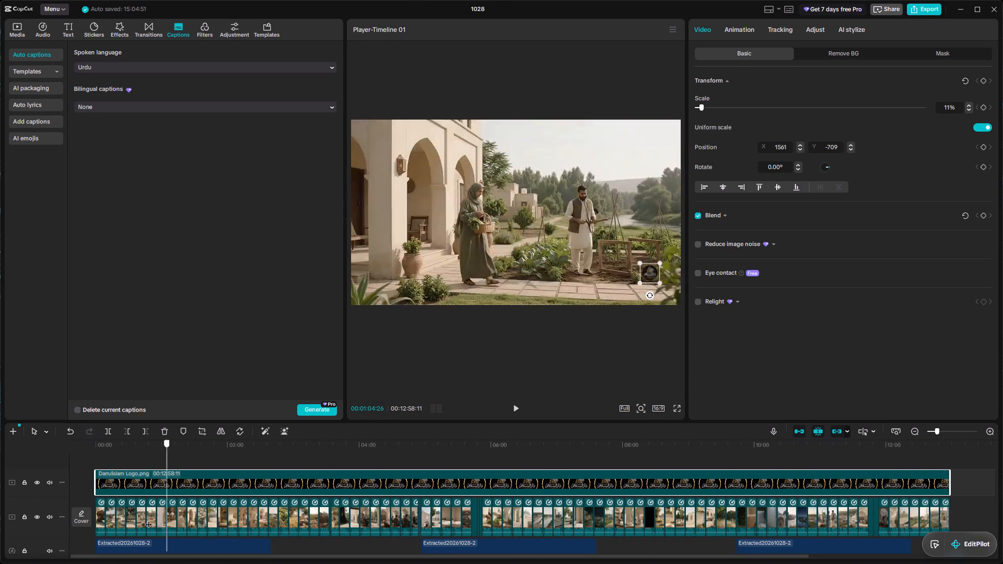
# Play back the video from its very beginning and pause at 00:00:31:28, on the mosque and gardens shot.
pyautogui.moveTo(148, 519); pyautogui.dragTo(87, 520)
pyautogui.click(518, 409)
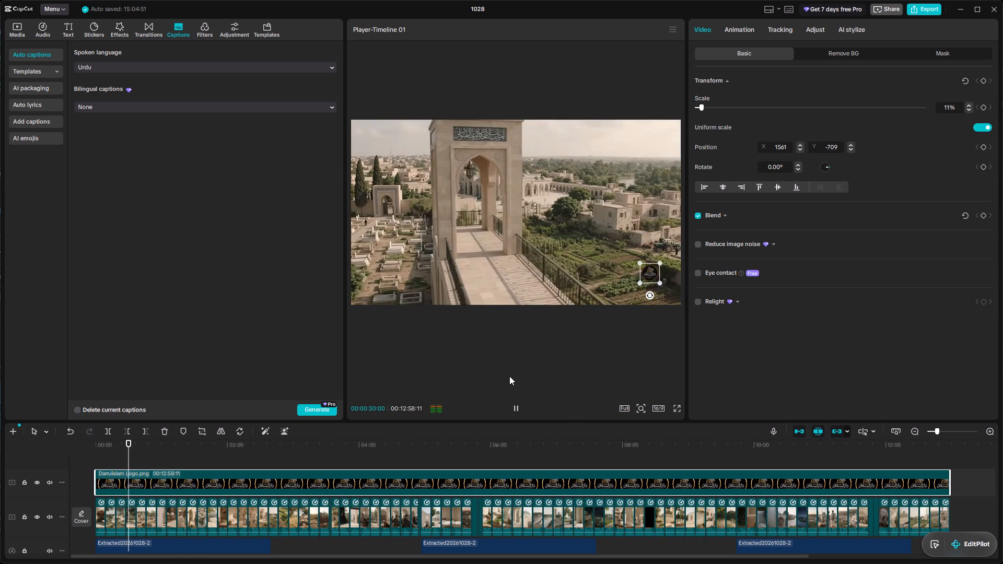
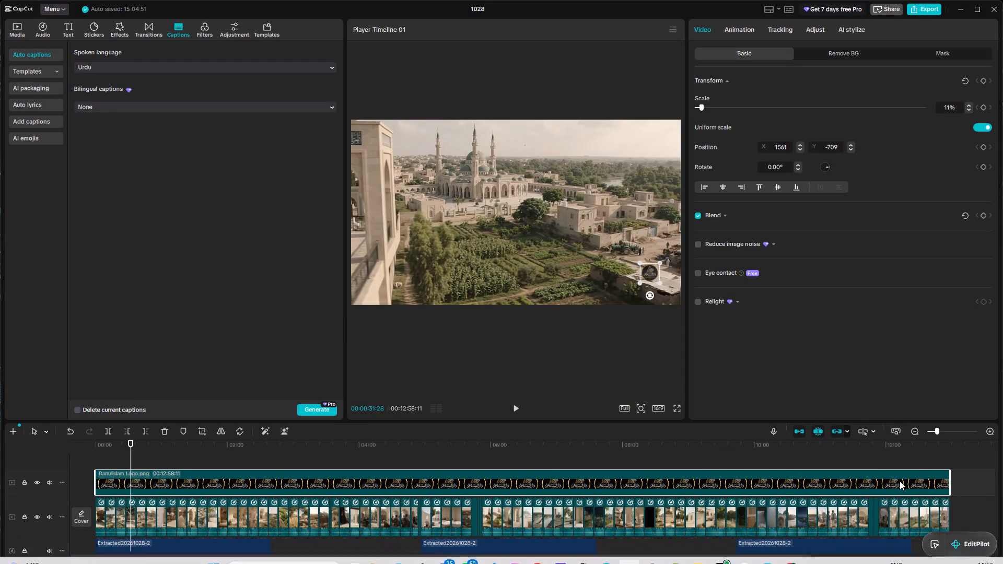
# Review the edited video at several points along the timeline and play its closing section near the end.
pyautogui.moveTo(132, 445); pyautogui.dragTo(297, 478)
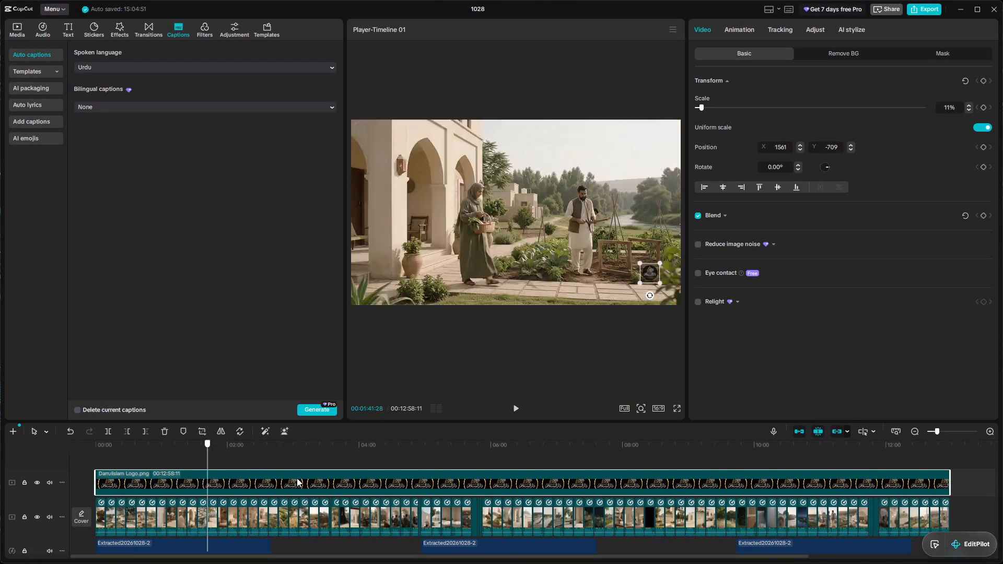
pyautogui.moveTo(297, 478); pyautogui.dragTo(924, 563)
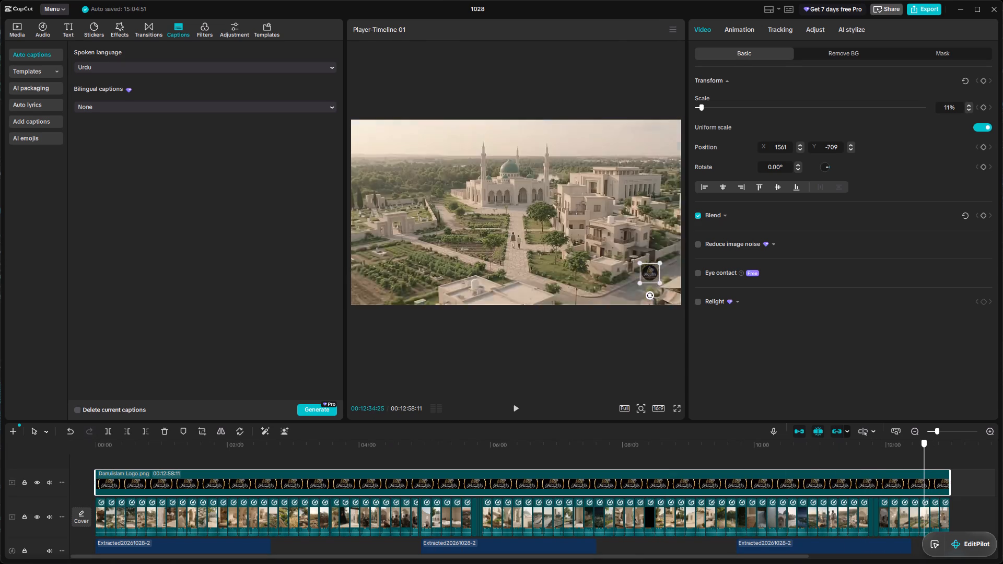
pyautogui.moveTo(924, 563); pyautogui.dragTo(932, 563)
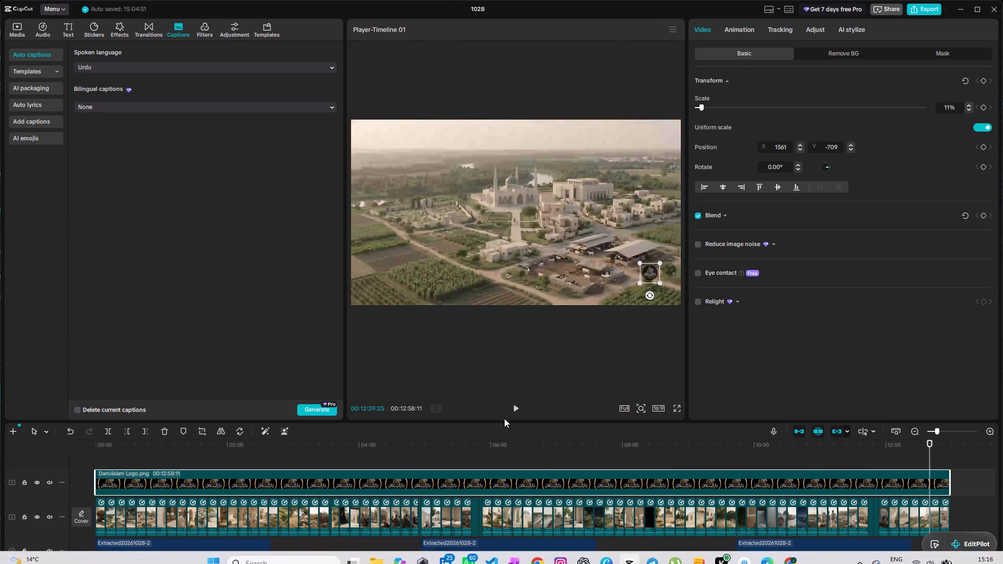
pyautogui.click(515, 416)
pyautogui.click(553, 454)
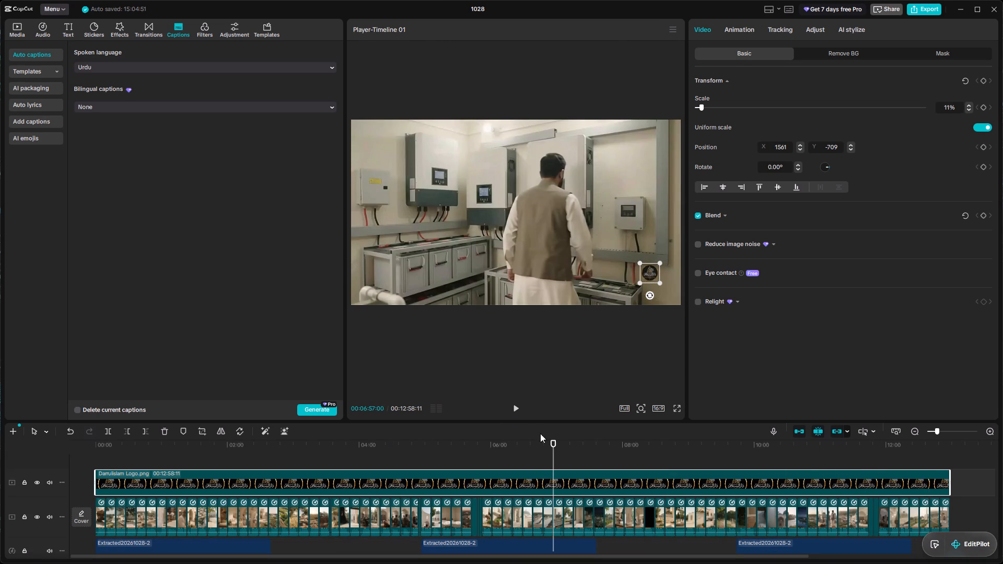
pyautogui.click(970, 507)
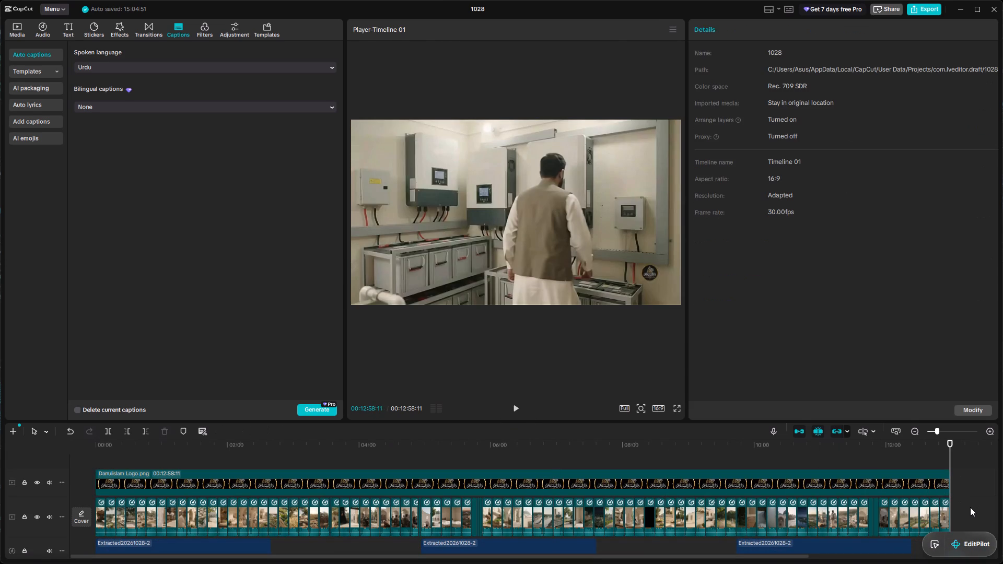
pyautogui.moveTo(947, 454); pyautogui.dragTo(934, 454)
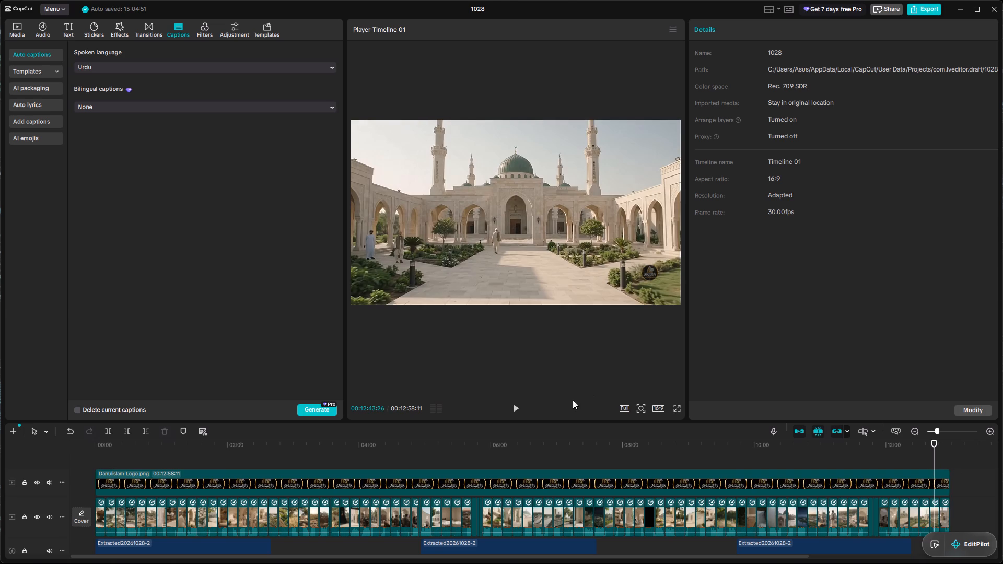
pyautogui.click(514, 410)
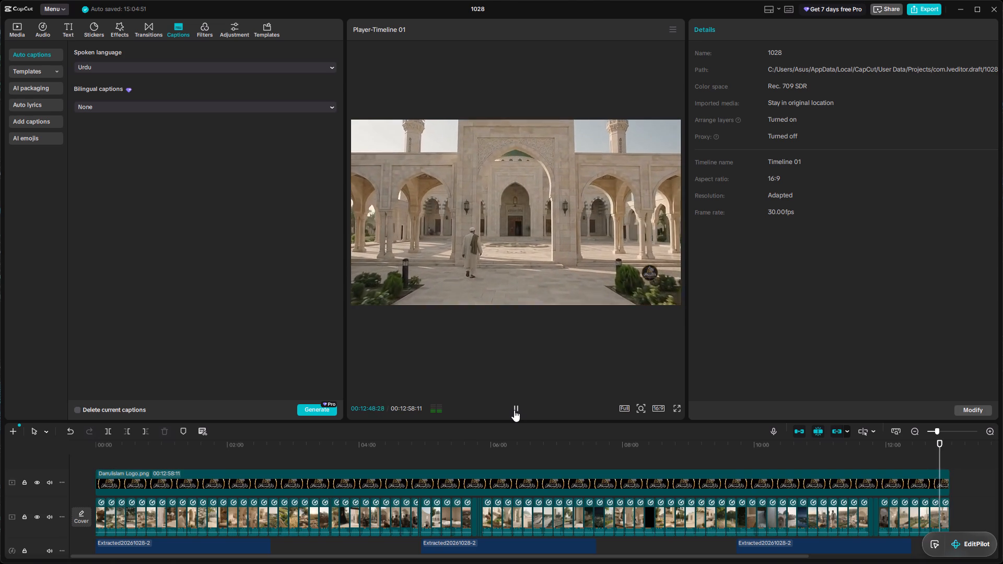
pyautogui.click(514, 410)
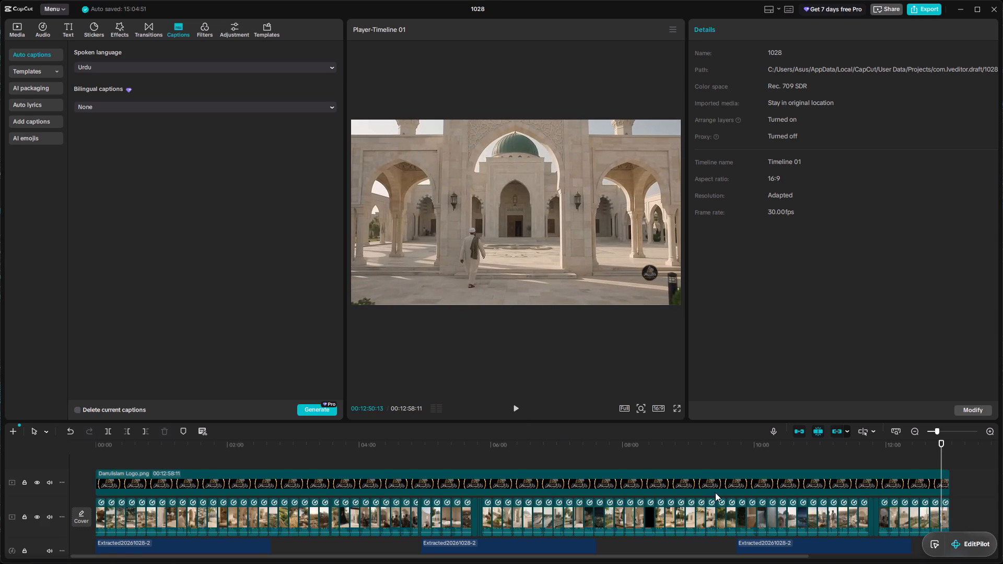
# Delete the final clip, d85.mp4, from the end of the main video track.
pyautogui.scroll(-1, 710, 489)
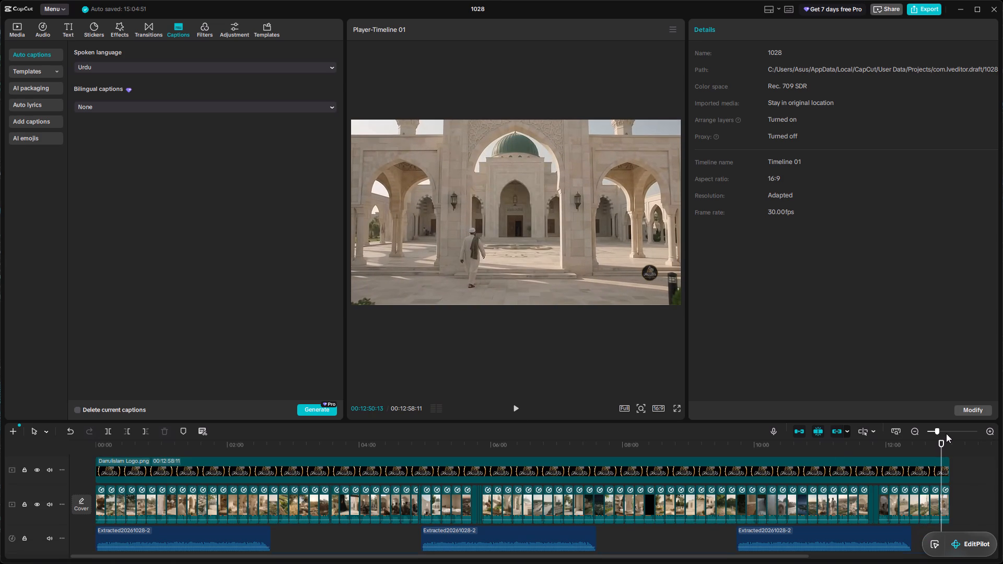
pyautogui.click(946, 433)
pyautogui.moveTo(940, 444); pyautogui.dragTo(1002, 468)
pyautogui.click(757, 494)
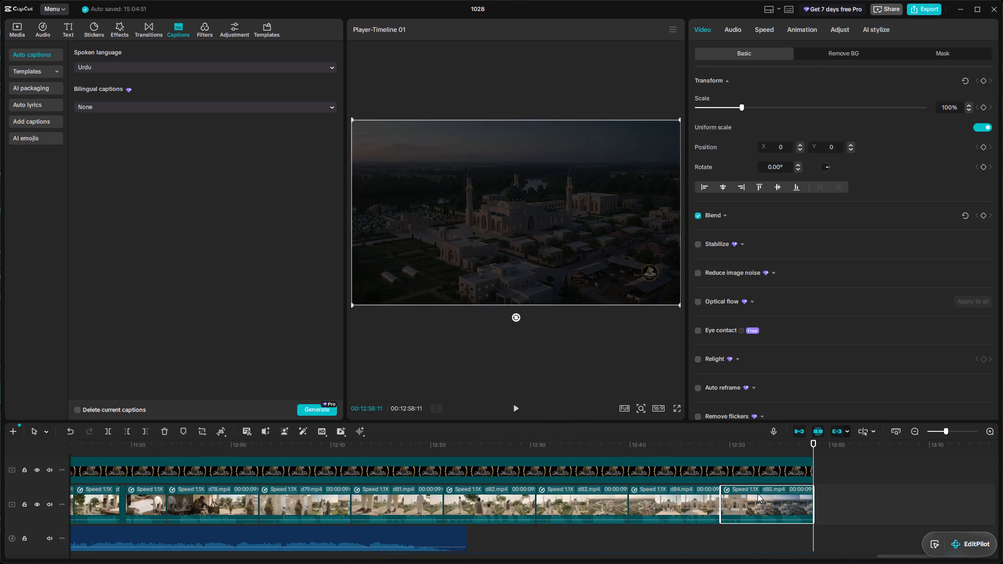
pyautogui.press('BackSpace')
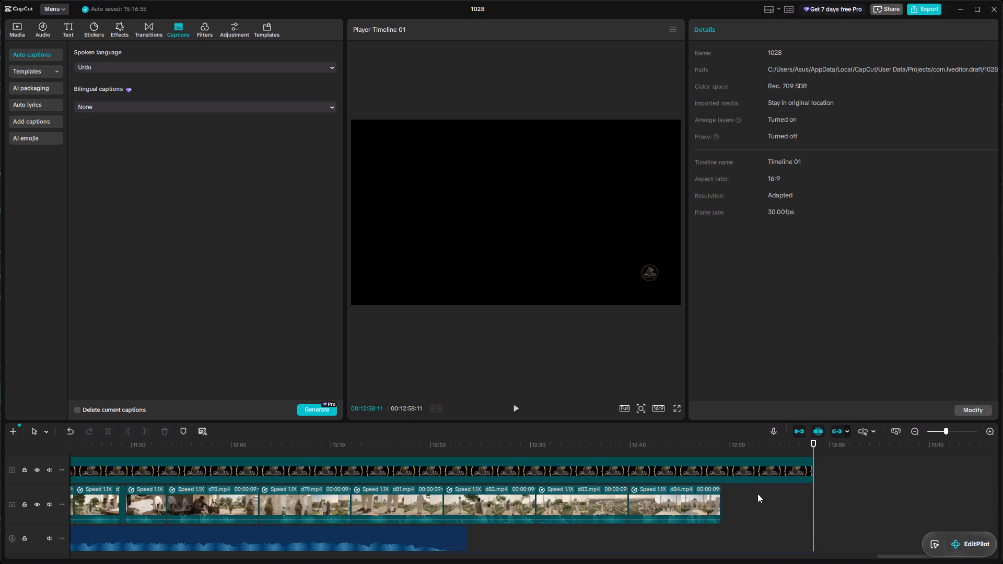
# While importing media from the device, rename the new Darul Islam community cinematic video in Downloads as d85.
pyautogui.click(18, 26)
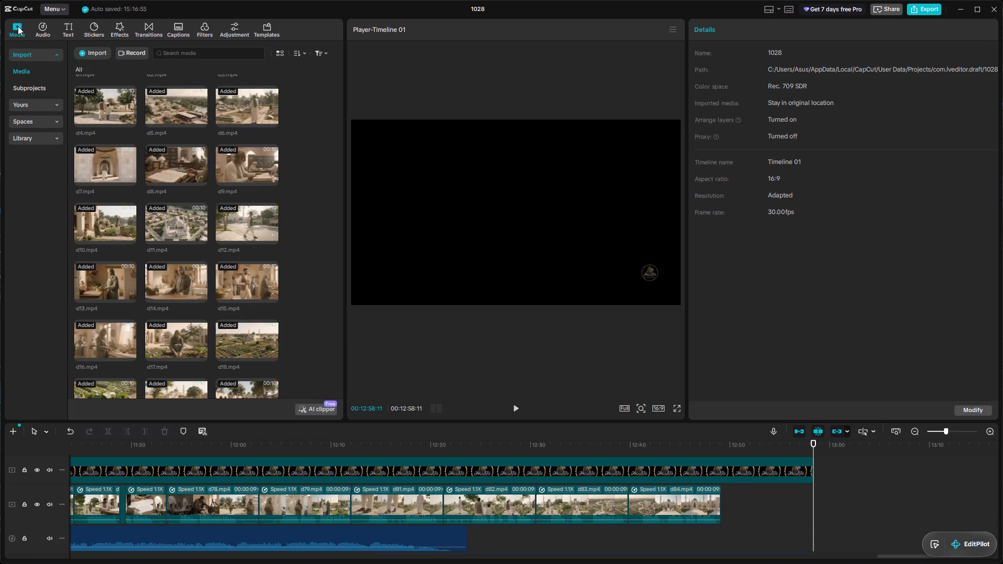
pyautogui.click(84, 54)
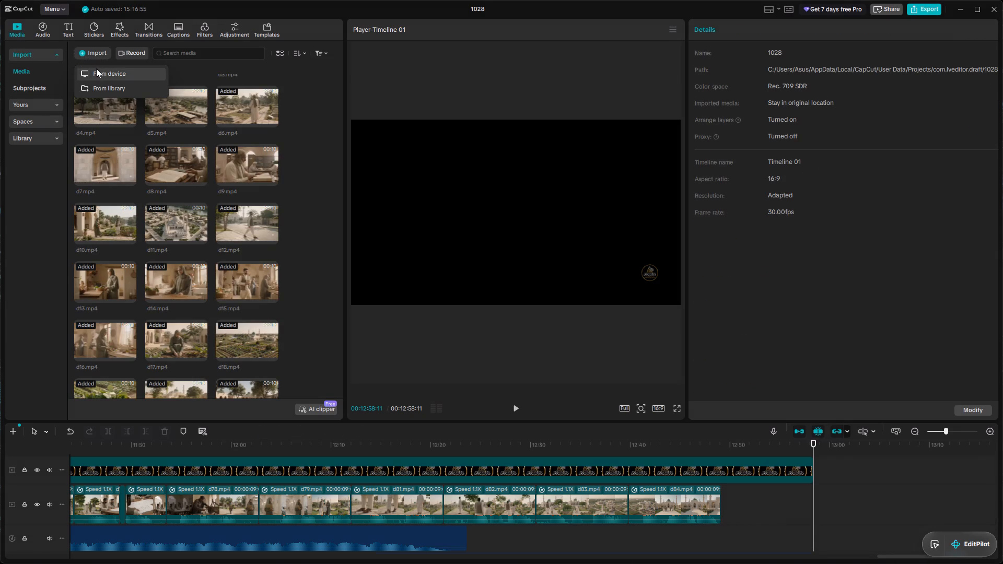
pyautogui.click(101, 73)
pyautogui.click(45, 121)
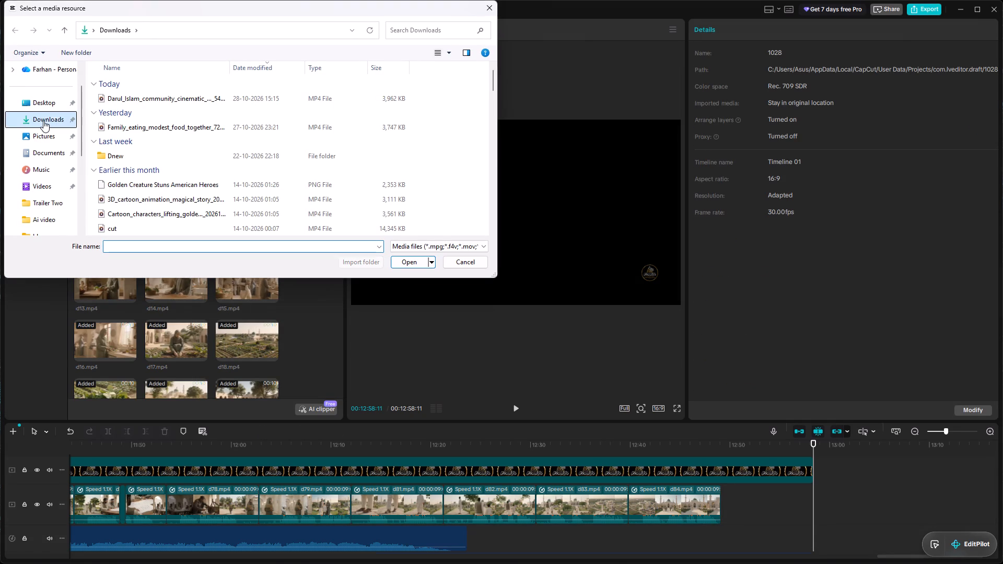
pyautogui.click(43, 121)
pyautogui.click(165, 101)
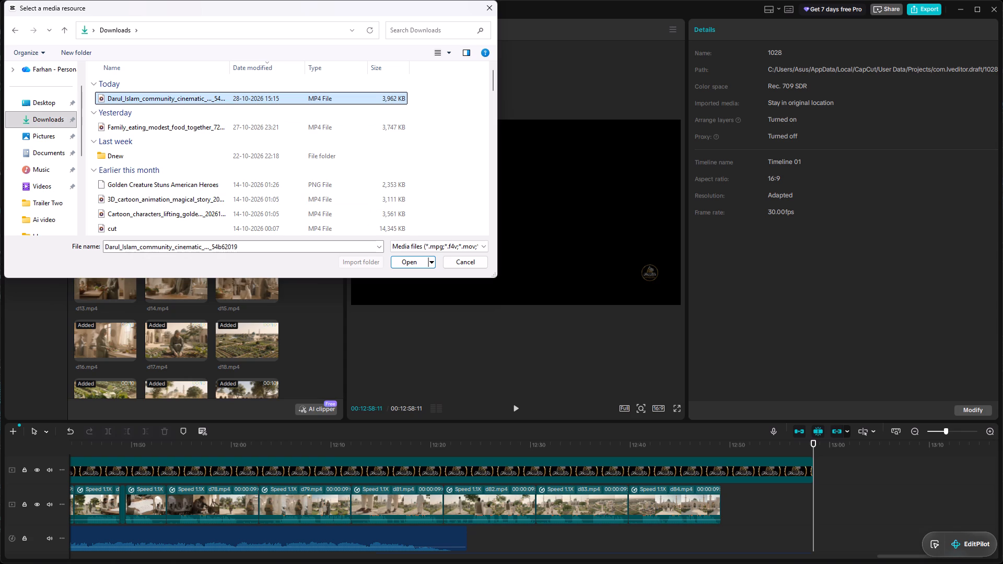
pyautogui.rightClick(211, 99)
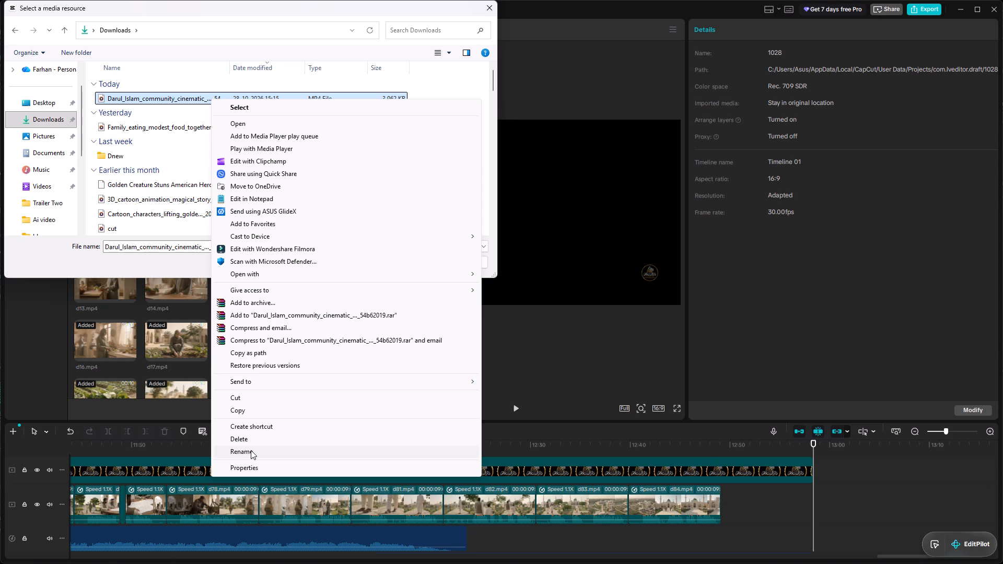
pyautogui.click(251, 450)
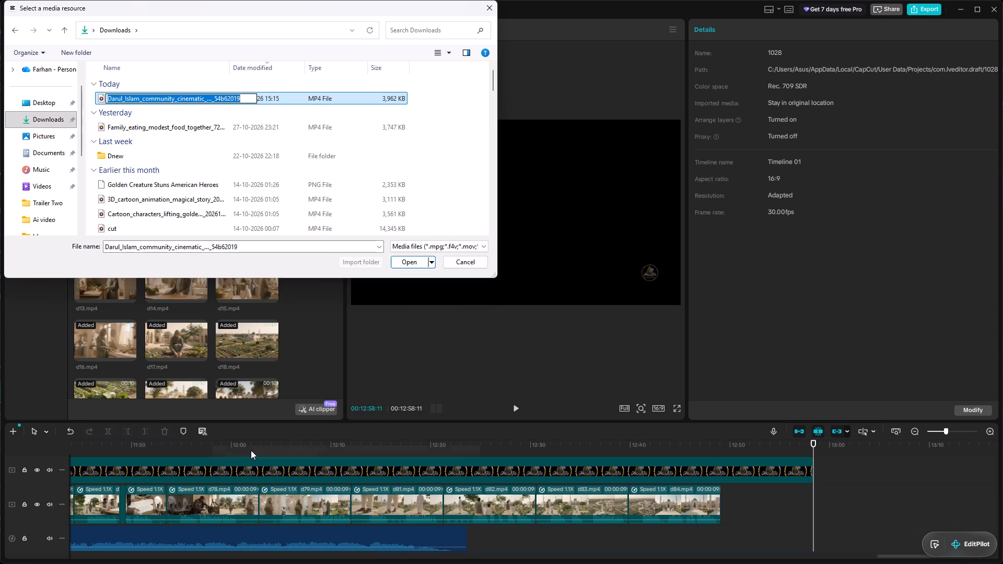
pyautogui.press('d')
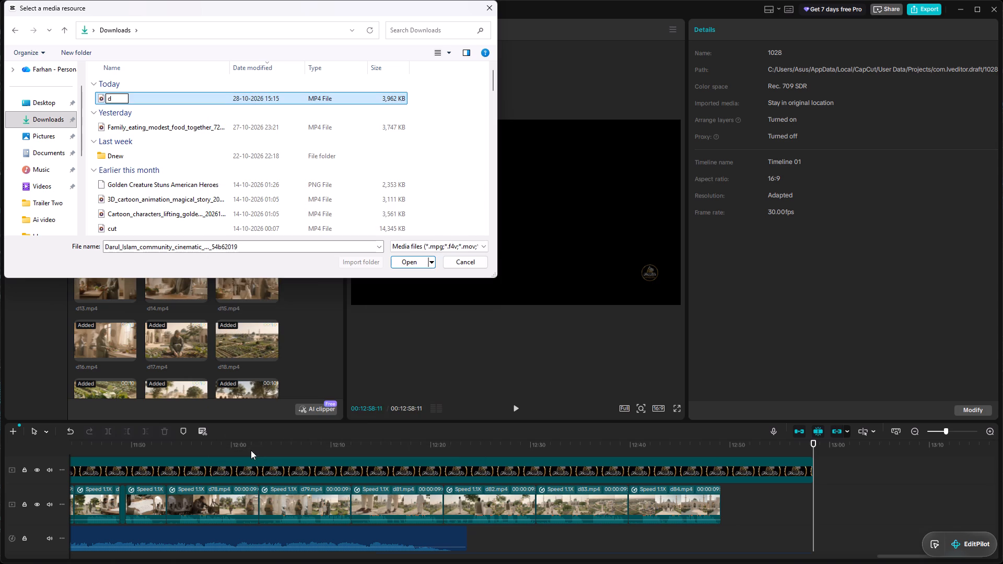
pyautogui.write('85')
pyautogui.press('Return')
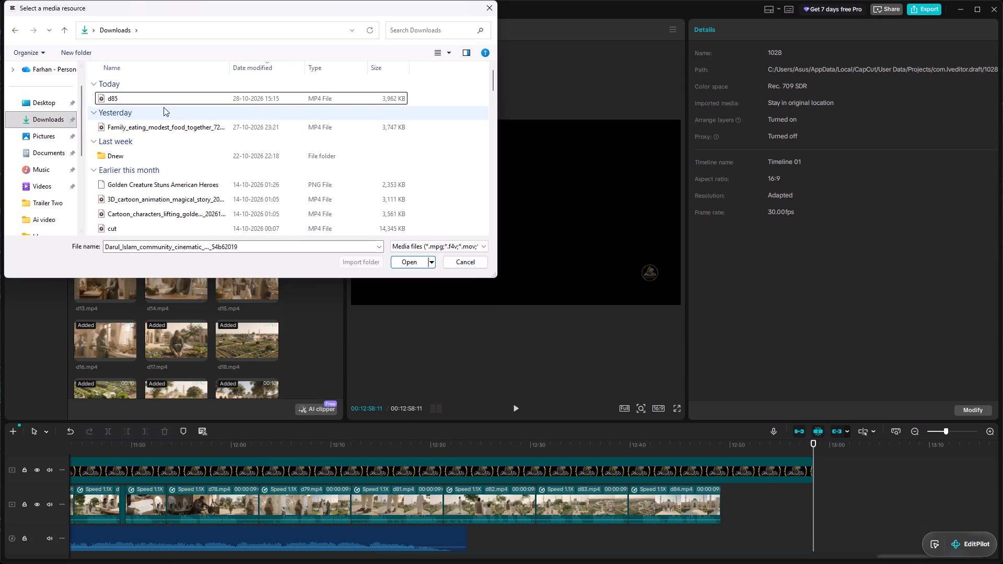
# Import the renamed d85 video into the project media.
pyautogui.click(175, 99)
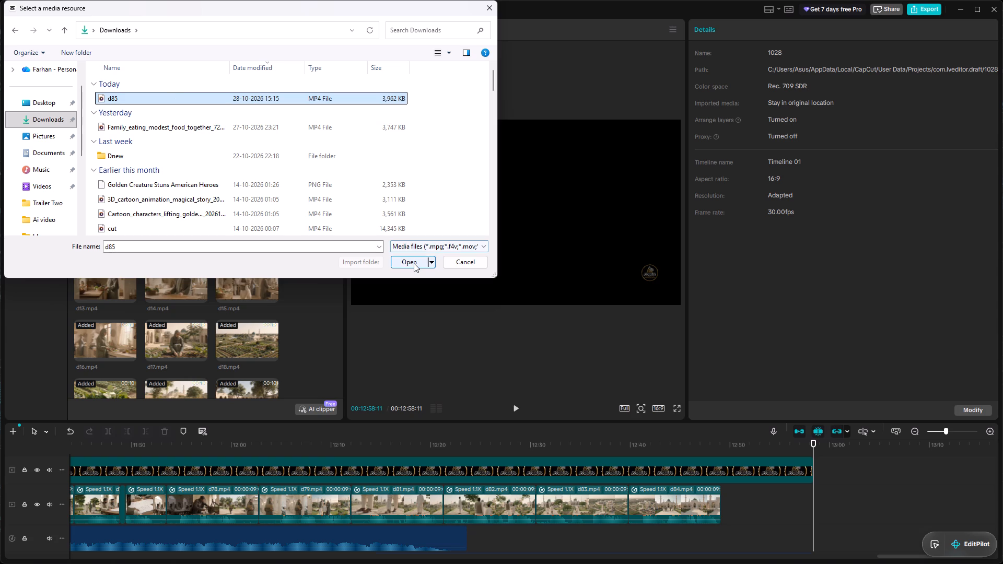
pyautogui.click(414, 264)
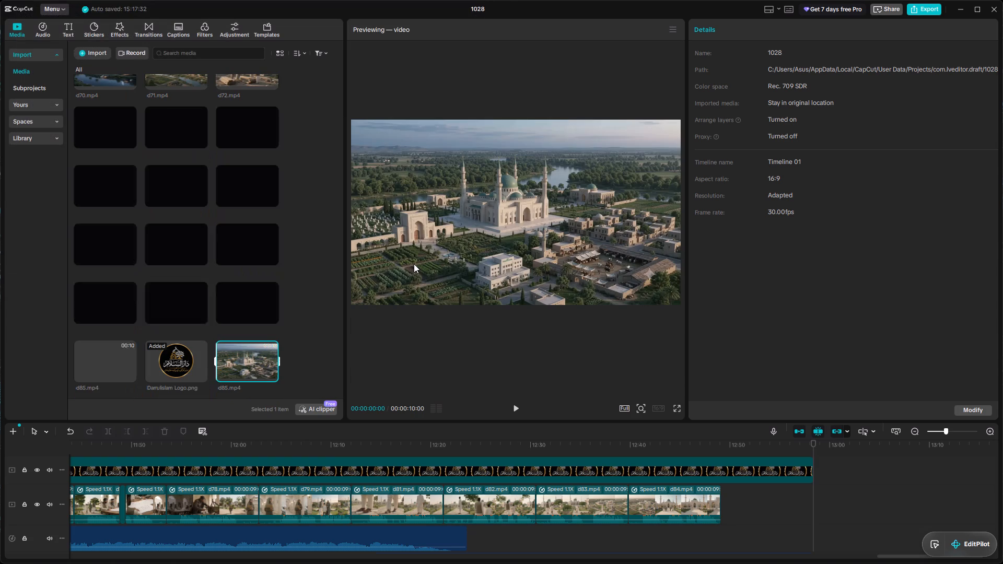
# Place the newly imported d85.mp4 on the main video track directly after the d84.mp4 clip.
pyautogui.moveTo(246, 365); pyautogui.dragTo(391, 435)
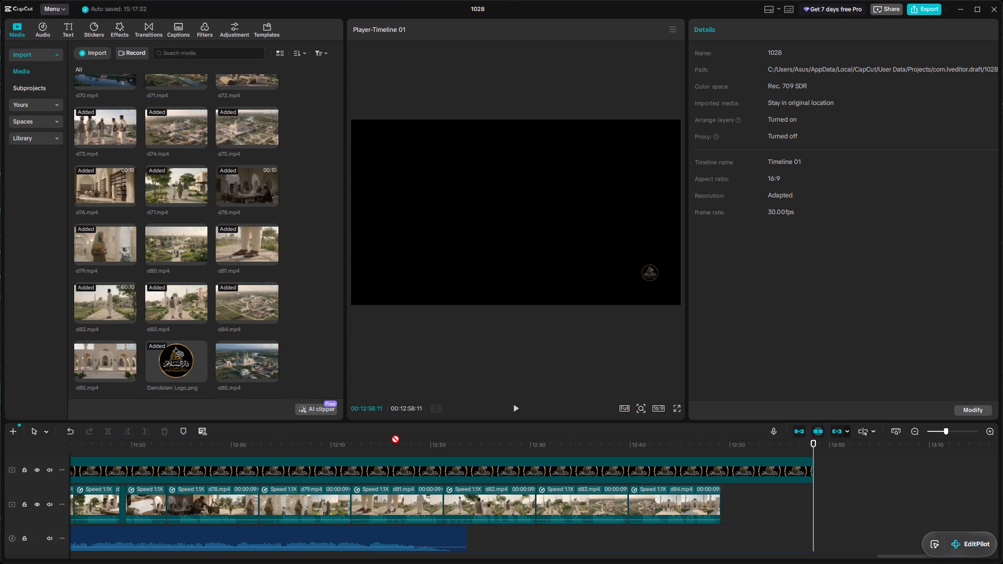
pyautogui.moveTo(391, 435); pyautogui.dragTo(786, 509)
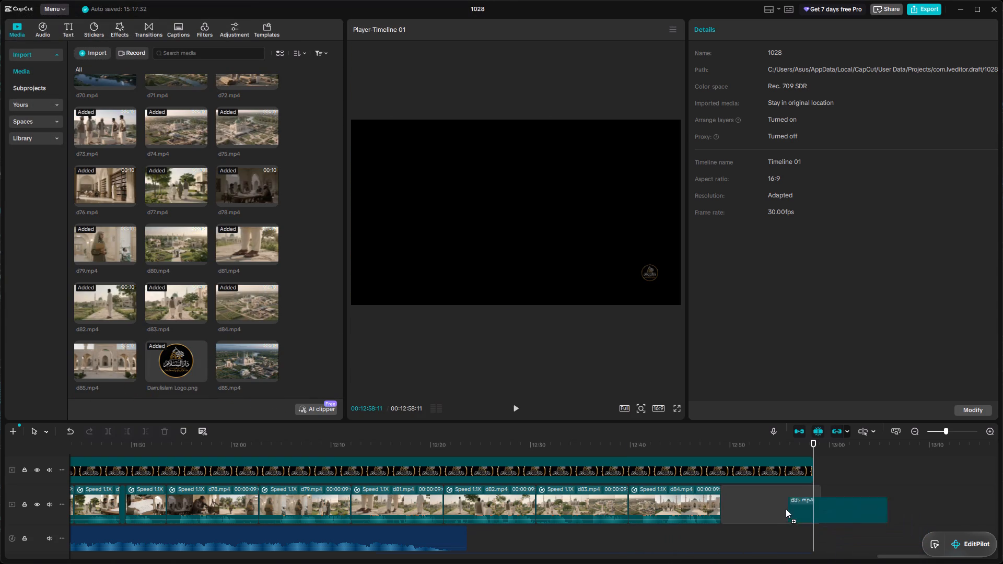
pyautogui.moveTo(786, 509); pyautogui.dragTo(721, 502)
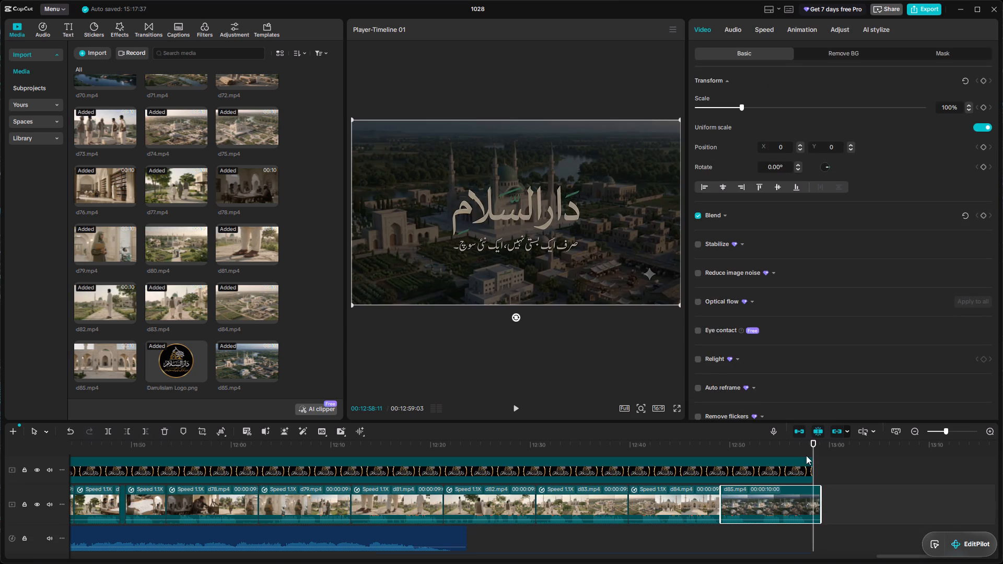
# Extend the Darulislam logo overlay to the end of the new d85.mp4 clip.
pyautogui.click(808, 466)
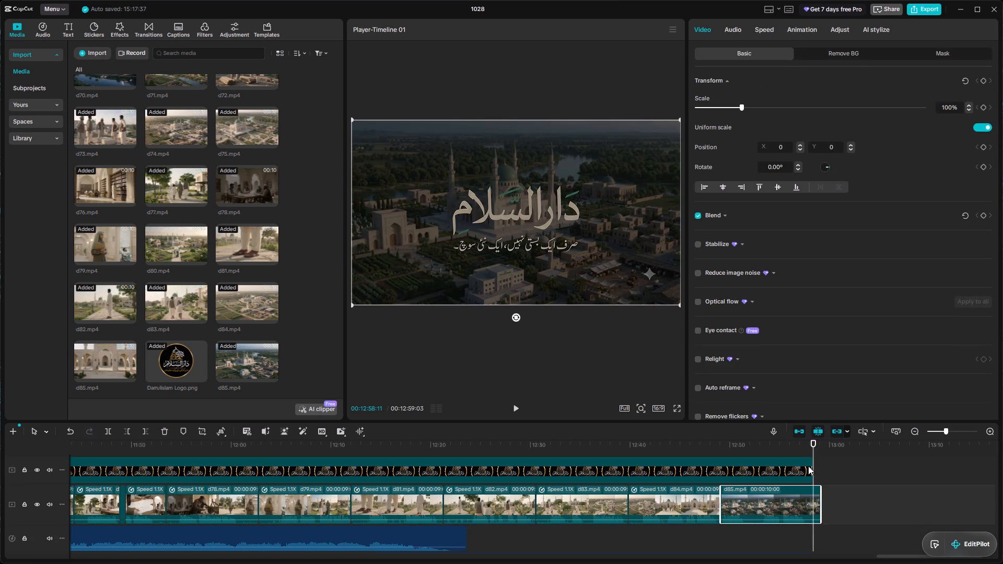
pyautogui.moveTo(815, 469); pyautogui.dragTo(820, 469)
pyautogui.click(820, 469)
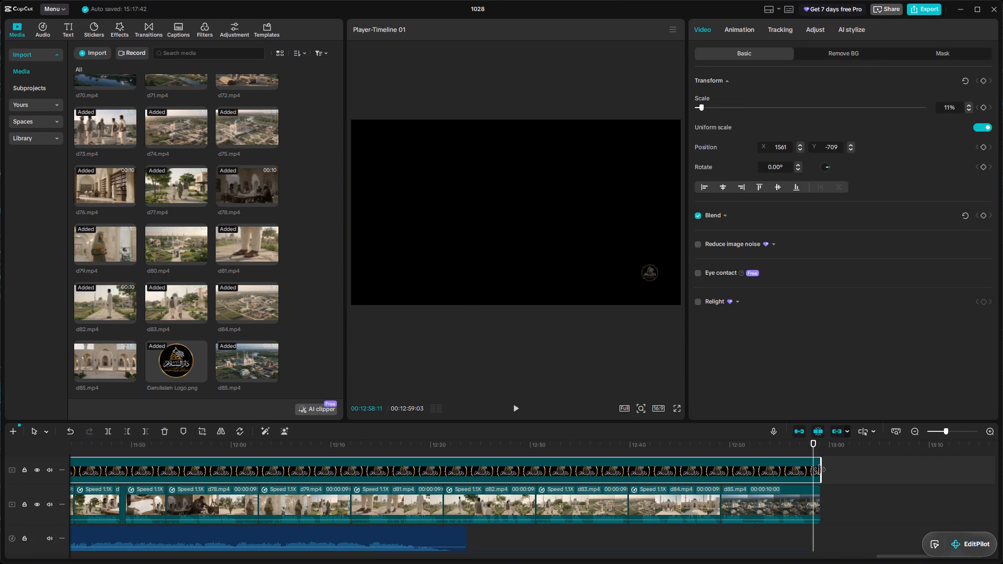
# Preview the cut from d84.mp4 into the new d85.mp4 clip and set the d85.mp4 clip's speed to 1.10x.
pyautogui.moveTo(814, 440); pyautogui.dragTo(700, 444)
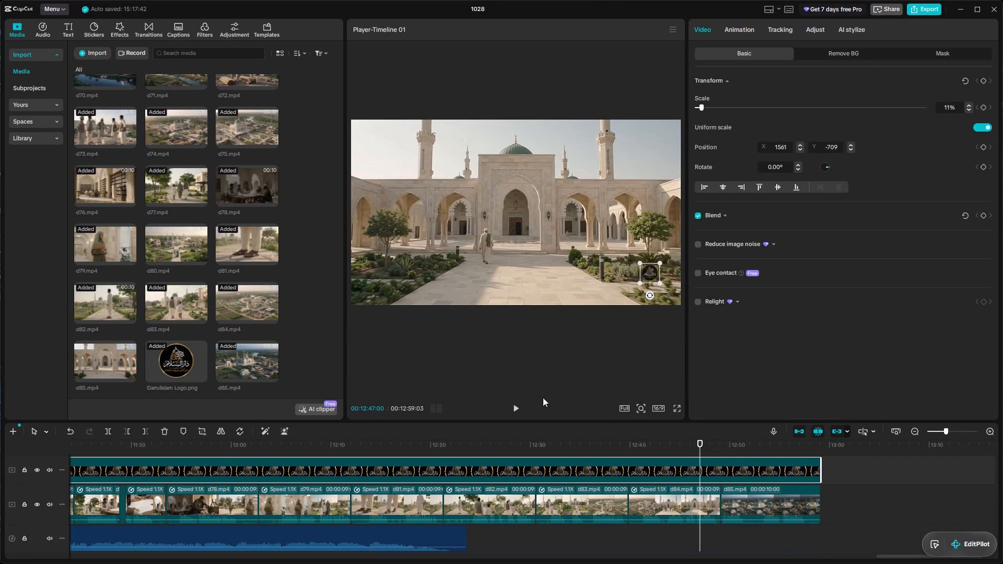
pyautogui.click(517, 410)
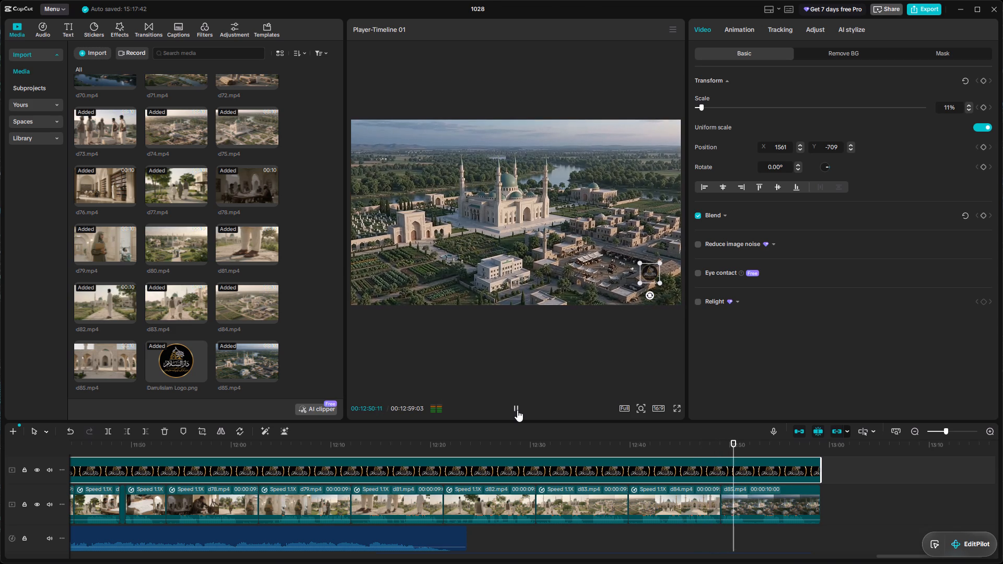
pyautogui.click(517, 410)
pyautogui.click(760, 503)
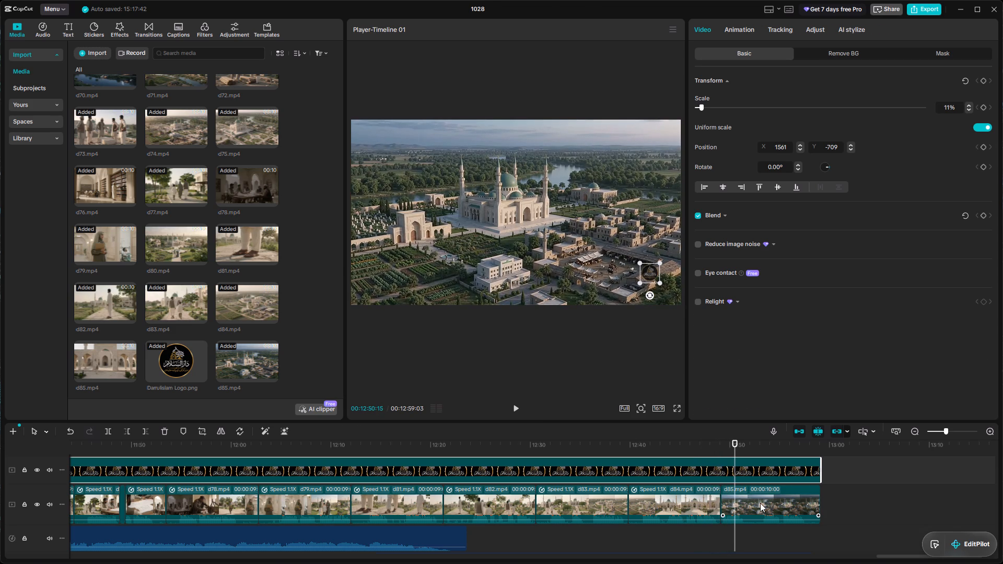
pyautogui.click(765, 30)
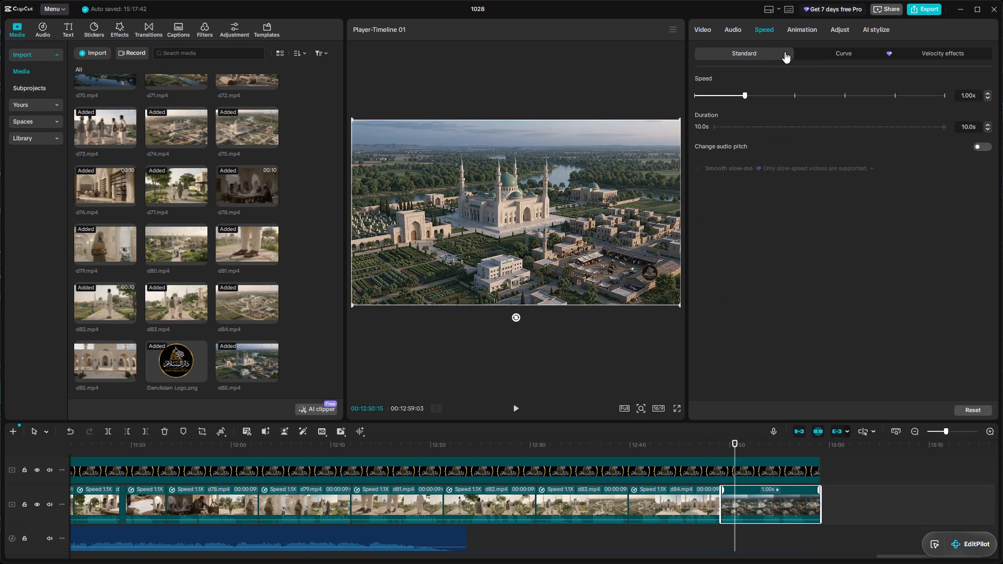
pyautogui.click(985, 93)
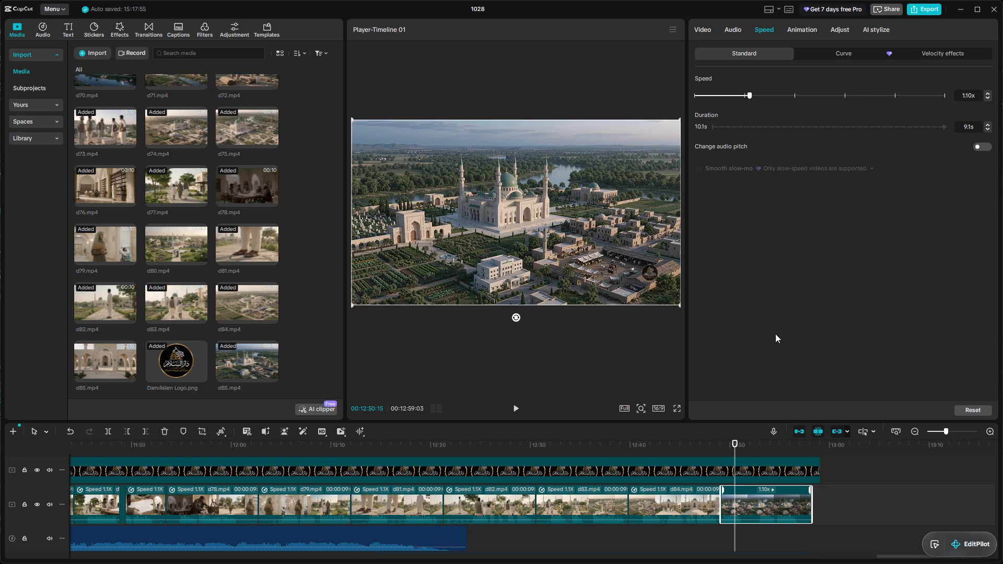
# Play the ending from the d84.mp4 clip through the final title scene to check it.
pyautogui.moveTo(737, 445); pyautogui.dragTo(670, 442)
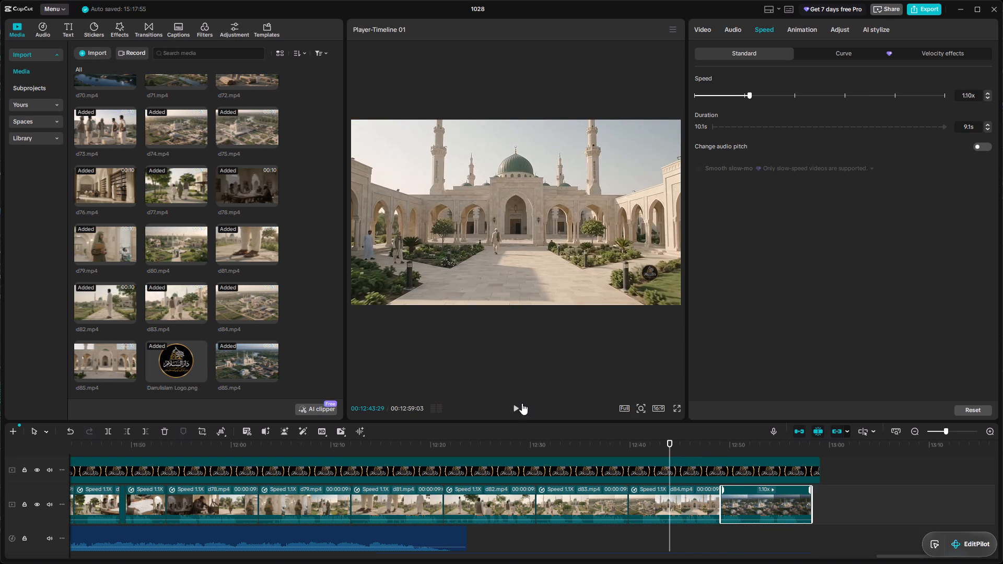
pyautogui.click(519, 408)
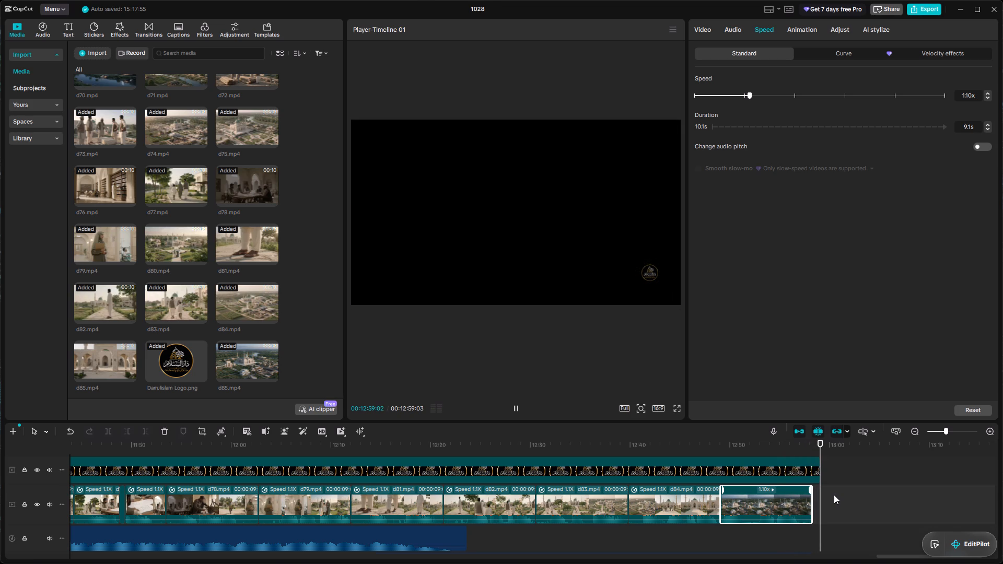
# Split the Darulislam logo overlay at the end of the d85.mp4 clip and delete the excess piece.
pyautogui.click(805, 473)
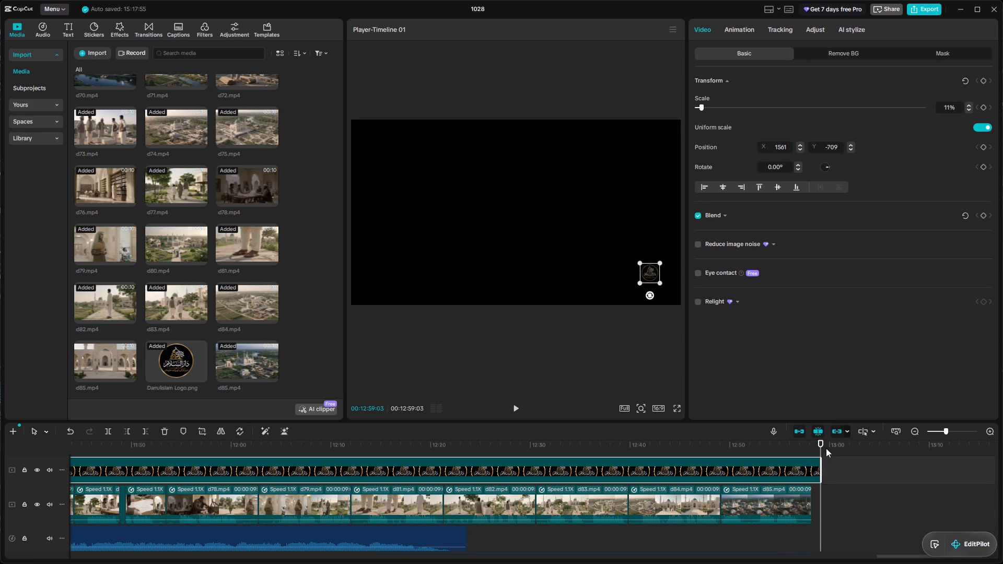
pyautogui.scroll(-2, 829, 515)
pyautogui.scroll(2, 829, 515)
pyautogui.moveTo(819, 443); pyautogui.dragTo(813, 443)
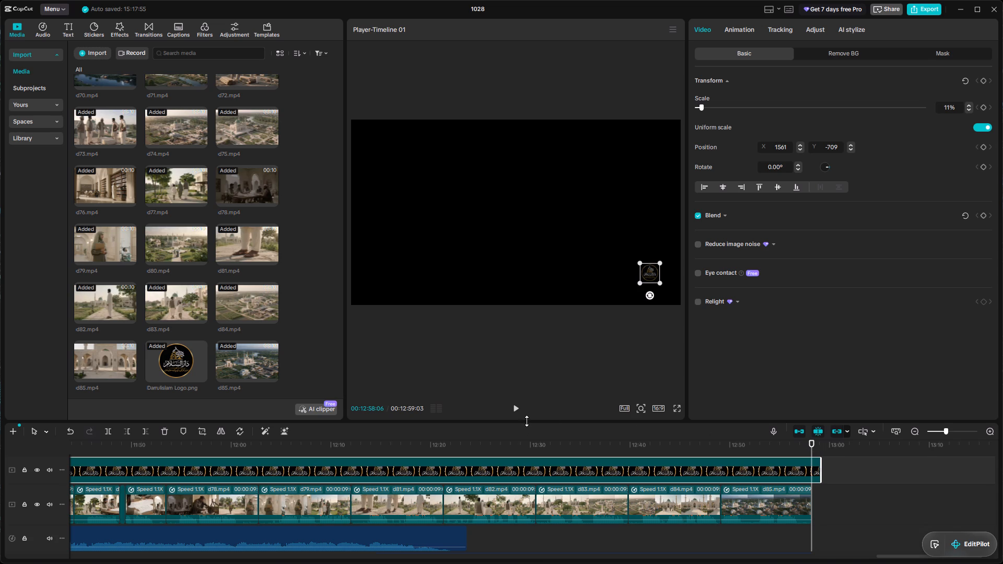
pyautogui.moveTo(527, 421); pyautogui.dragTo(533, 379)
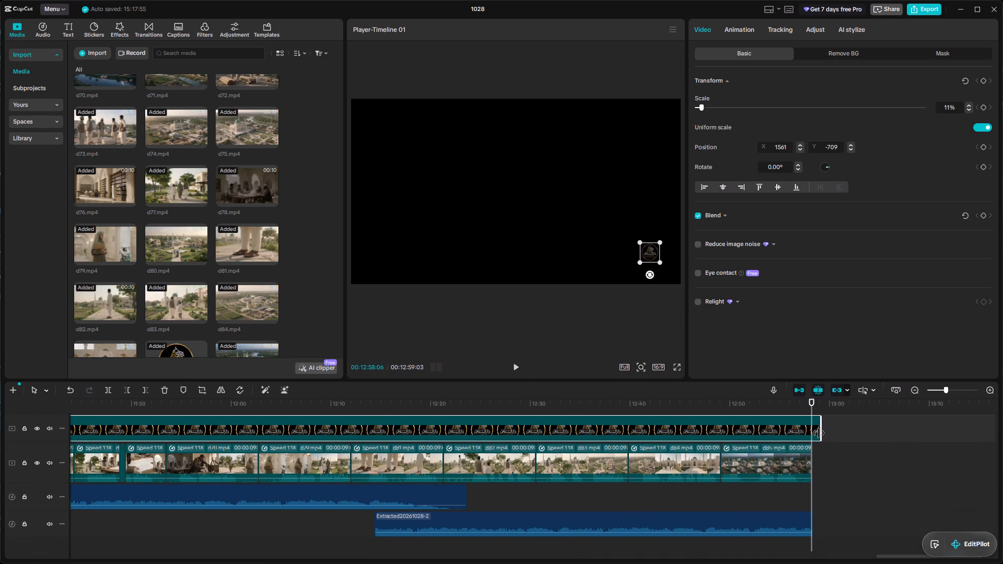
pyautogui.hotkey('ctrl', 'b')
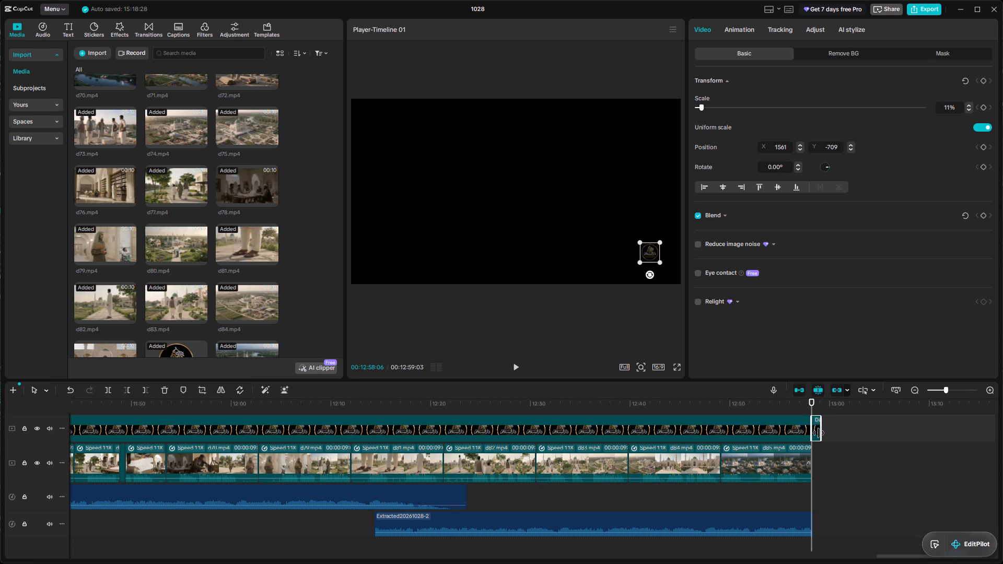
pyautogui.press('BackSpace')
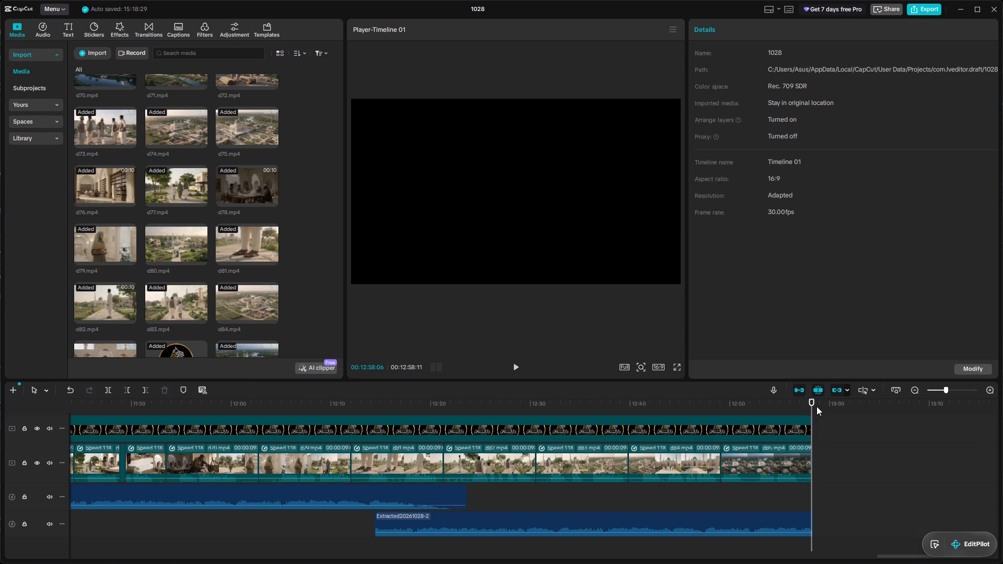
# Trim the start of the last extracted audio clip to where the preceding audio clip ends.
pyautogui.moveTo(802, 406); pyautogui.dragTo(0, 449)
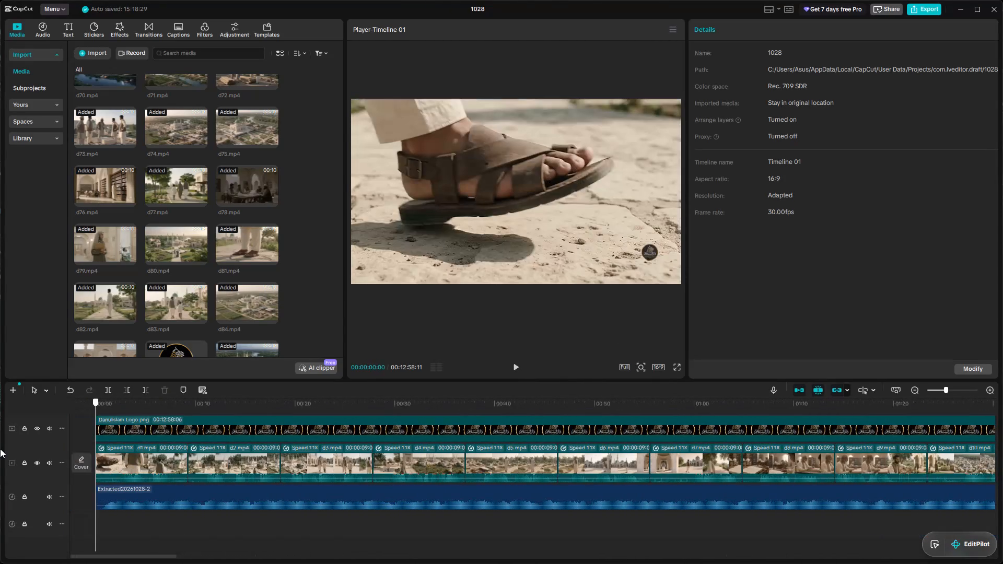
pyautogui.moveTo(0, 449); pyautogui.dragTo(581, 516)
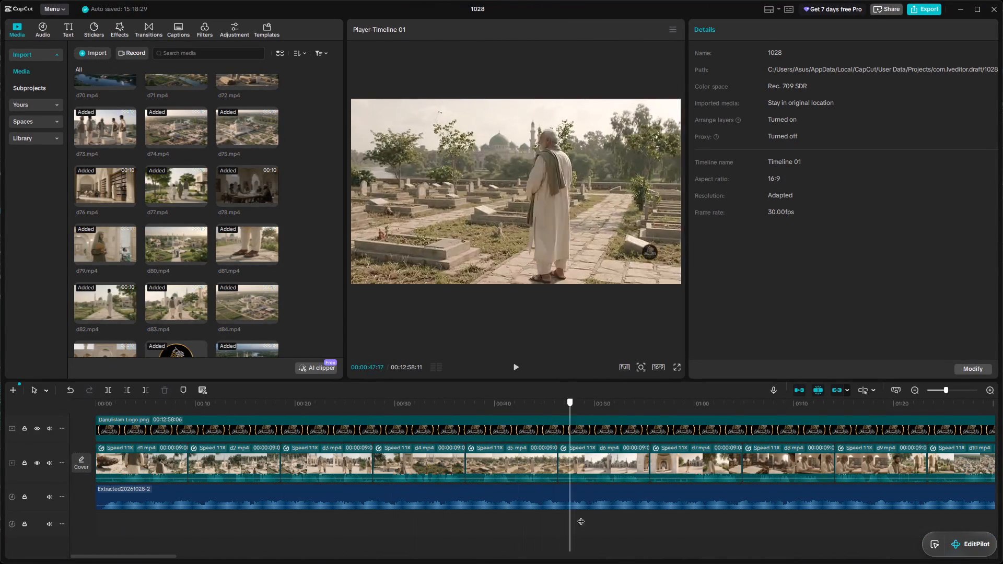
pyautogui.moveTo(581, 516); pyautogui.dragTo(1002, 532)
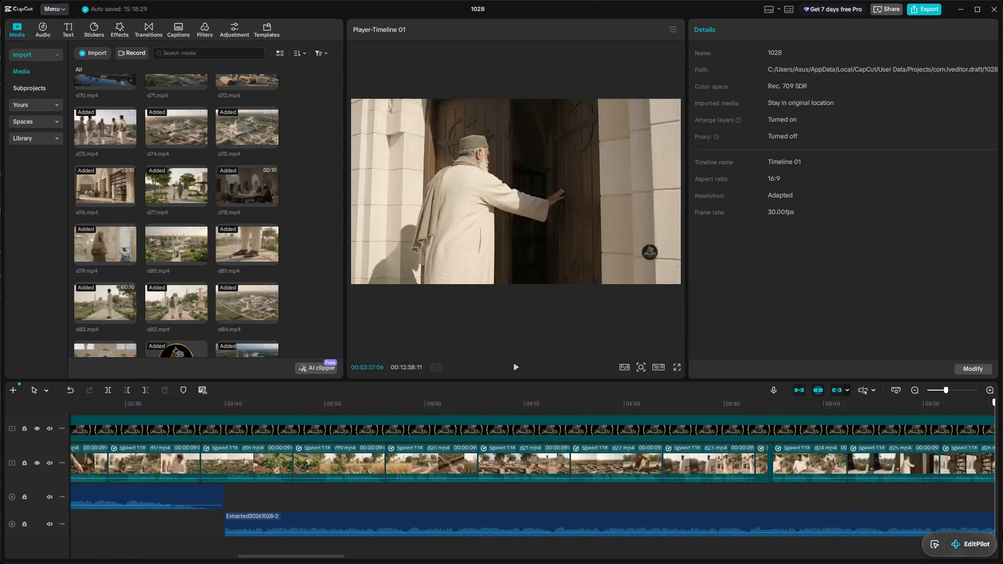
pyautogui.moveTo(1002, 532); pyautogui.dragTo(1000, 532)
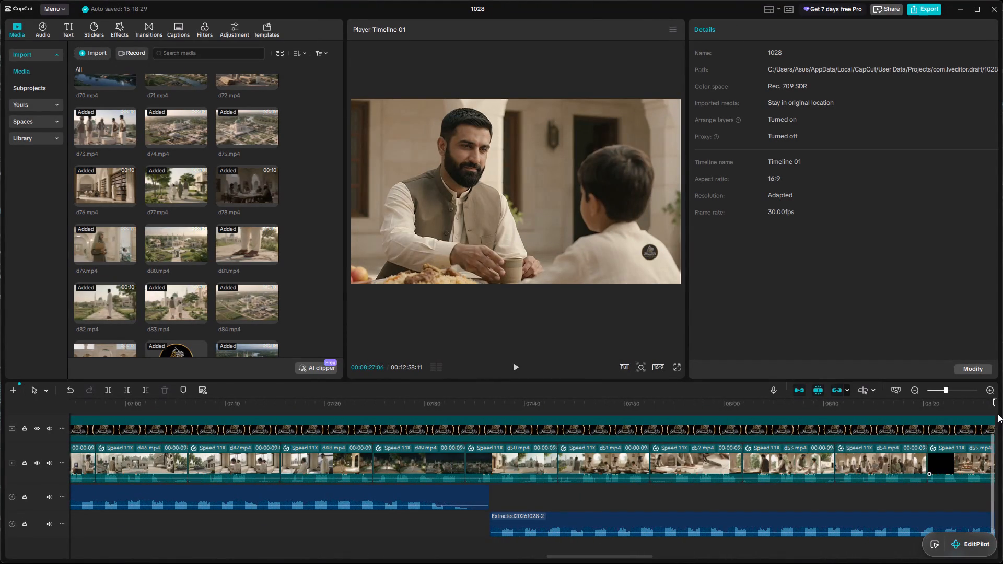
pyautogui.moveTo(995, 408); pyautogui.dragTo(1002, 413)
pyautogui.moveTo(995, 404); pyautogui.dragTo(1002, 412)
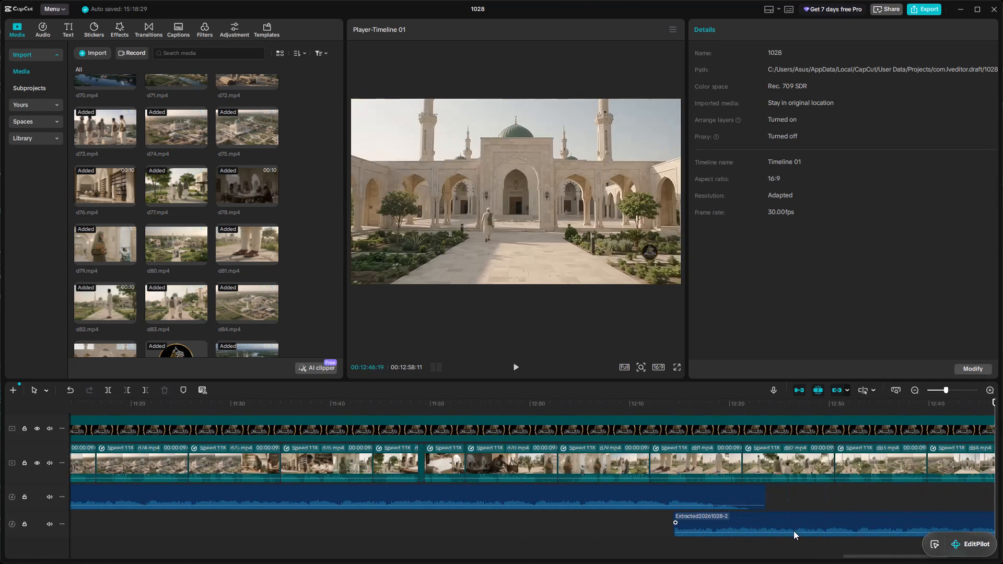
pyautogui.click(692, 521)
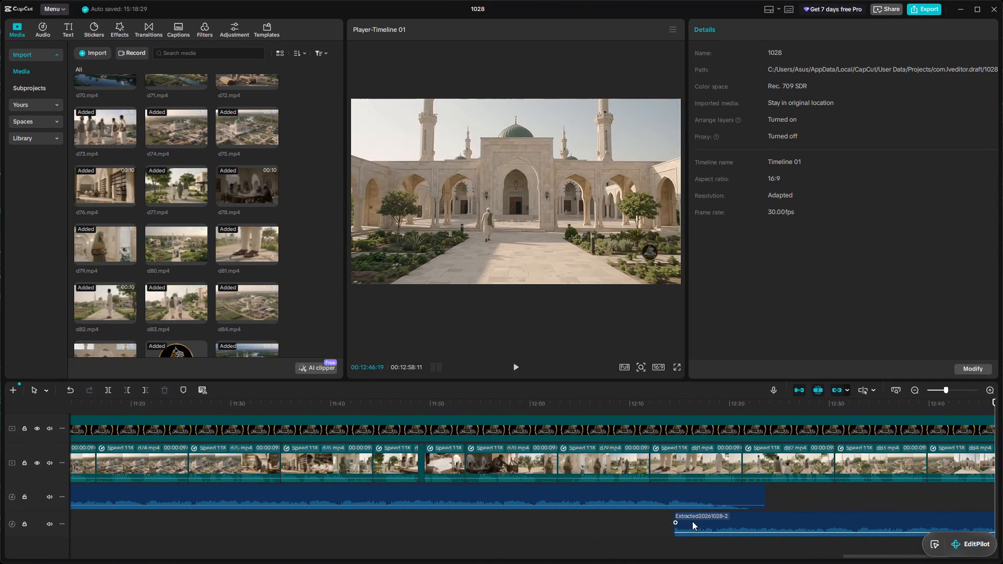
pyautogui.moveTo(671, 522); pyautogui.dragTo(747, 520)
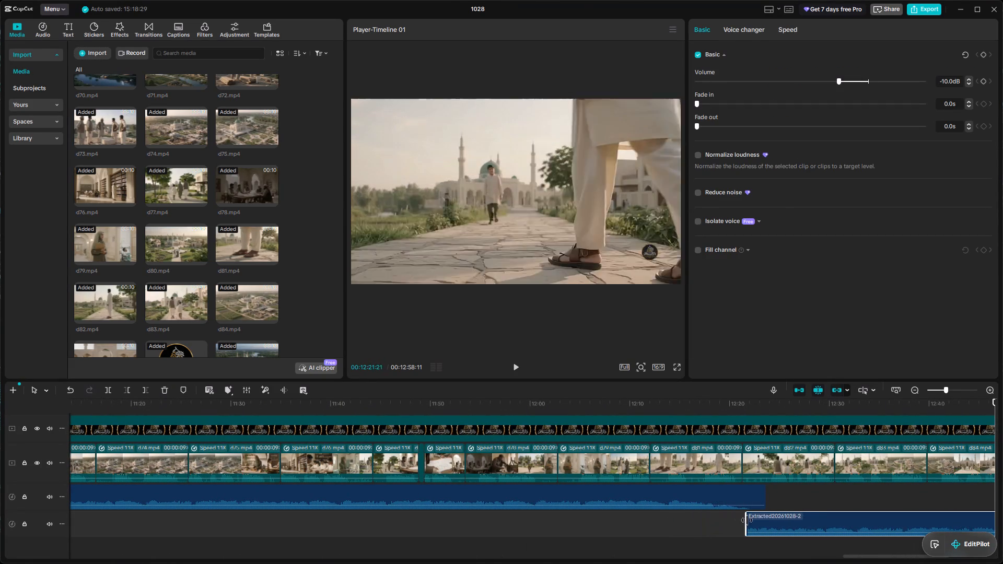
pyautogui.moveTo(747, 520); pyautogui.dragTo(763, 521)
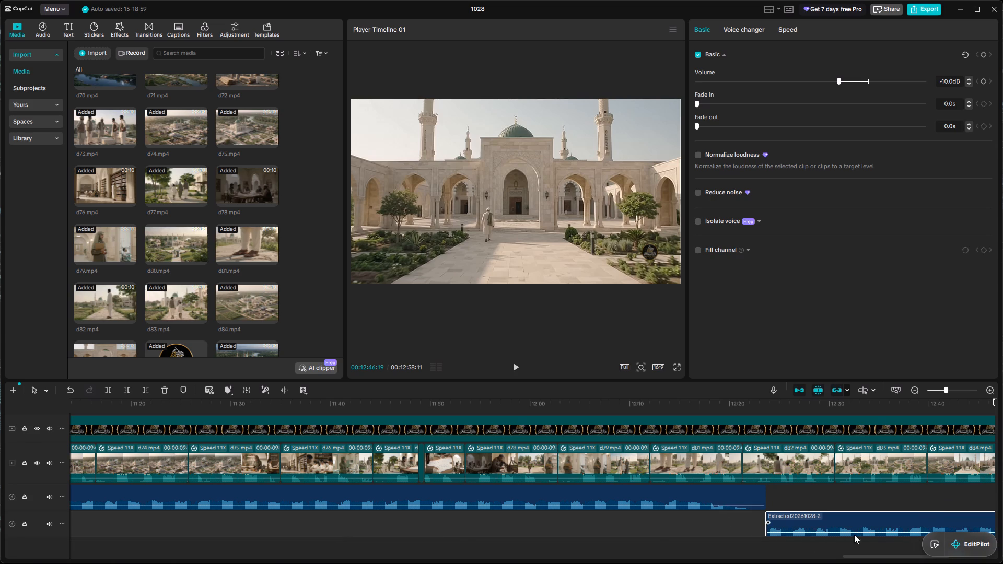
# Select all clips on the main video track and generate auto captions with Urdu as the spoken language and no bilingual captions.
pyautogui.click(937, 388)
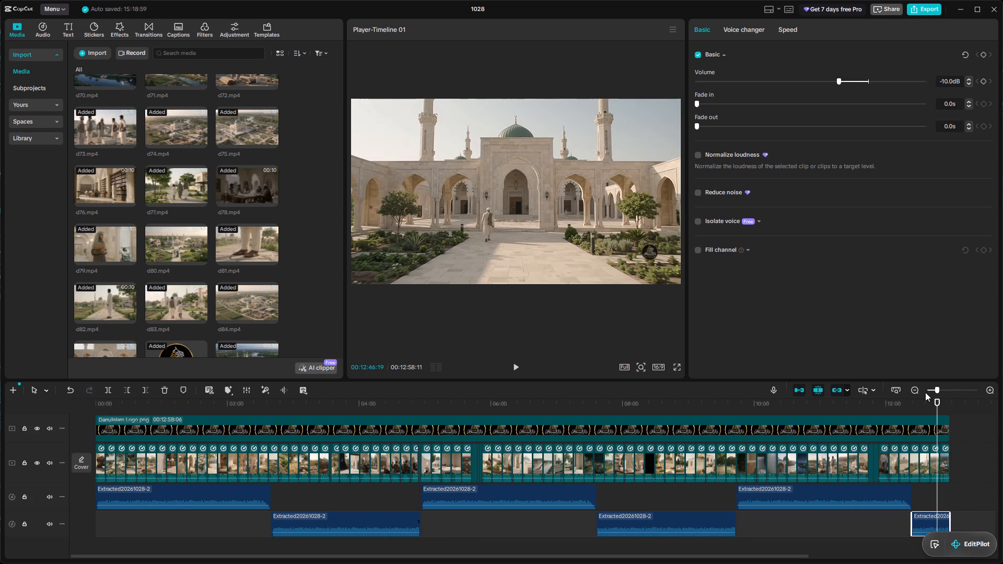
pyautogui.moveTo(937, 401); pyautogui.dragTo(953, 402)
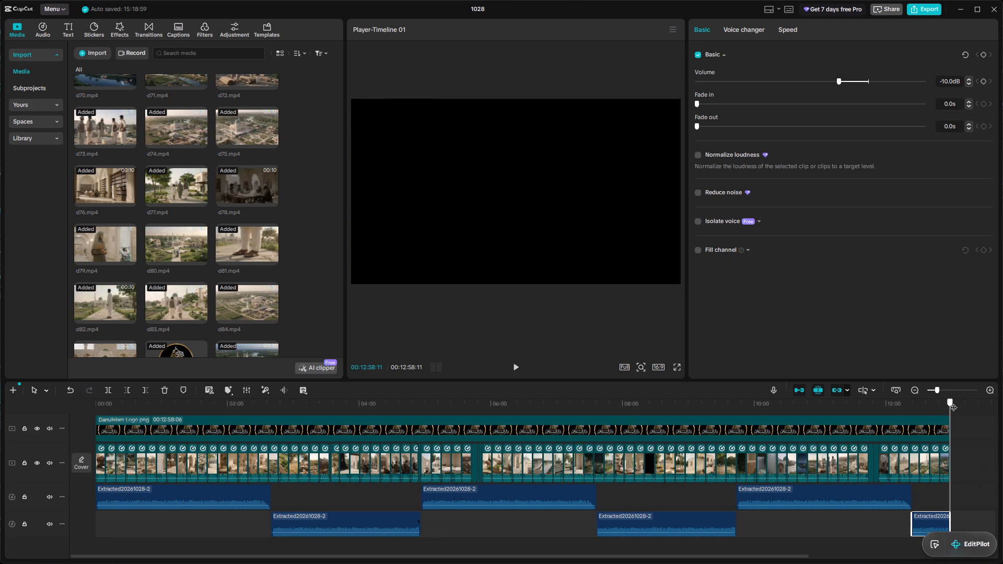
pyautogui.moveTo(953, 402); pyautogui.dragTo(91, 411)
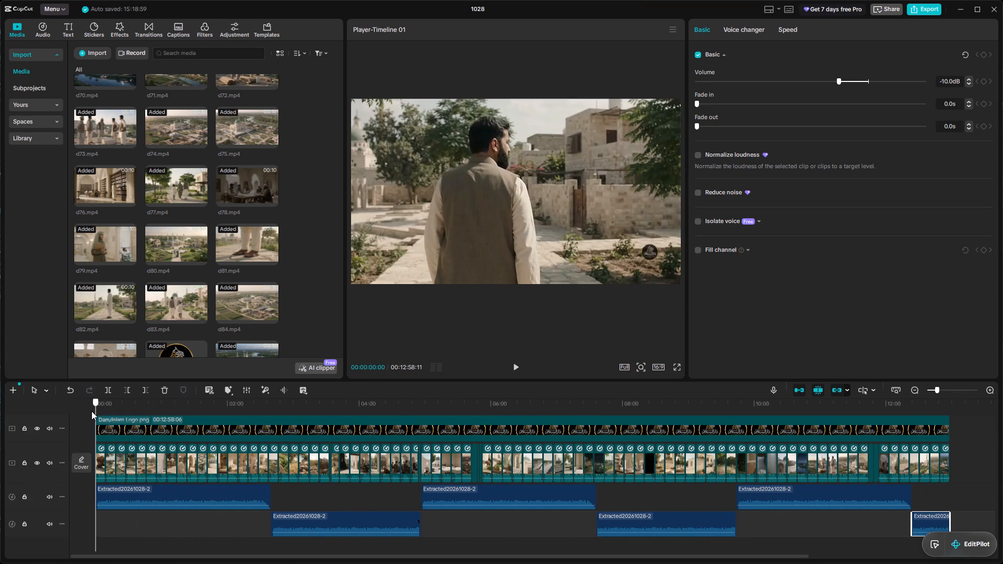
pyautogui.moveTo(91, 411); pyautogui.dragTo(90, 411)
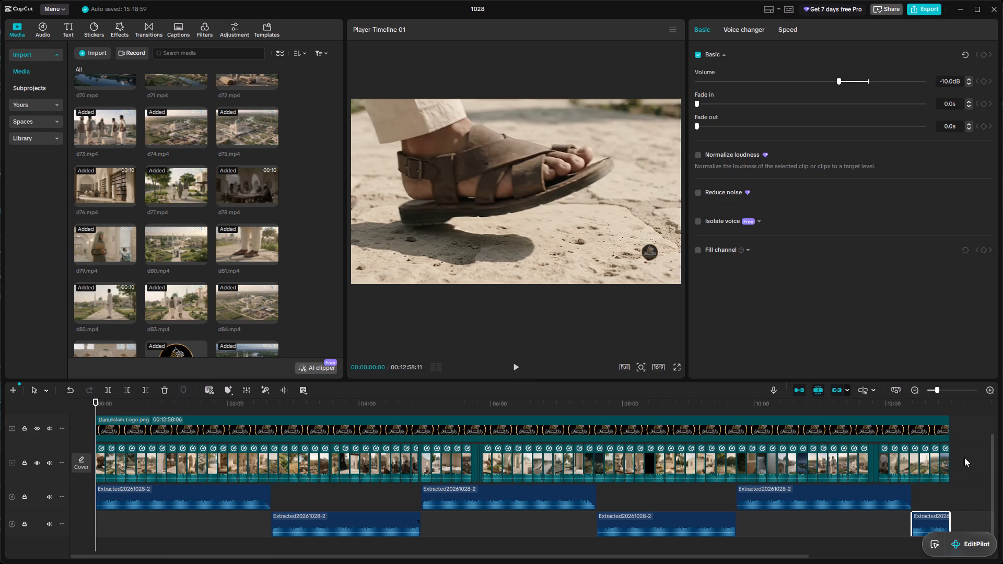
pyautogui.click(932, 391)
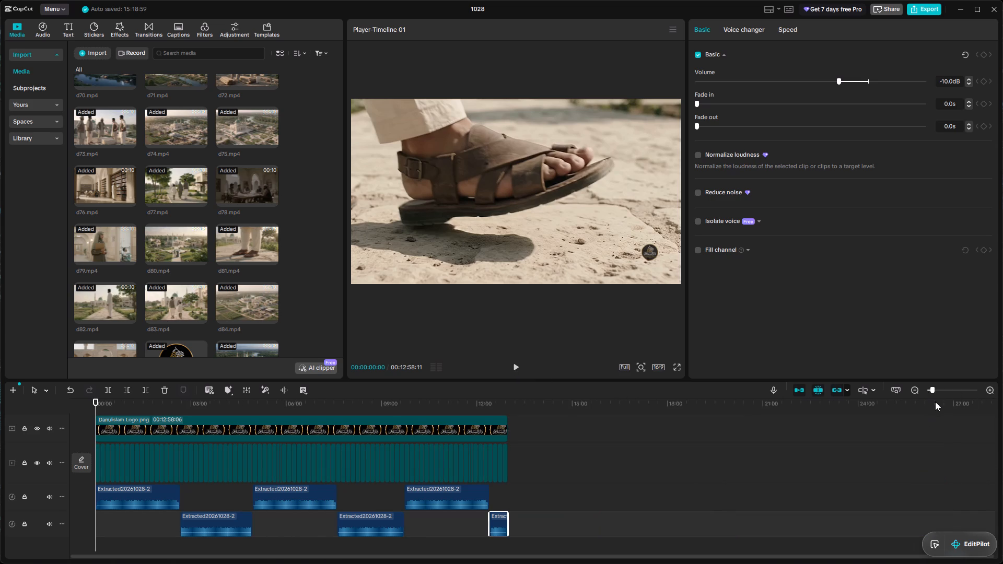
pyautogui.click(932, 388)
pyautogui.click(933, 388)
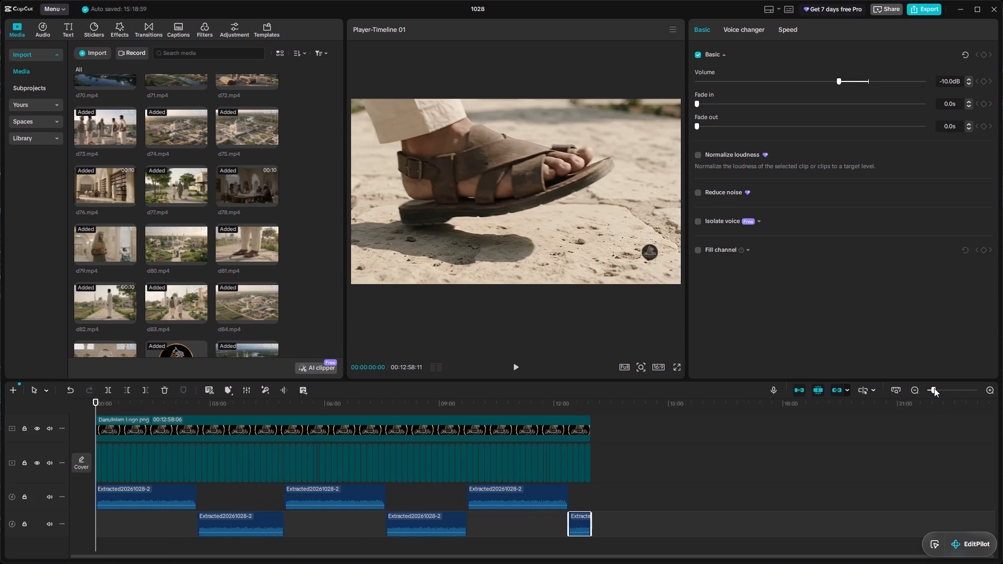
pyautogui.click(934, 388)
pyautogui.click(936, 389)
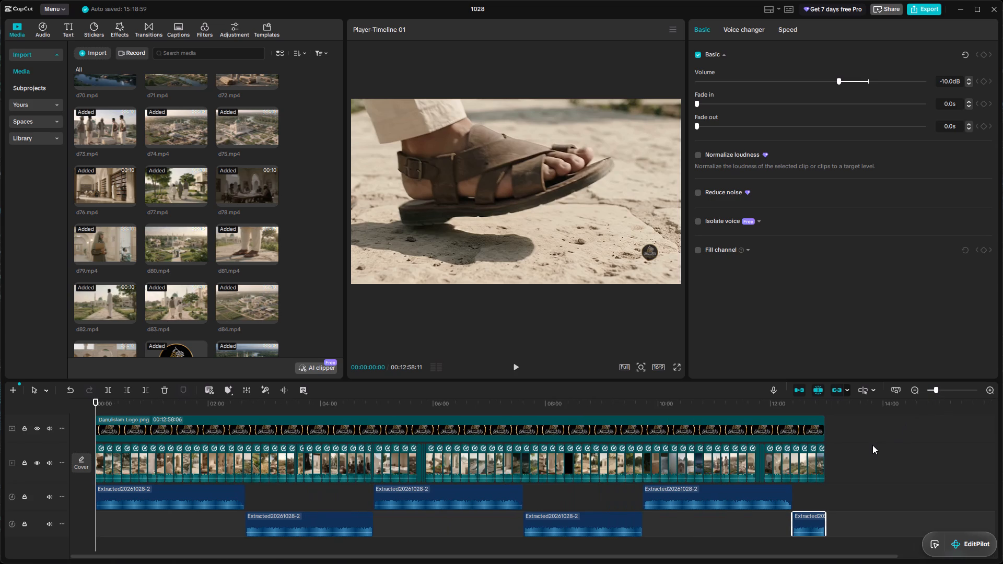
pyautogui.moveTo(901, 464); pyautogui.dragTo(813, 461)
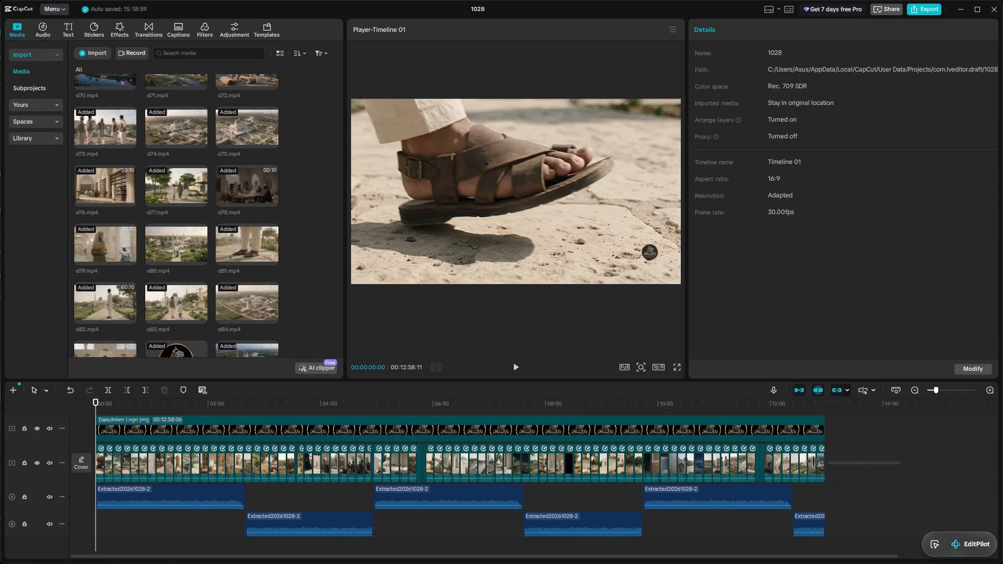
pyautogui.moveTo(813, 461); pyautogui.dragTo(151, 460)
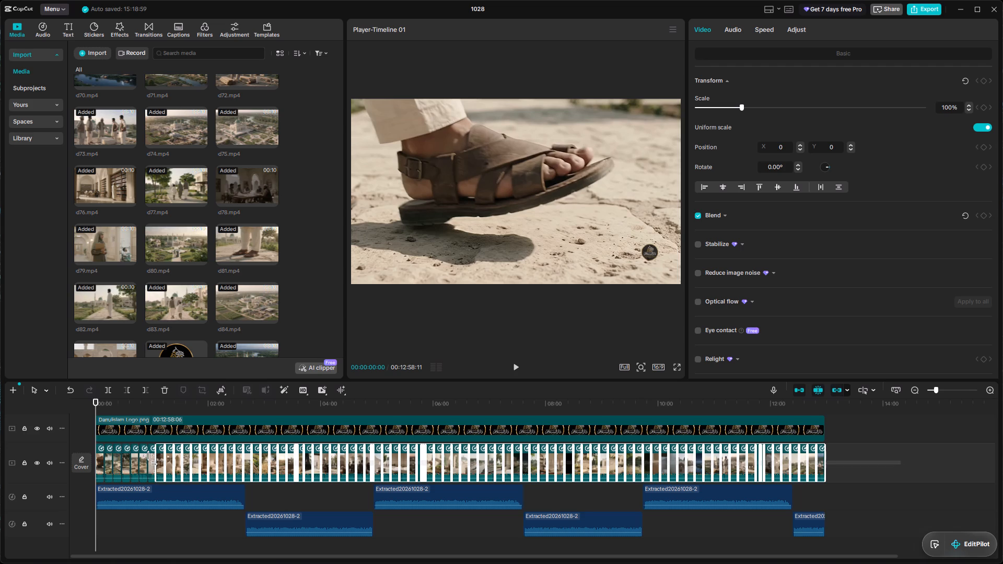
pyautogui.moveTo(151, 460); pyautogui.dragTo(96, 460)
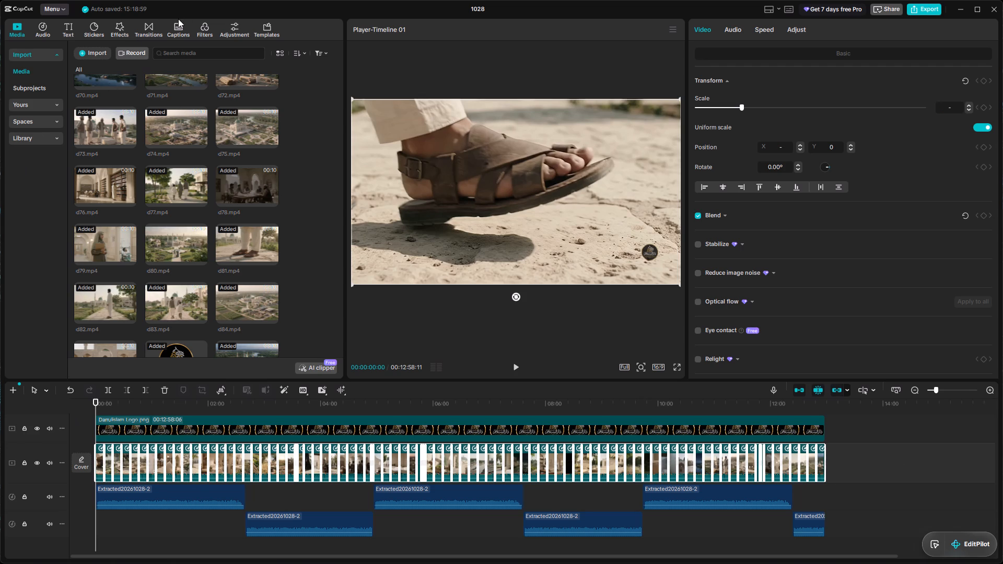
pyautogui.click(178, 22)
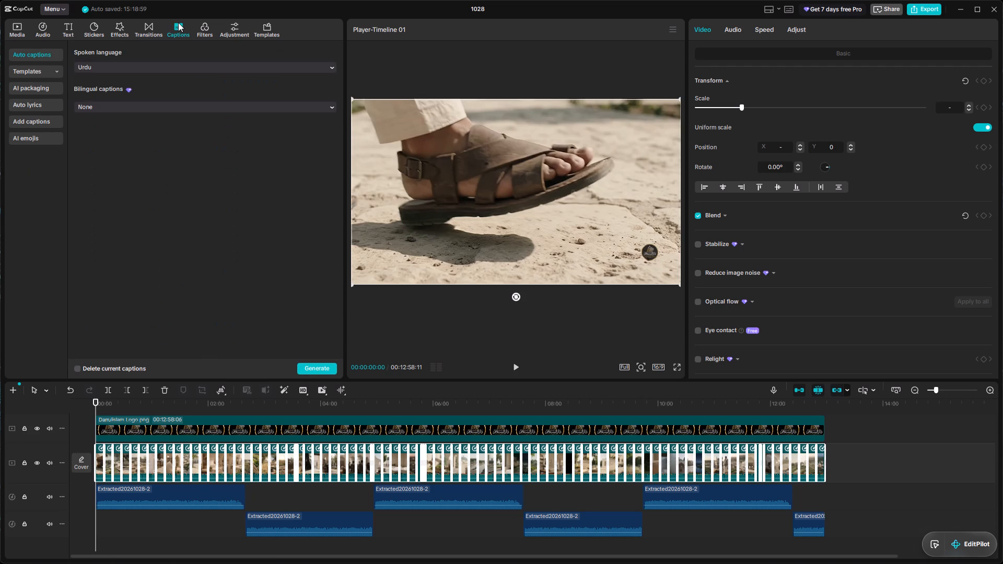
pyautogui.click(315, 369)
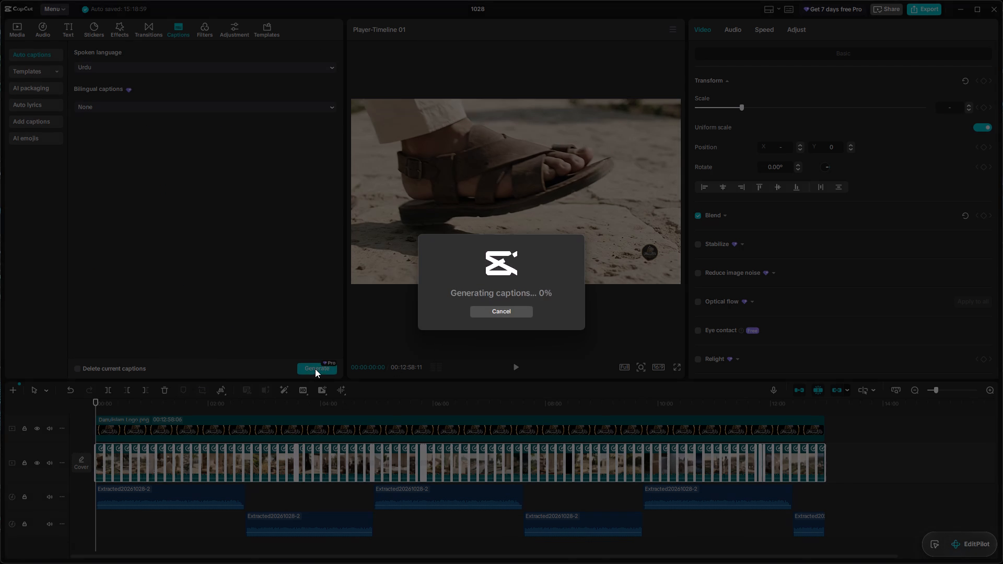
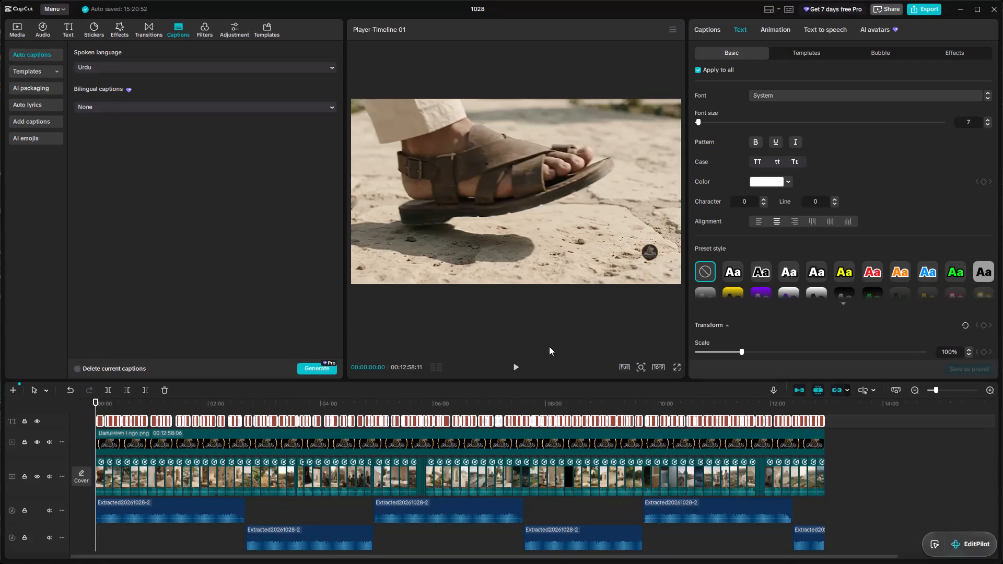
# Play the opening until a caption shows, and apply the preset style with white text and a black outline to all captions.
pyautogui.click(512, 371)
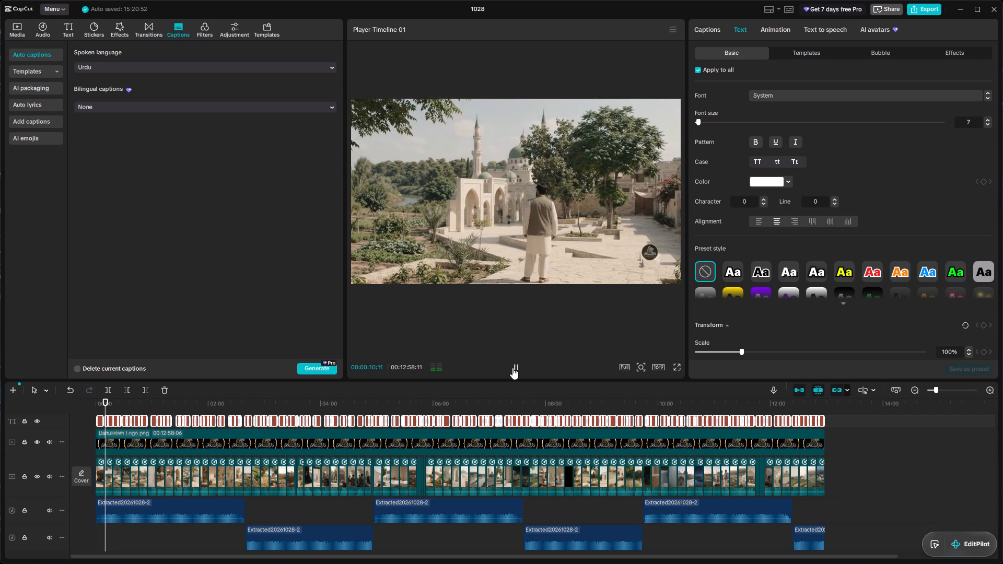
pyautogui.click(515, 367)
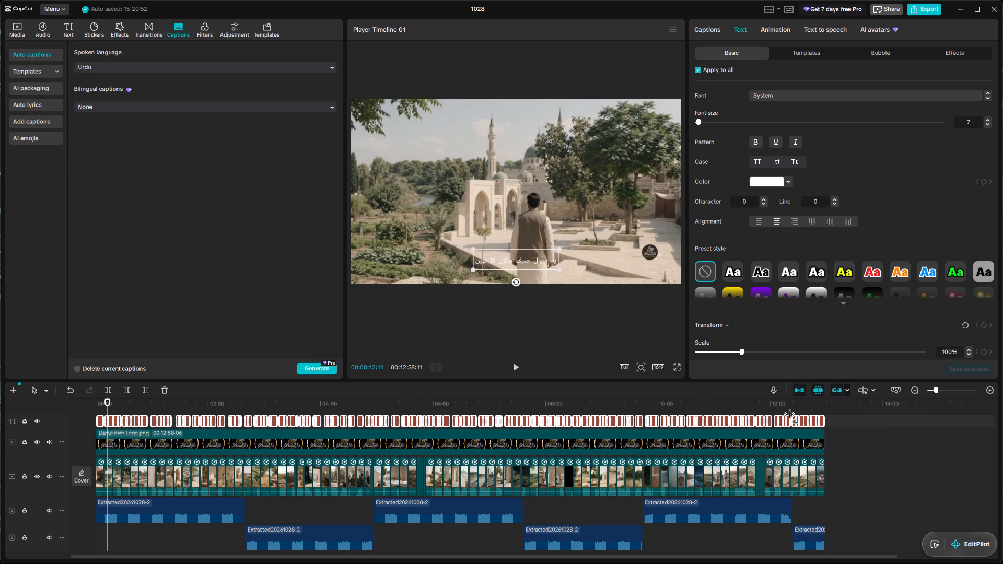
pyautogui.click(790, 271)
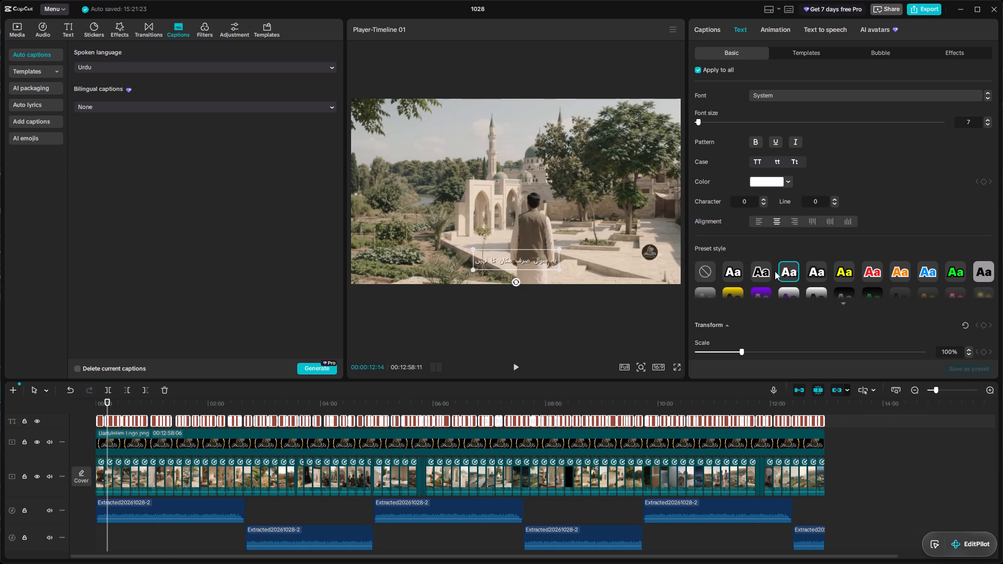
pyautogui.click(728, 273)
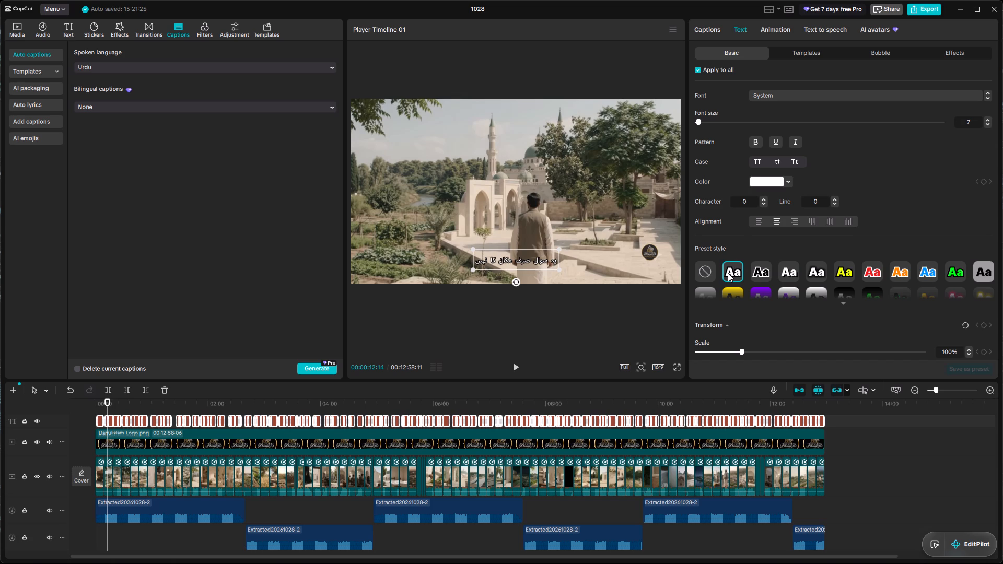
pyautogui.click(622, 366)
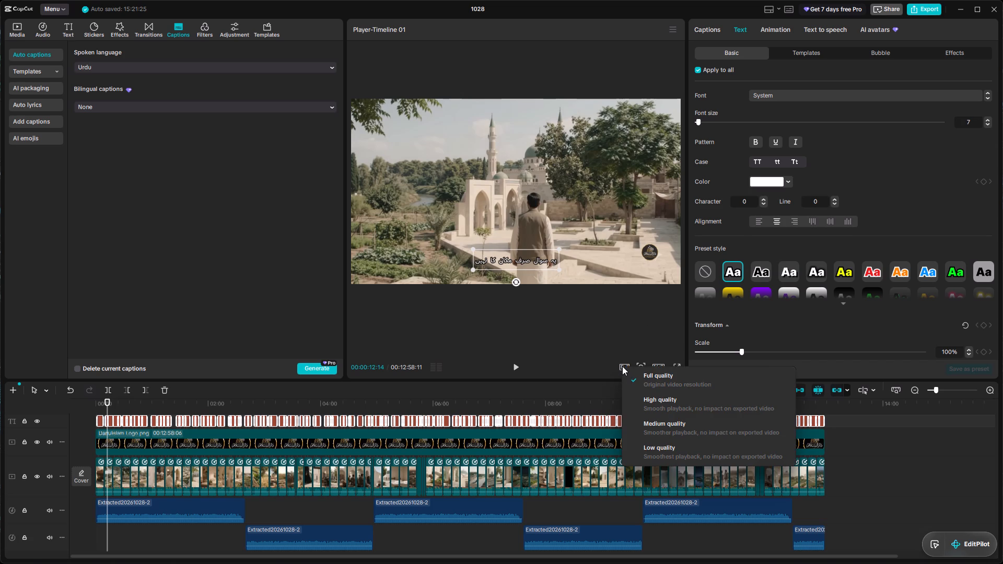
pyautogui.click(589, 366)
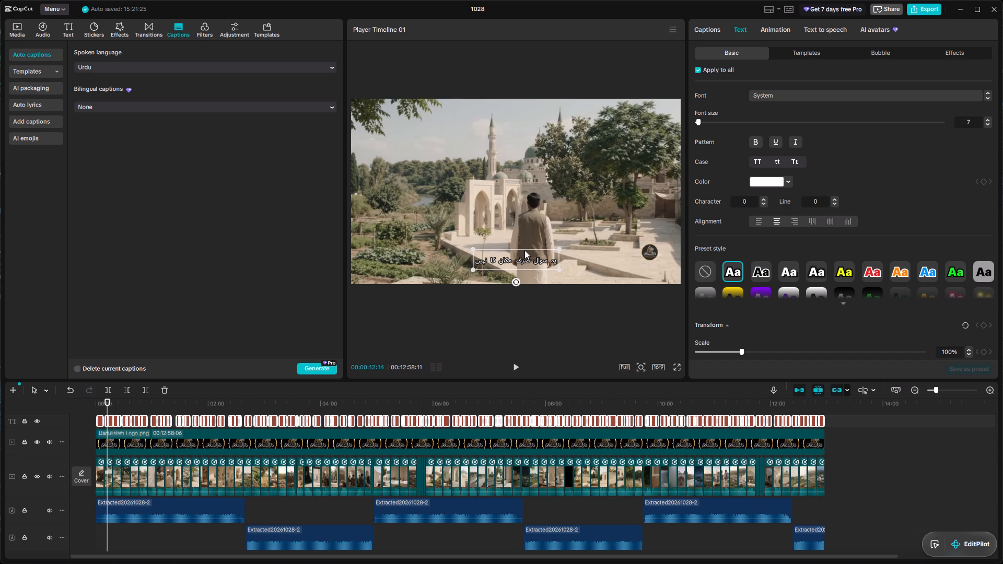
# Raise the captions slightly in the frame to about Y -718 and set their font size to 9.
pyautogui.moveTo(519, 258); pyautogui.dragTo(520, 252)
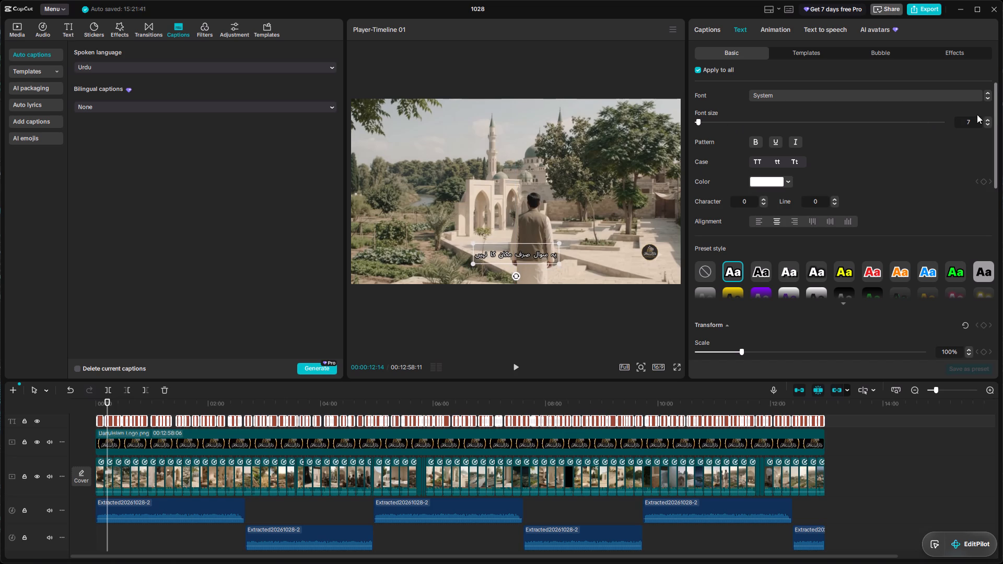
pyautogui.click(989, 120)
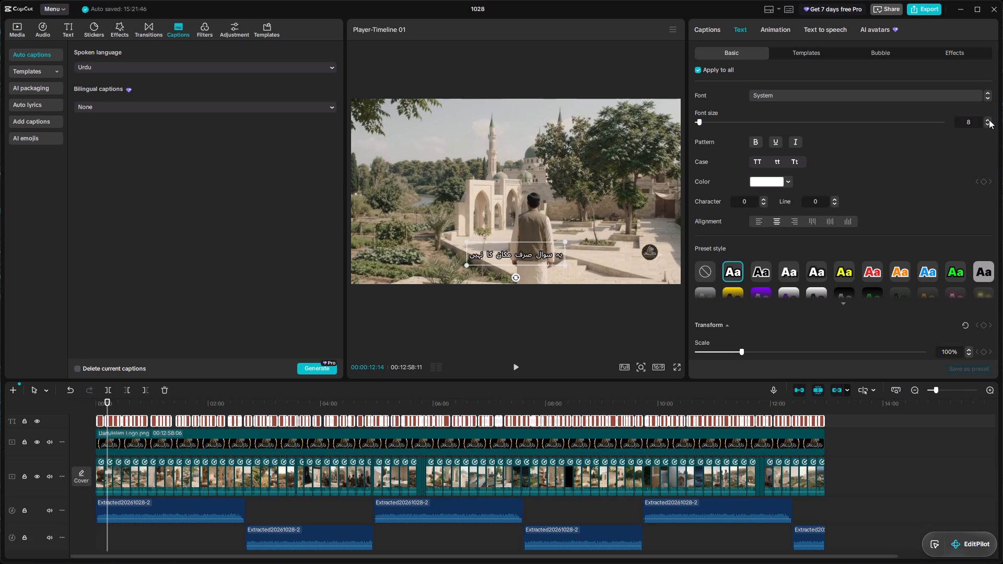
pyautogui.click(989, 120)
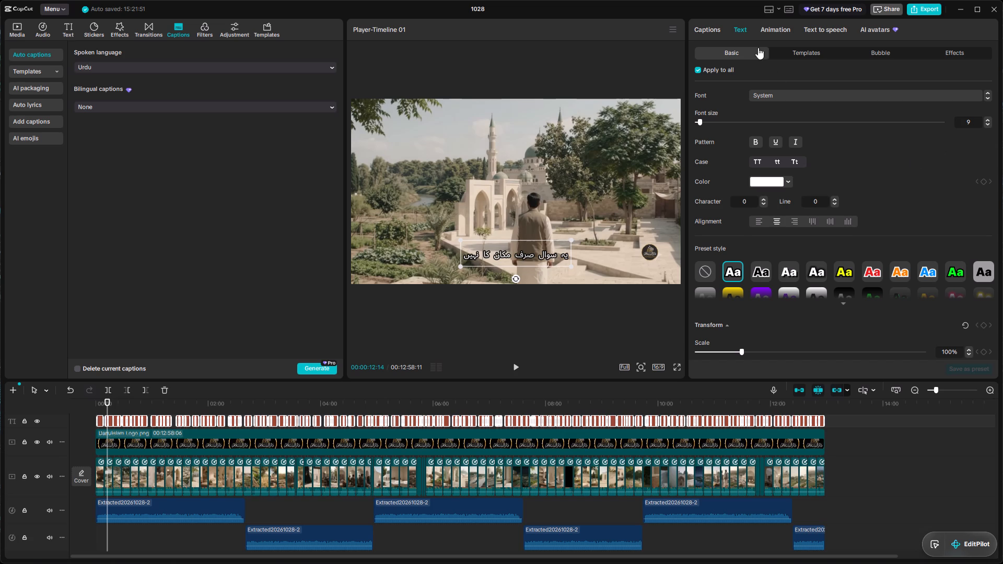
# Look through the captions' preset style, transform, blend and stroke settings.
pyautogui.scroll(-2, 801, 264)
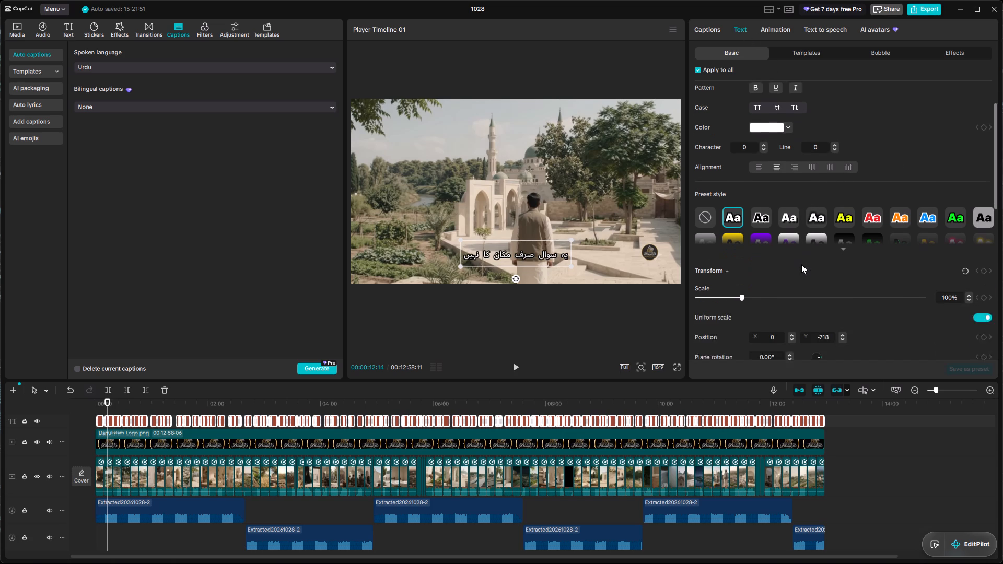
pyautogui.scroll(-5, 801, 264)
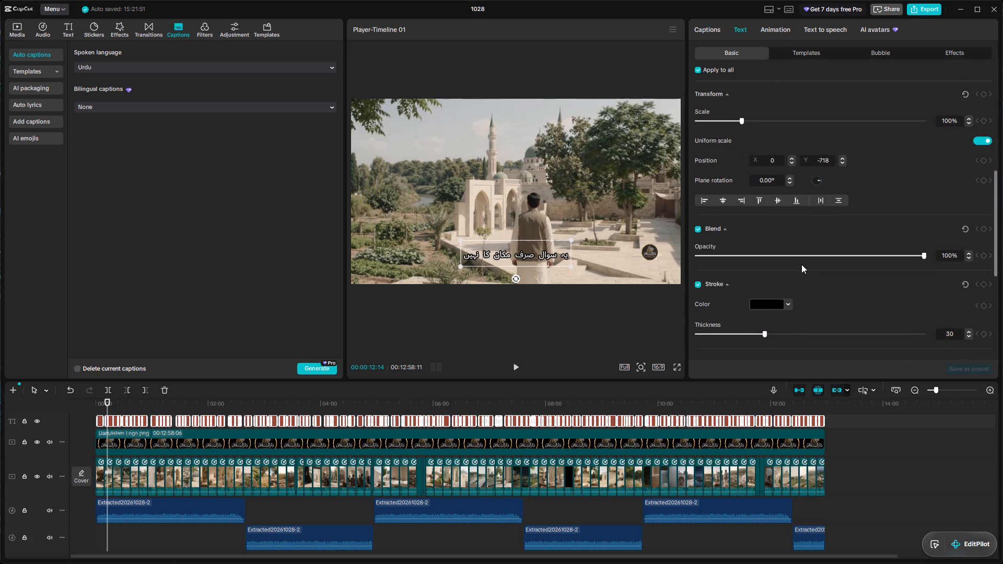
pyautogui.scroll(-3, 801, 264)
pyautogui.scroll(5, 801, 264)
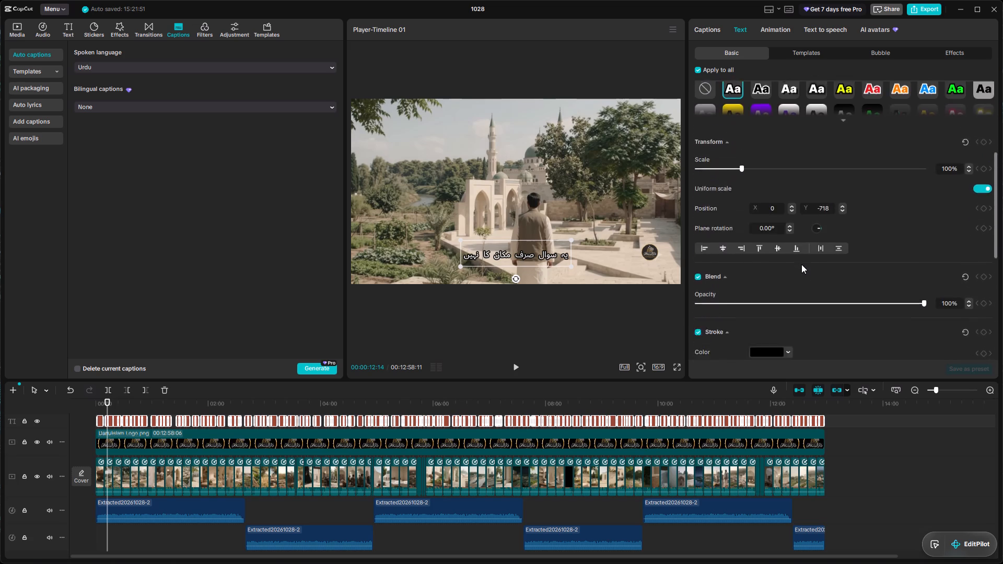
pyautogui.scroll(10, 801, 264)
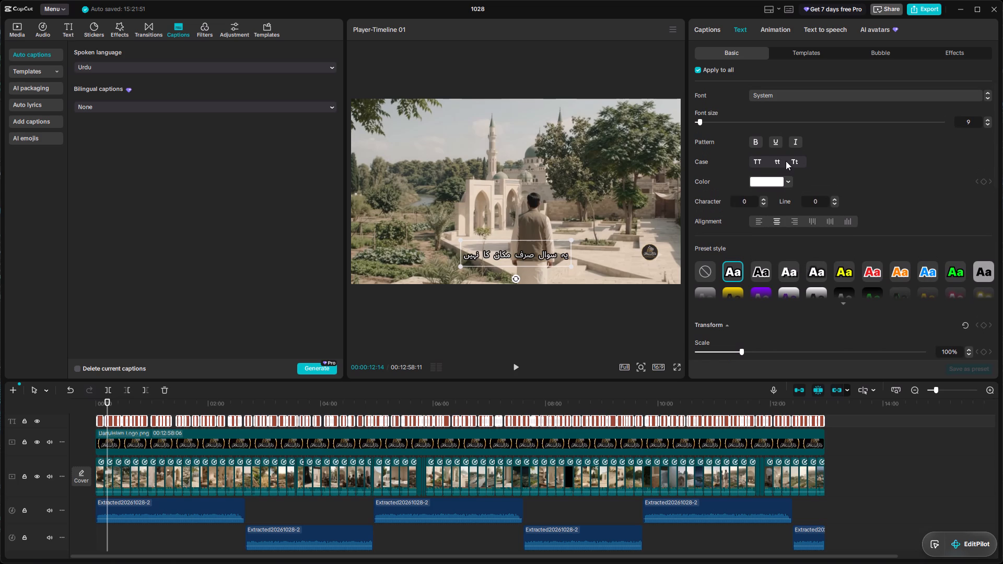
# In the captions list, split long caption 40 before 'کی پرورش', caption 42 before 'دوسری' and caption 46 before 'کا ذریعہ'.
pyautogui.click(715, 28)
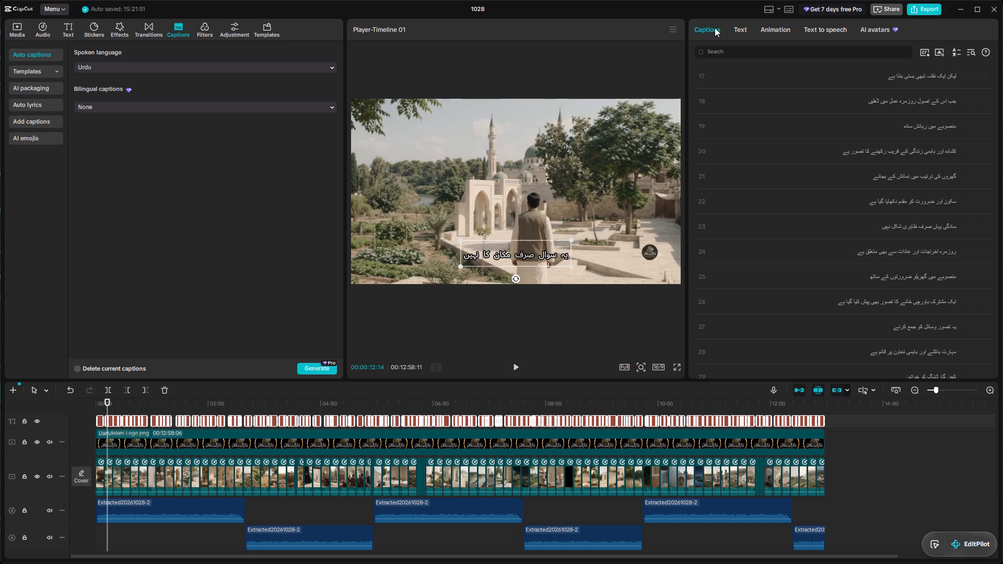
pyautogui.scroll(-5, 769, 116)
pyautogui.scroll(-8, 799, 192)
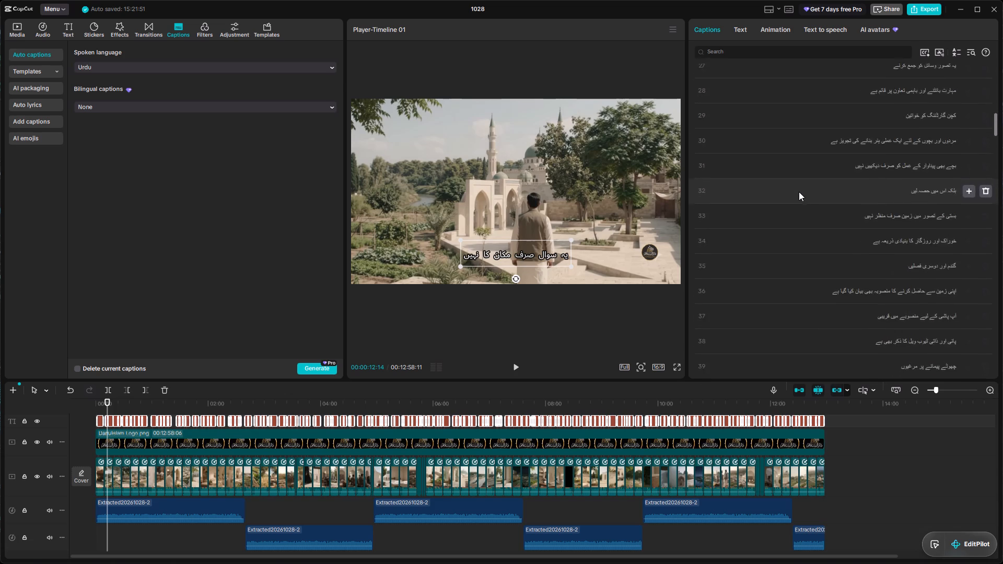
pyautogui.scroll(-13, 799, 192)
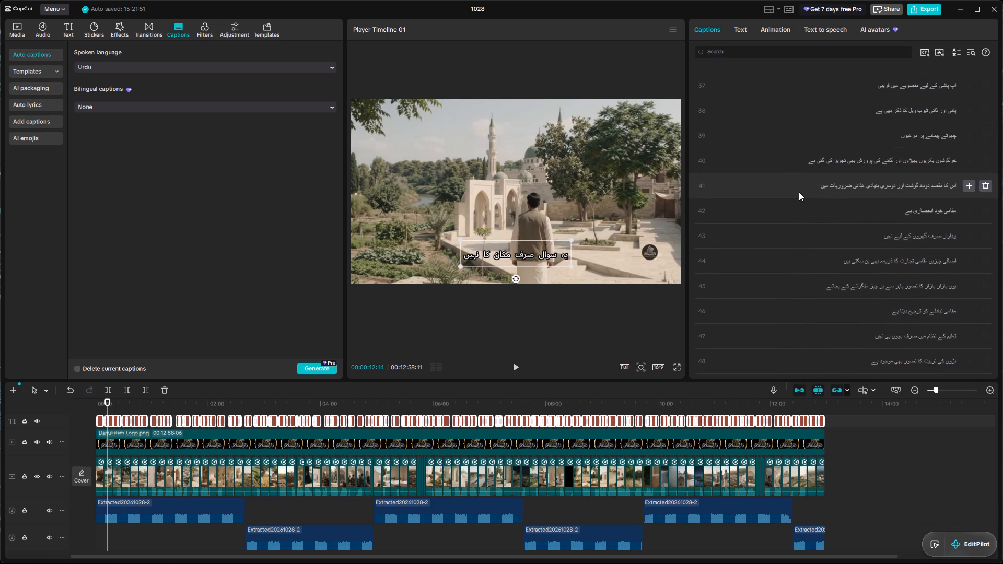
pyautogui.click(881, 164)
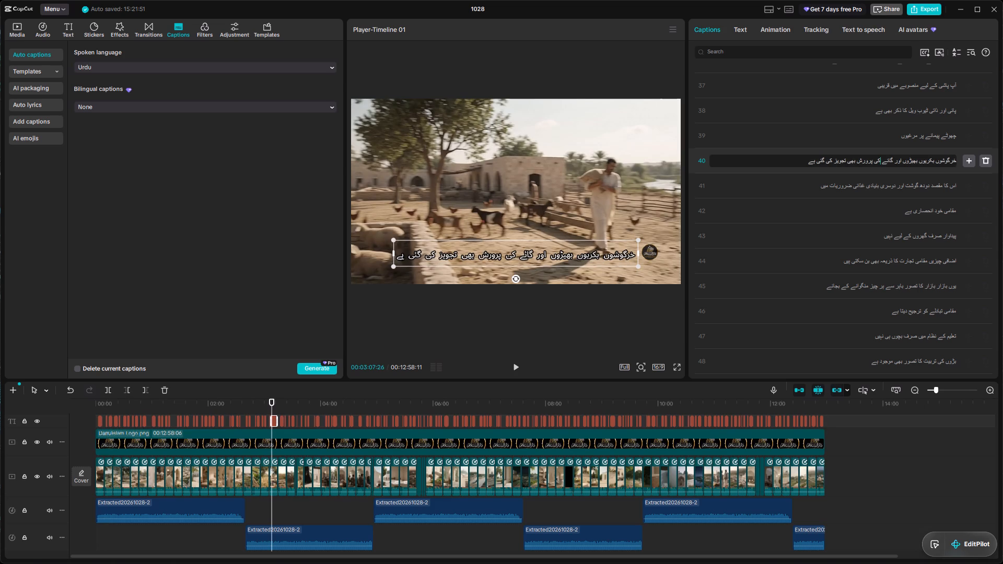
pyautogui.press('Return')
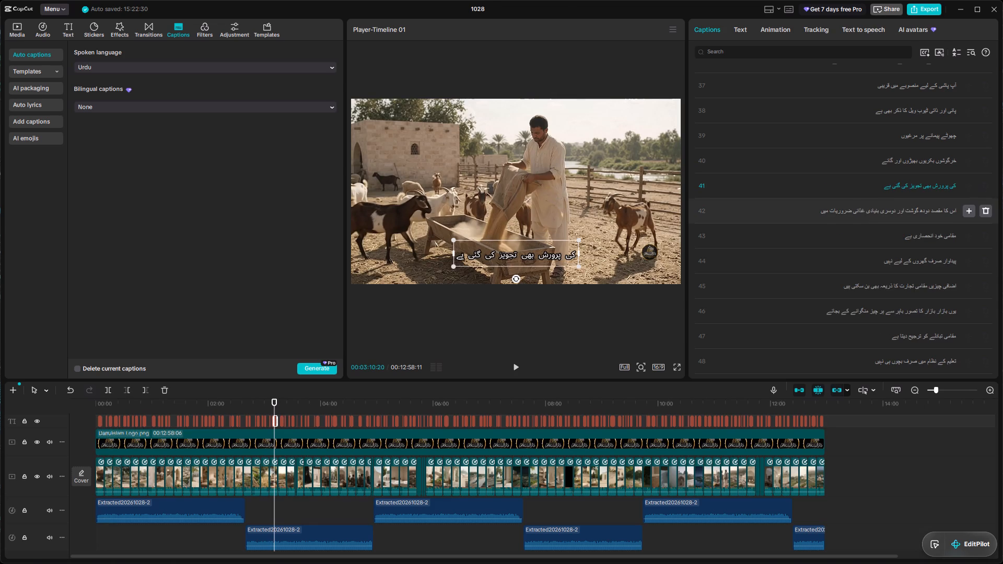
pyautogui.click(897, 211)
pyautogui.press('Return')
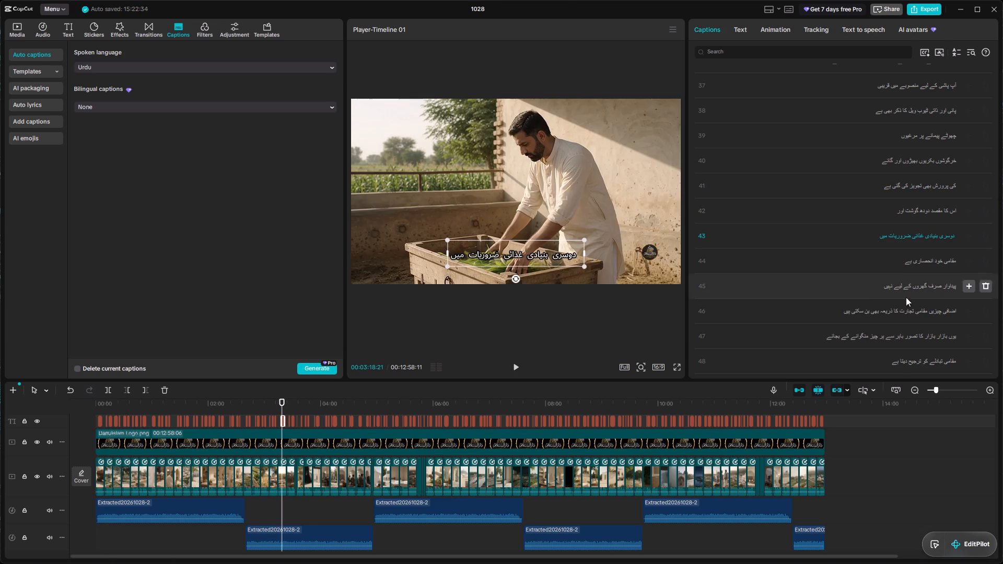
pyautogui.click(898, 309)
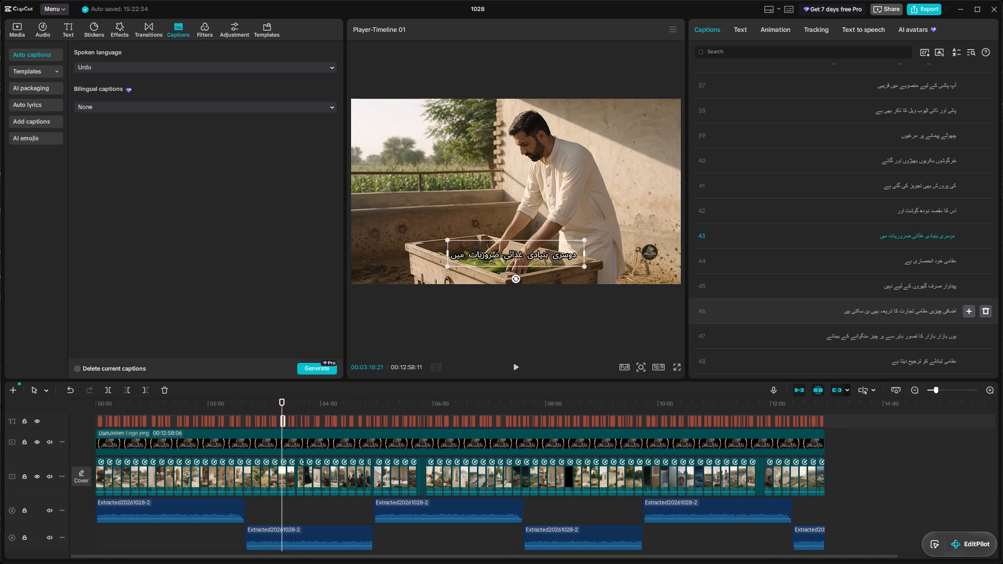
pyautogui.press('Return')
# Split caption 48 before 'ہر چیز', caption 52 before 'بھی موجود' and caption 55 before 'تعلیمی حلقوں'.
pyautogui.scroll(-2, 919, 313)
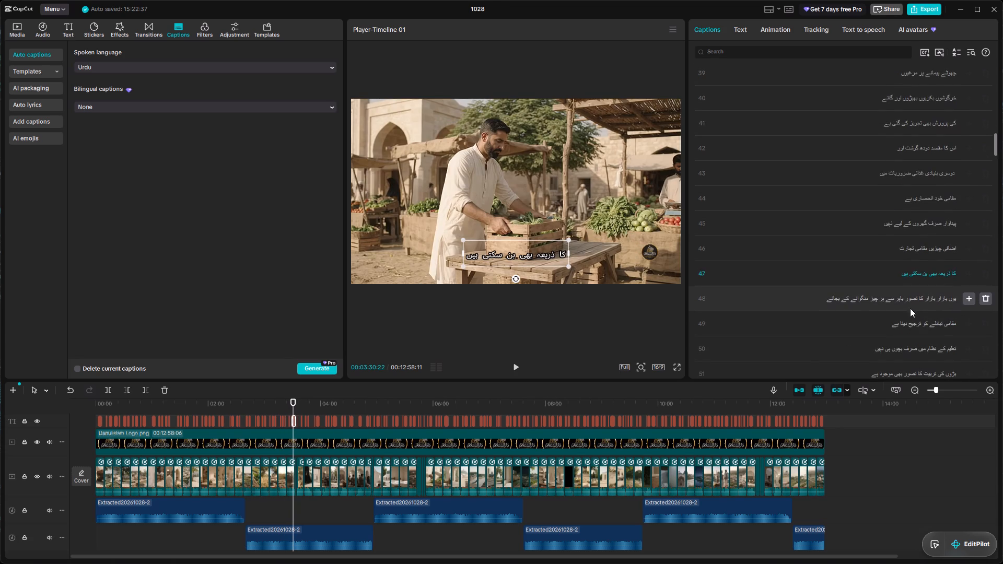
pyautogui.click(885, 301)
pyautogui.press('Return')
pyautogui.scroll(-4, 914, 311)
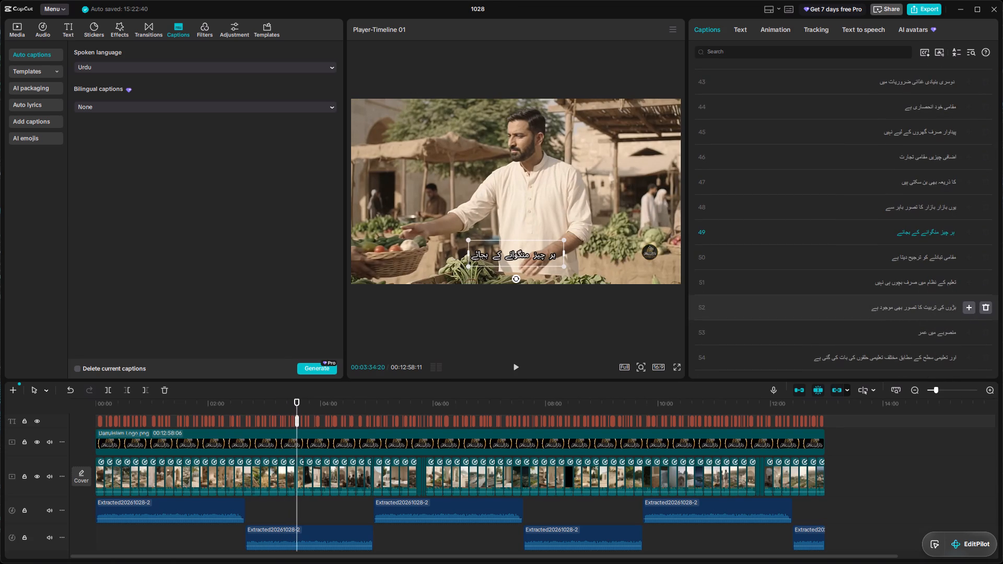
pyautogui.click(904, 307)
pyautogui.press('Return')
pyautogui.scroll(-3, 926, 312)
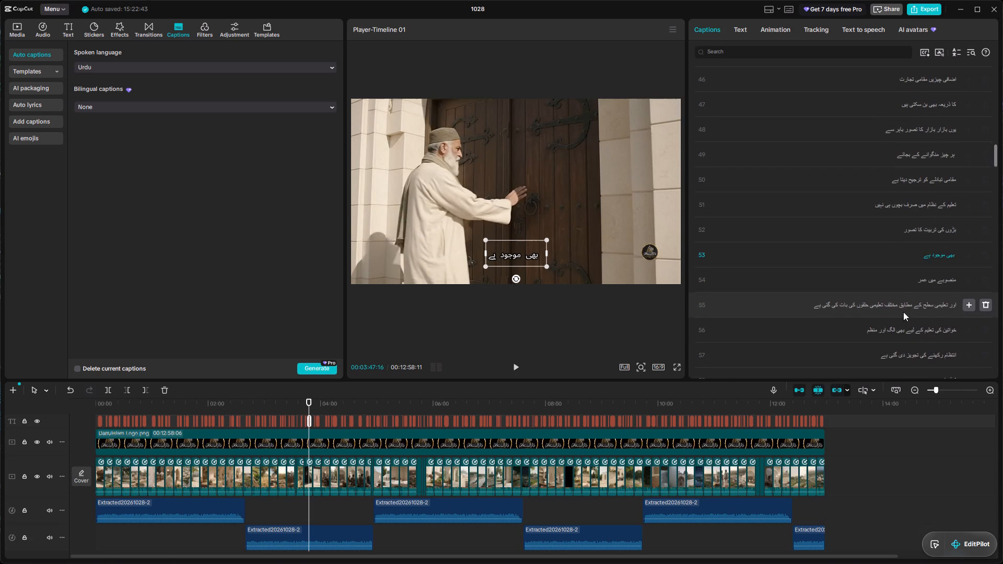
pyautogui.click(884, 307)
pyautogui.press('Return')
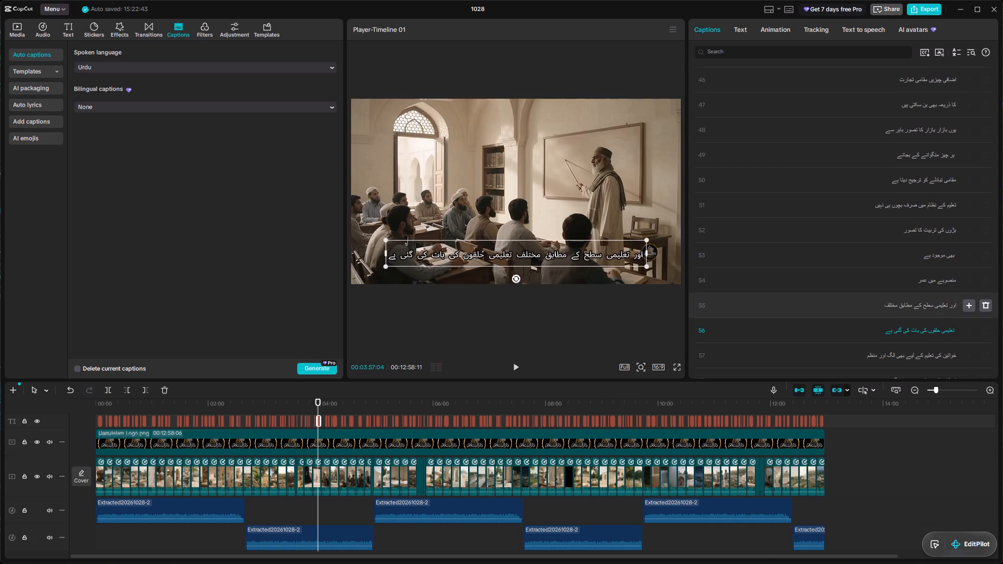
# Split caption 60 before 'تصور میں', caption 65 before 'ذریعے' and caption 67 before 'مشاورت'.
pyautogui.scroll(-5, 917, 309)
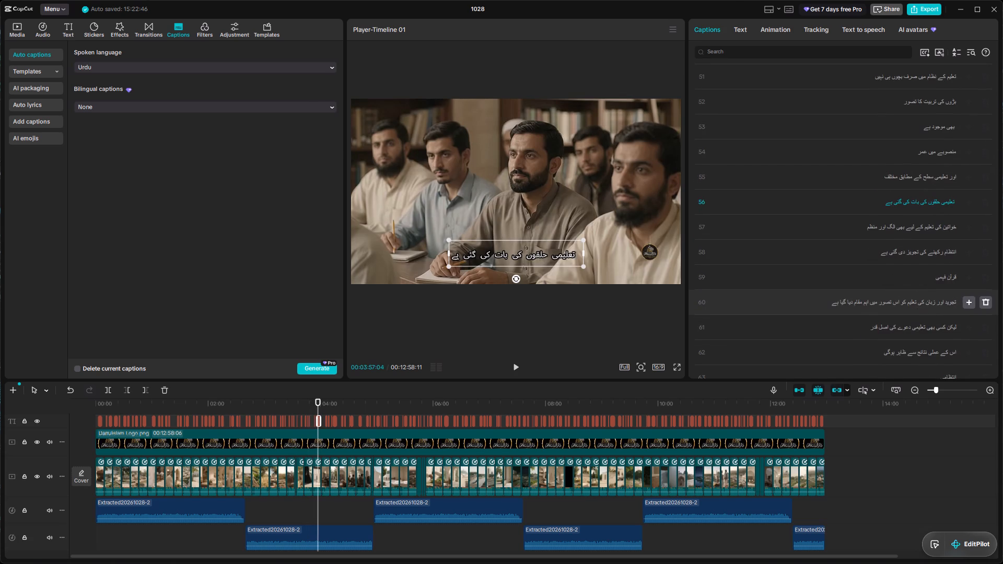
pyautogui.click(891, 303)
pyautogui.press('Return')
pyautogui.scroll(-4, 907, 324)
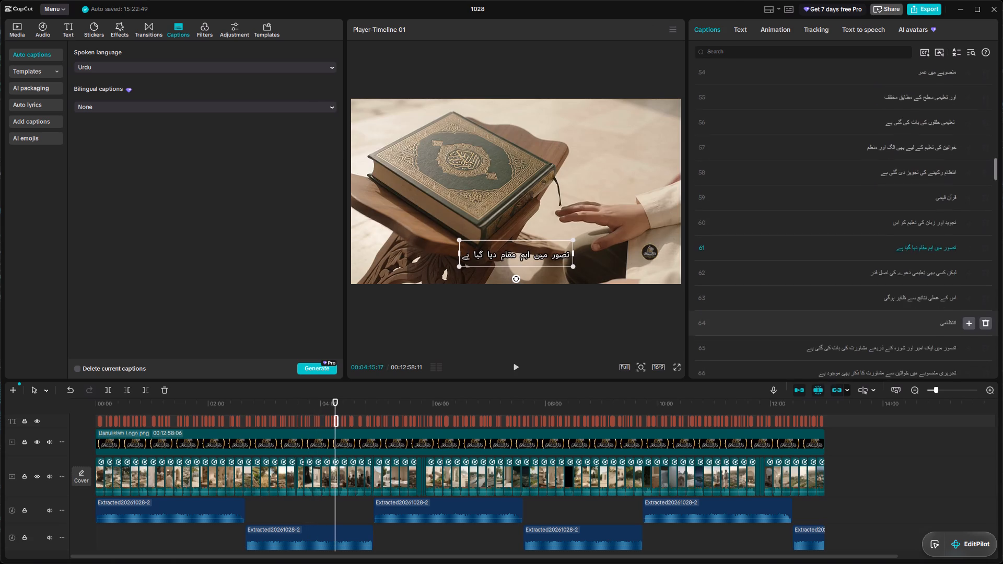
pyautogui.scroll(-3, 907, 324)
pyautogui.click(883, 266)
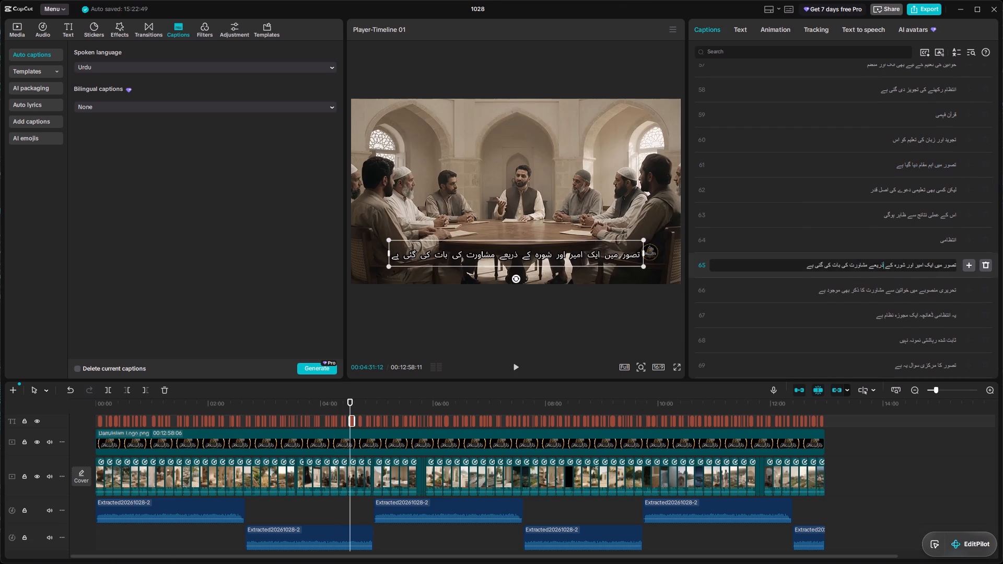
pyautogui.press('Return')
pyautogui.click(884, 316)
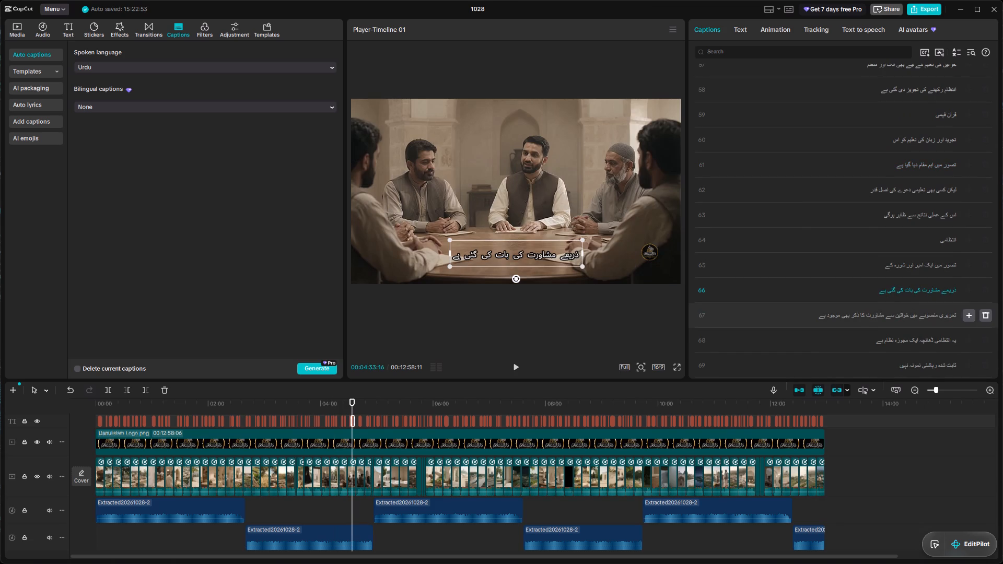
pyautogui.press('Return')
# Split caption 69 before 'ایک مجوزہ', caption 73 before 'اور معاشرتی' and caption 76 before 'کا انتظام'.
pyautogui.scroll(-4, 930, 312)
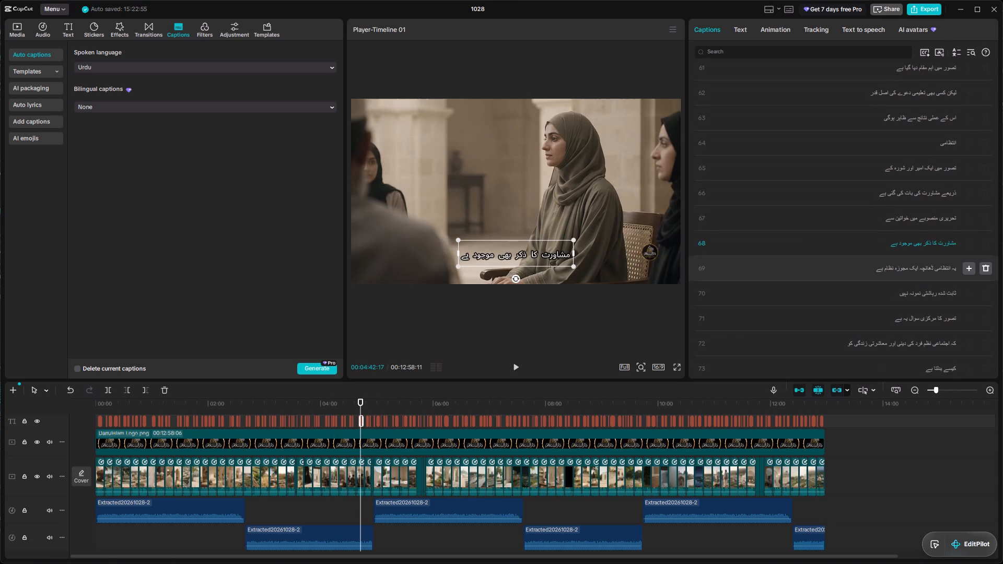
pyautogui.click(919, 271)
pyautogui.press('Return')
pyautogui.scroll(-4, 923, 286)
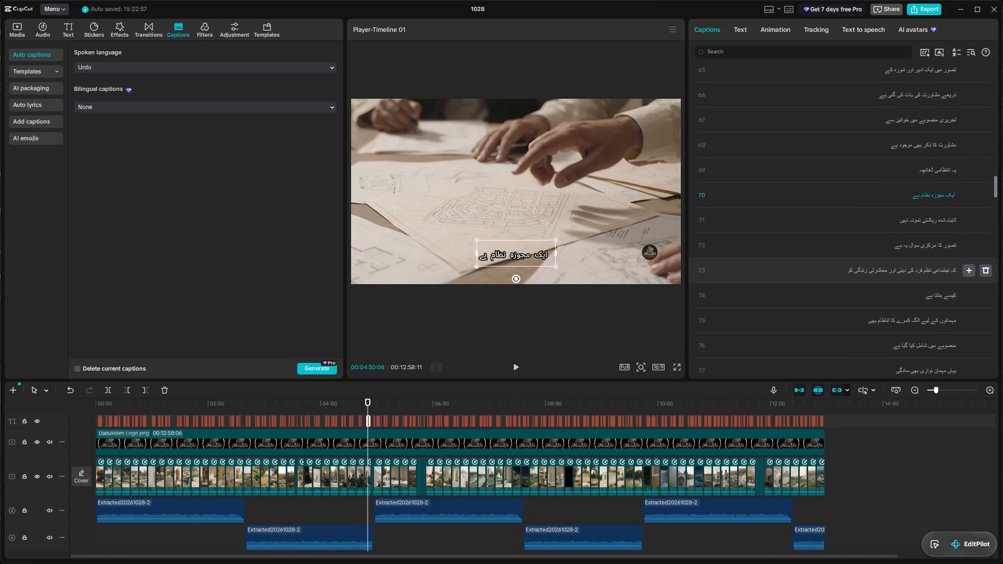
pyautogui.click(896, 269)
pyautogui.press('Return')
pyautogui.scroll(-4, 925, 295)
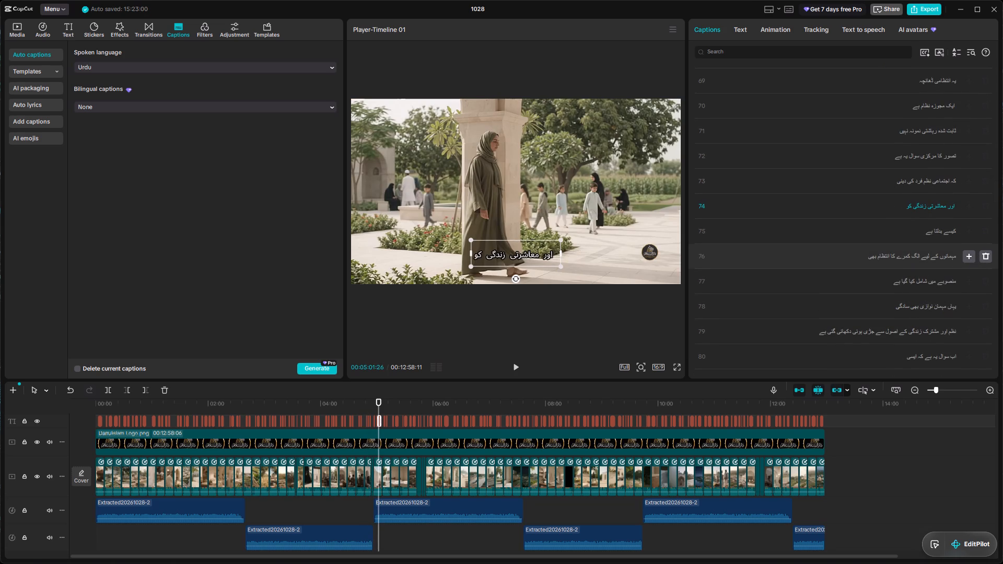
pyautogui.click(896, 257)
pyautogui.press('Return')
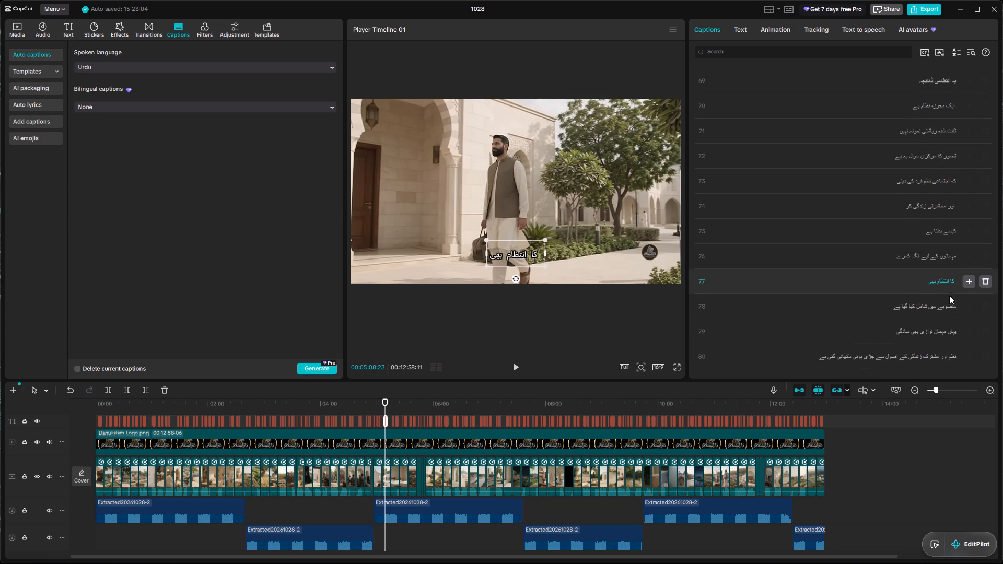
# Split caption 80 before 'جڑی ہوئی' and caption 83 before 'کتنی حد'.
pyautogui.scroll(-3, 948, 296)
pyautogui.click(873, 267)
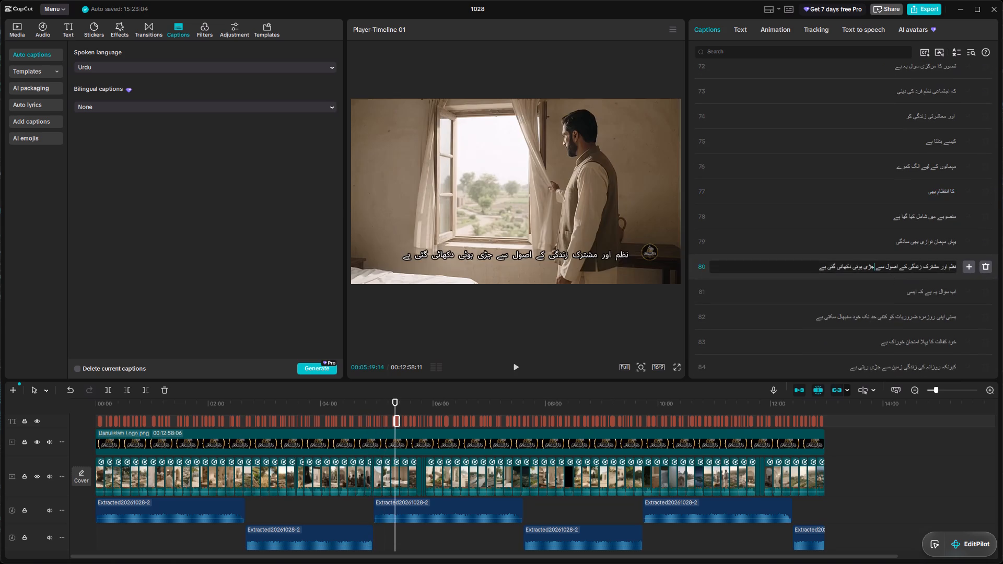
pyautogui.press('Return')
pyautogui.scroll(-3, 928, 296)
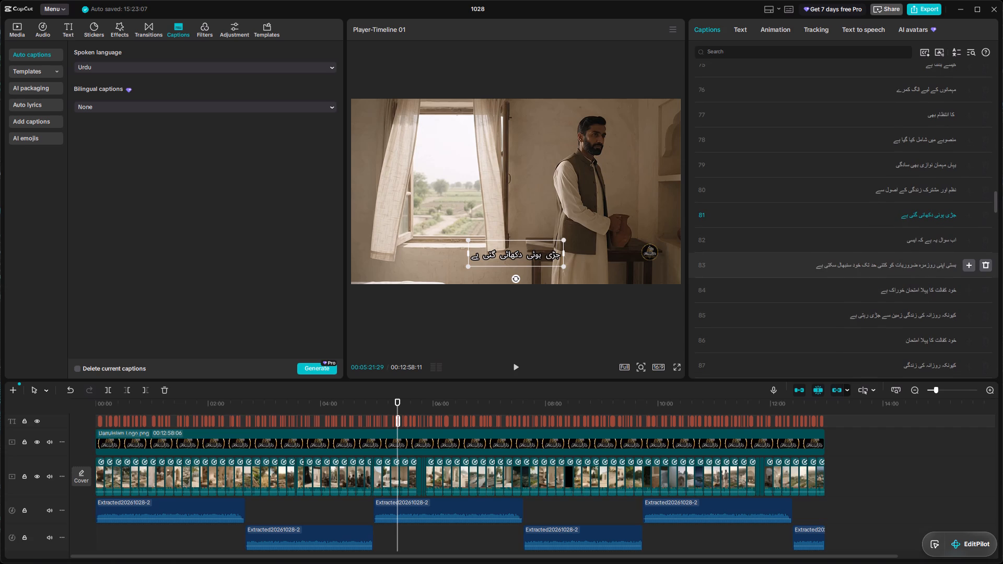
pyautogui.click(887, 266)
pyautogui.press('Return')
pyautogui.scroll(-3, 918, 285)
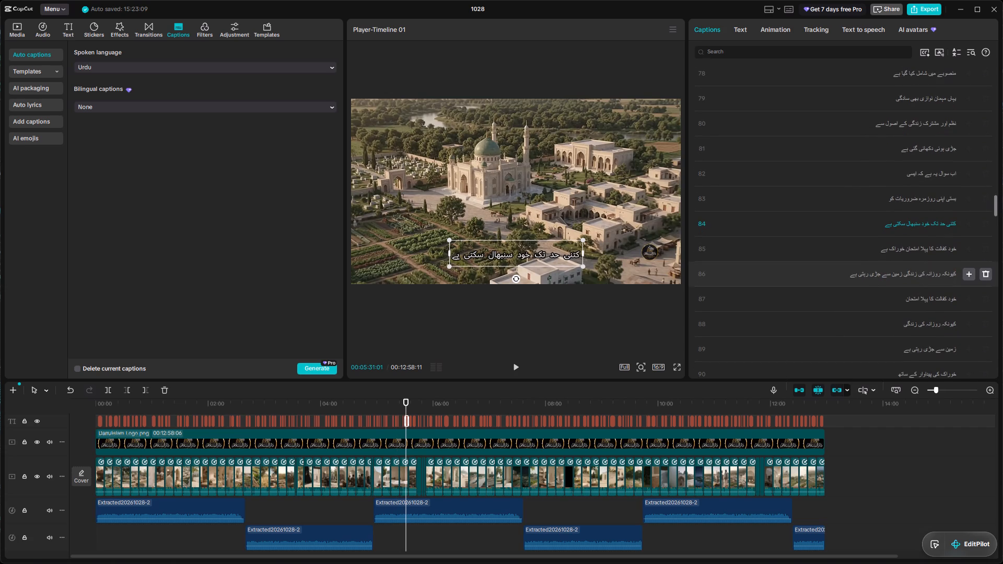
# Split caption 86 before 'سے جڑی', caption 92 before 'کرنا بھی' and caption 97 before 'کو ہنر'.
pyautogui.click(891, 274)
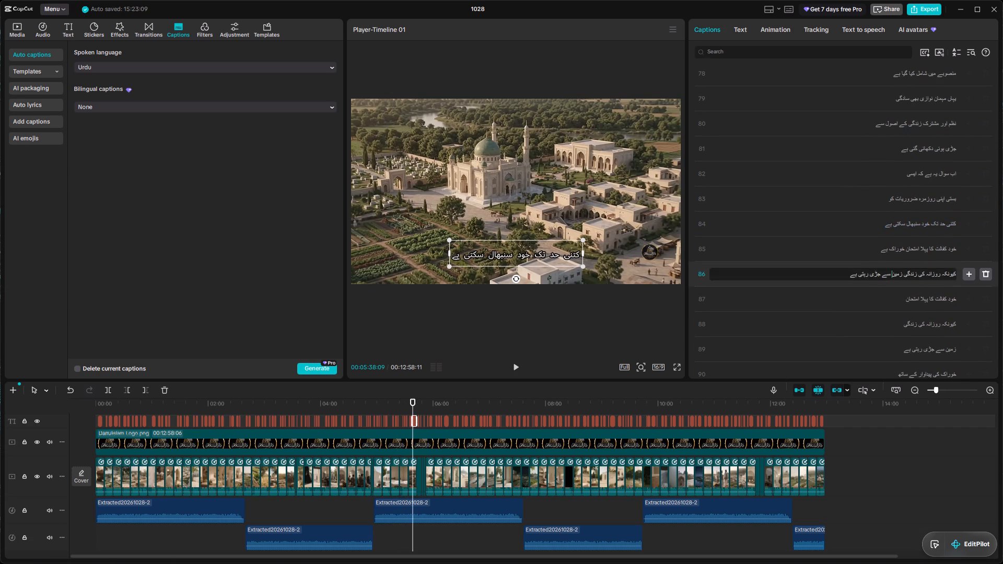
pyautogui.press('Return')
pyautogui.scroll(-7, 909, 302)
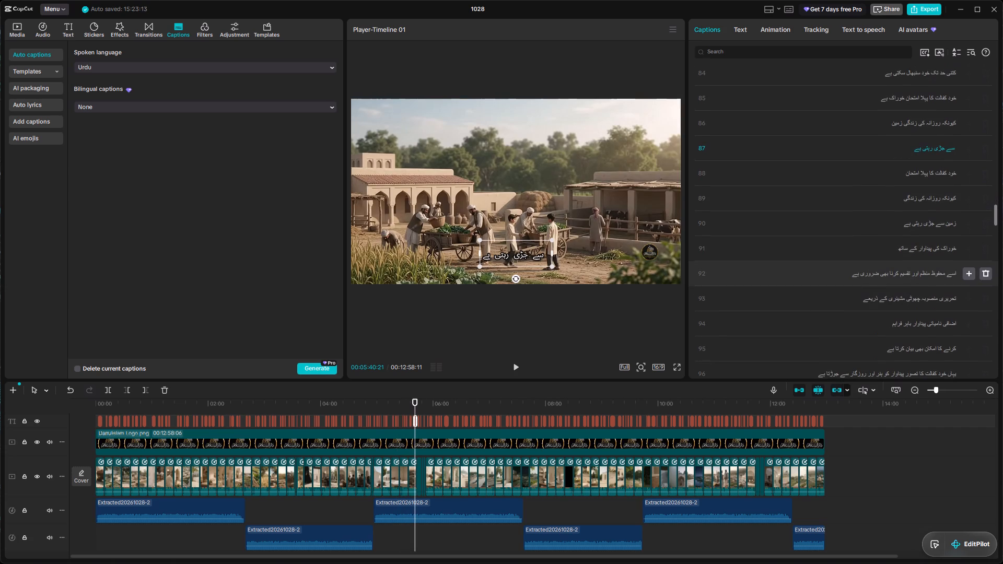
pyautogui.click(898, 274)
pyautogui.press('Return')
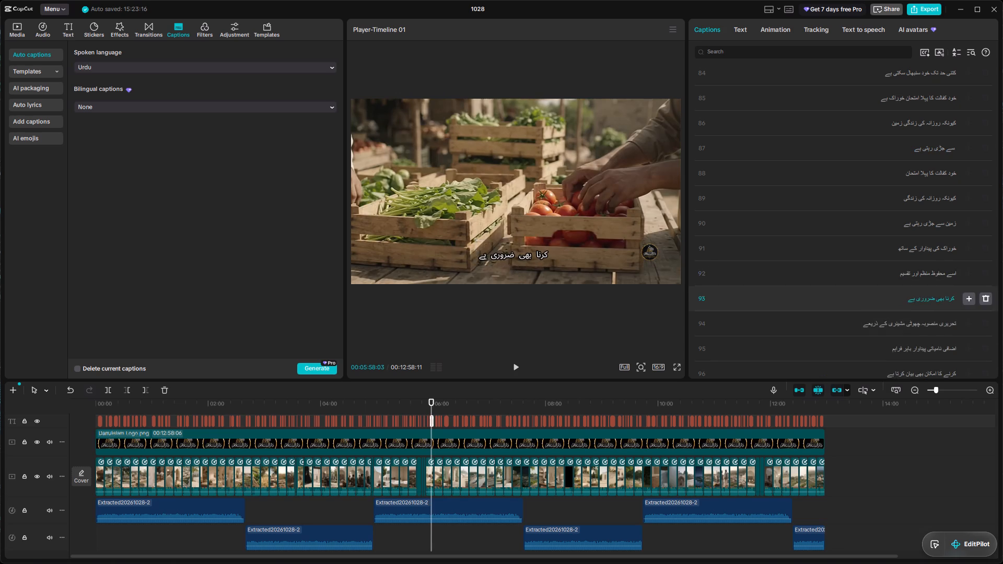
pyautogui.scroll(-5, 927, 305)
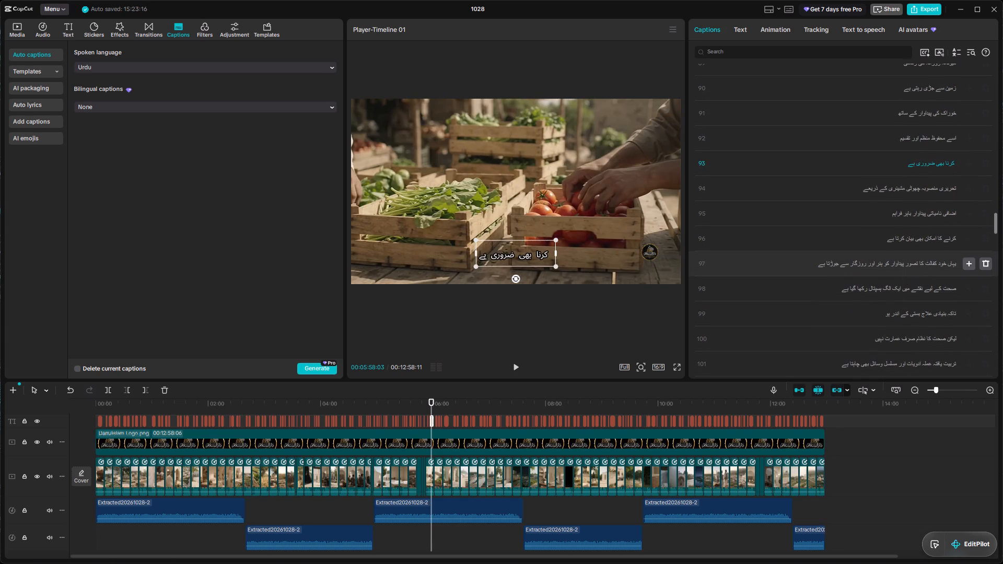
pyautogui.click(891, 265)
pyautogui.press('Return')
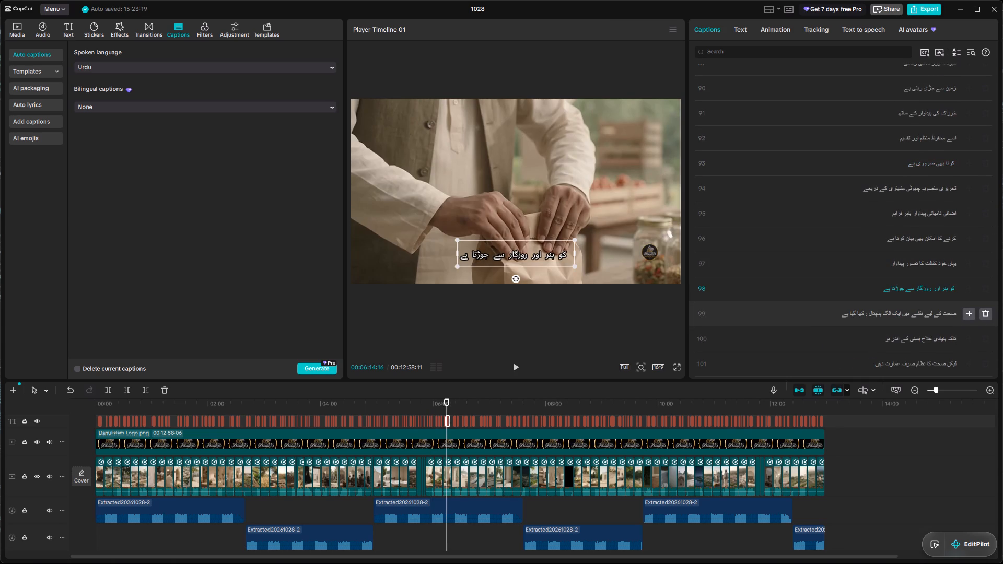
# Split caption 99 before 'ایک الگ', caption 103 before 'مسلسل وسائل' and caption 106 before 'کی تجویز'.
pyautogui.click(902, 313)
pyautogui.press('Return')
pyautogui.scroll(-4, 928, 313)
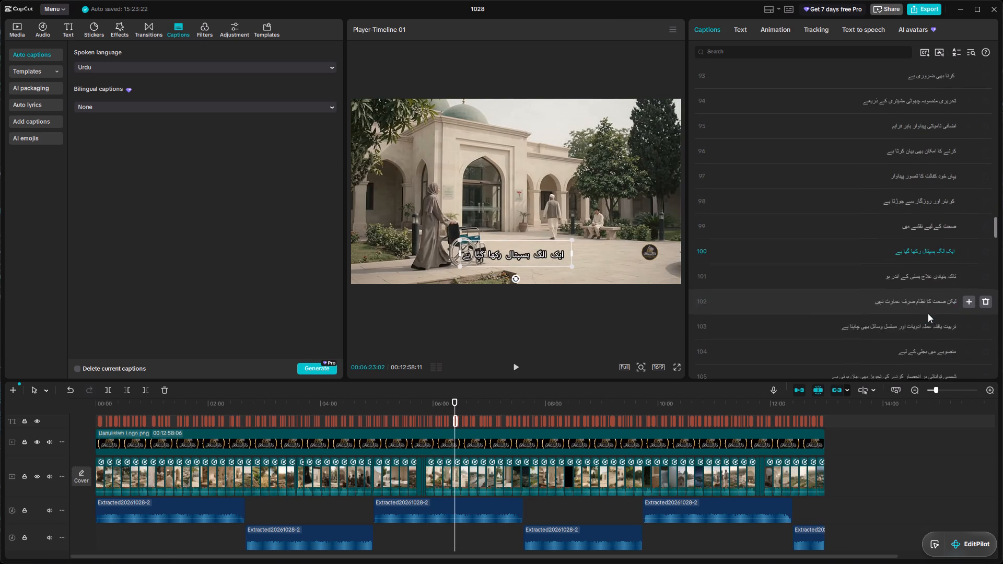
pyautogui.scroll(-2, 922, 307)
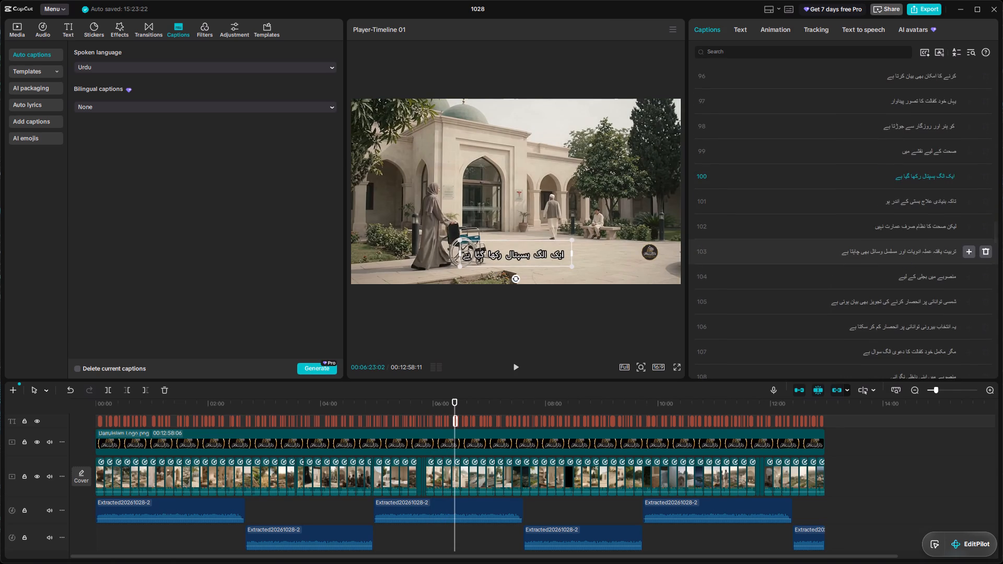
pyautogui.click(898, 252)
pyautogui.press('Return')
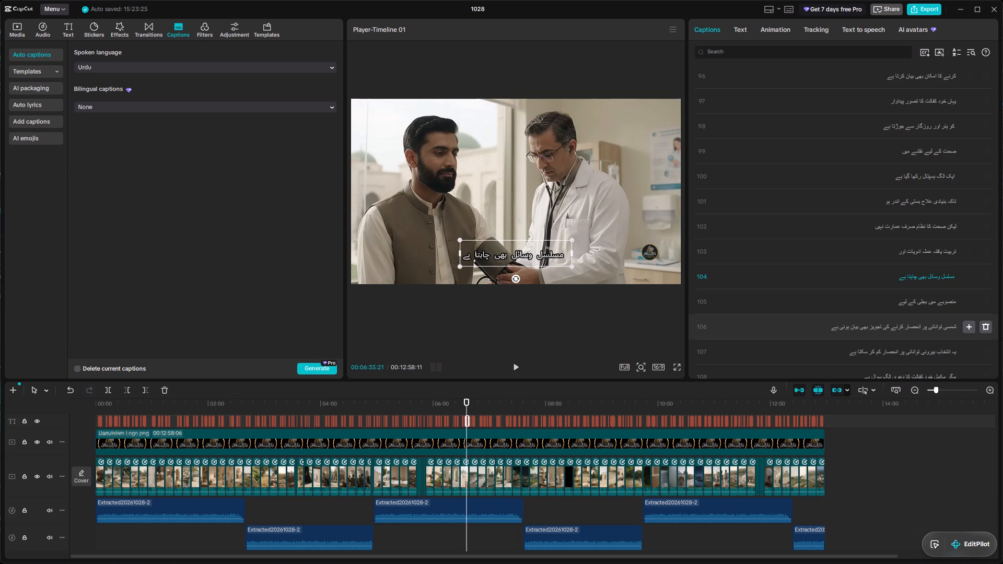
pyautogui.click(890, 327)
pyautogui.press('Return')
# Split caption 108 before 'انحصار کم', caption 110 before 'کا دعوی' and caption 117 before 'حصہ تصور'.
pyautogui.scroll(-4, 918, 326)
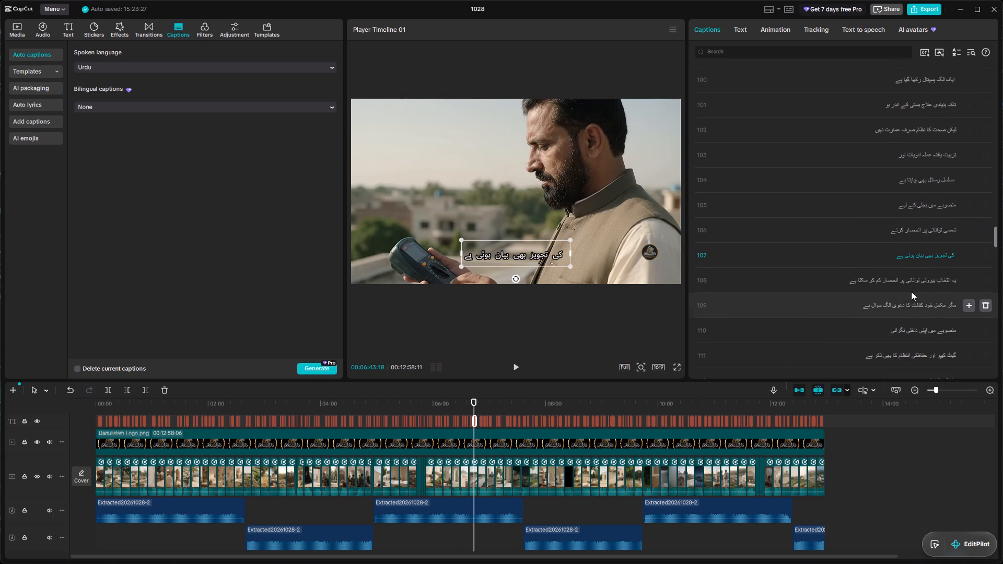
pyautogui.click(899, 282)
pyautogui.press('Return')
pyautogui.scroll(-4, 932, 288)
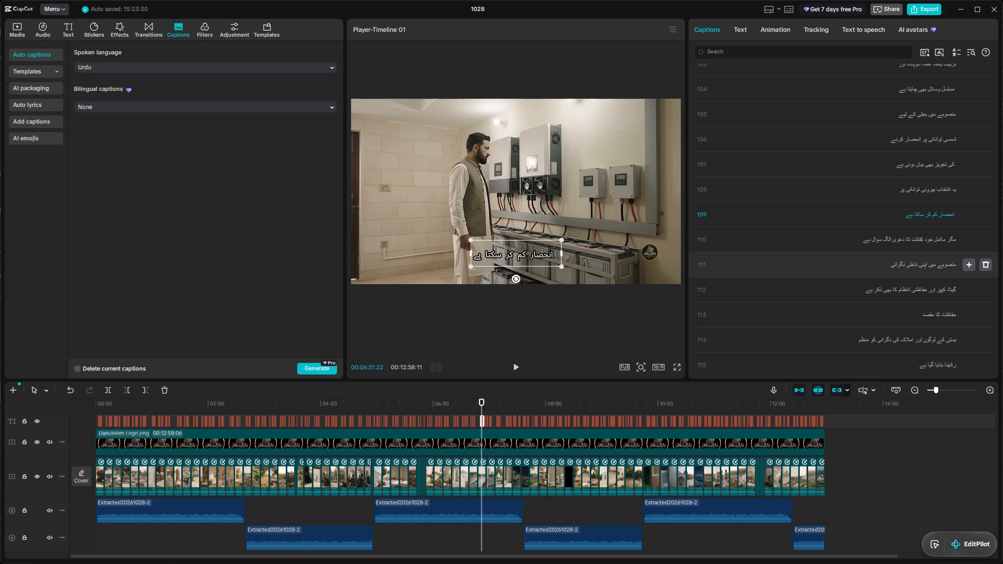
pyautogui.click(911, 239)
pyautogui.press('Return')
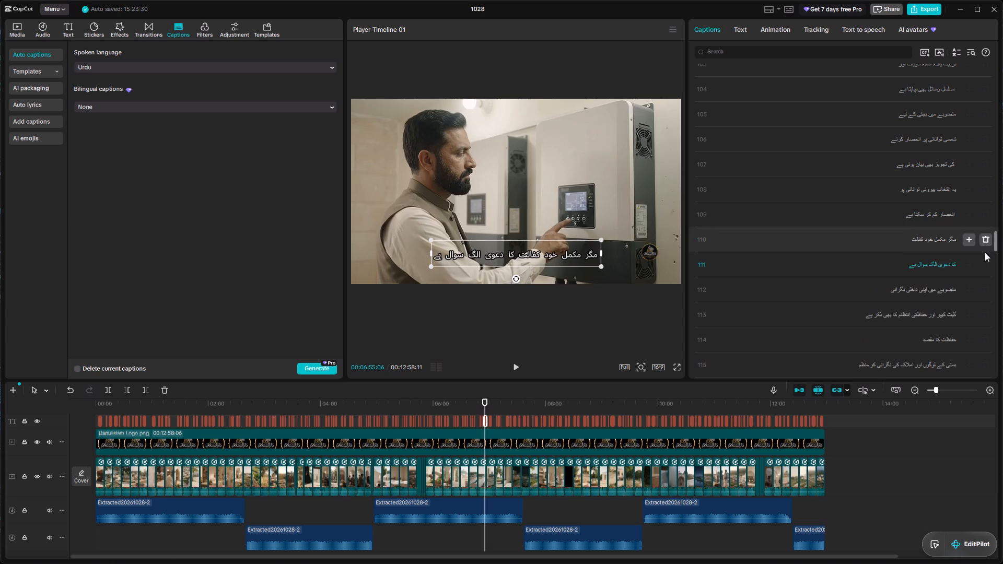
pyautogui.scroll(-6, 907, 329)
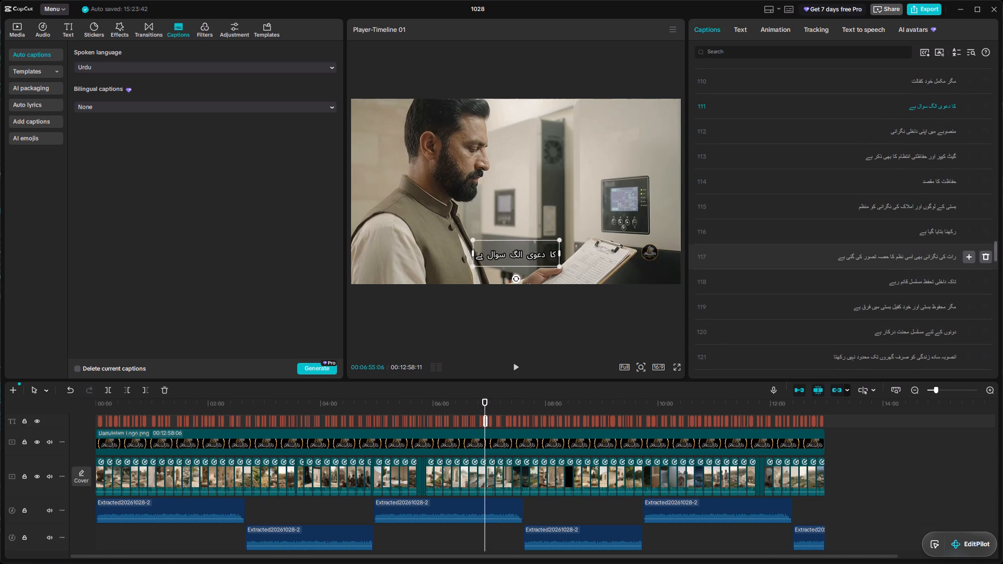
pyautogui.click(888, 254)
pyautogui.press('Return')
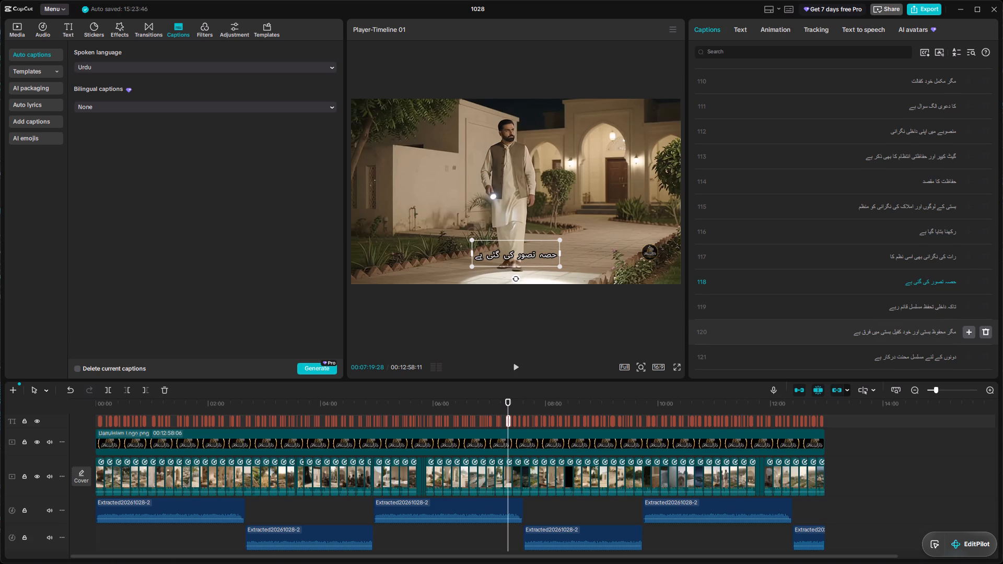
# Split caption 120 before 'خود کفیل', caption 123 before 'گھروں تک' and caption 128 before 'کو ترجیح'.
pyautogui.click(912, 332)
pyautogui.press('Return')
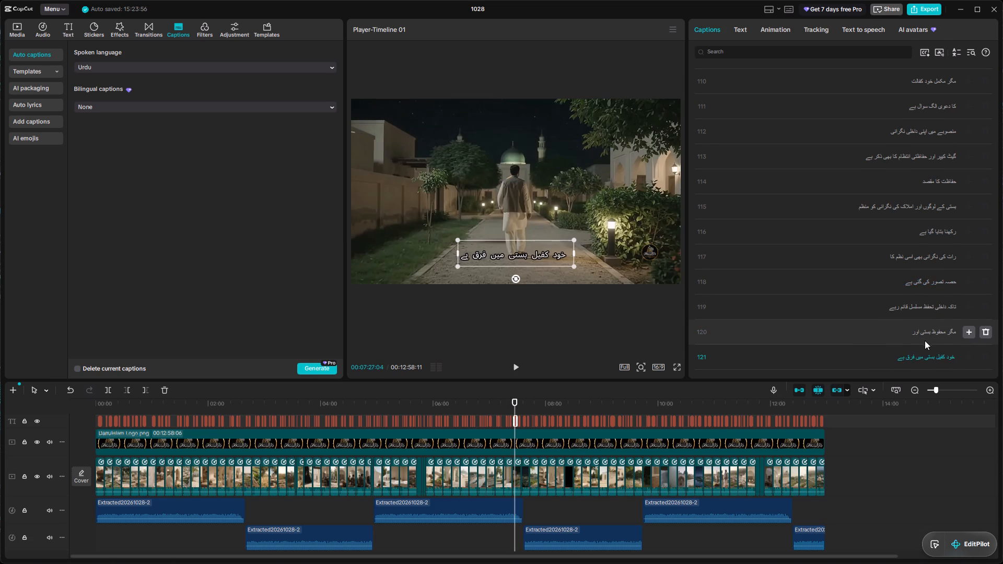
pyautogui.scroll(-4, 925, 339)
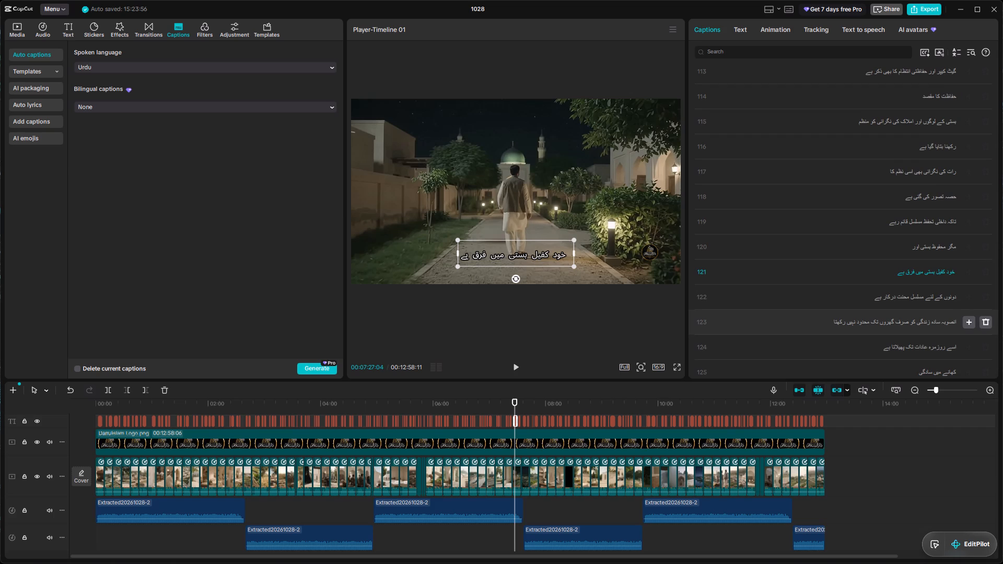
pyautogui.click(894, 318)
pyautogui.click(894, 321)
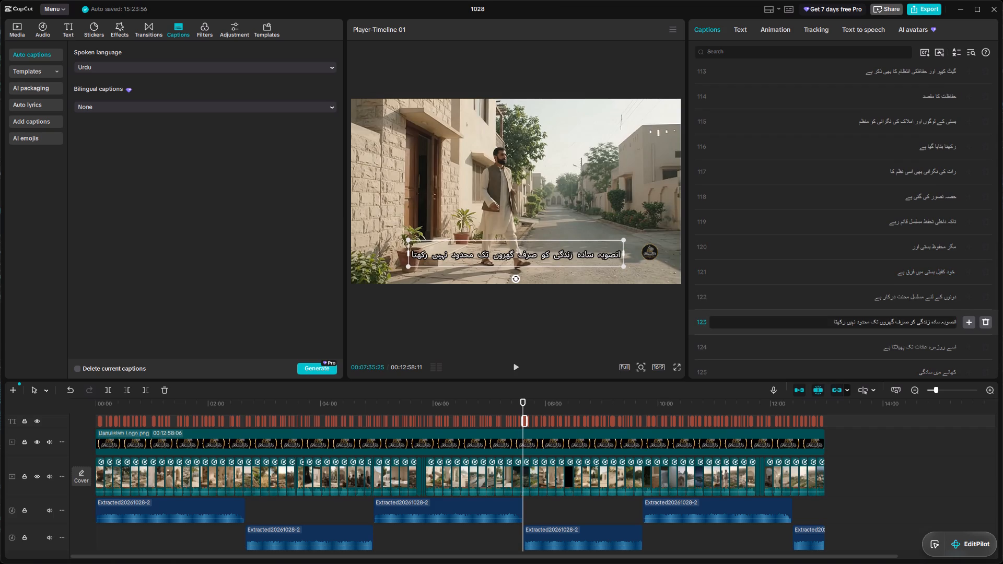
pyautogui.click(893, 322)
pyautogui.press('Return')
pyautogui.scroll(-6, 916, 323)
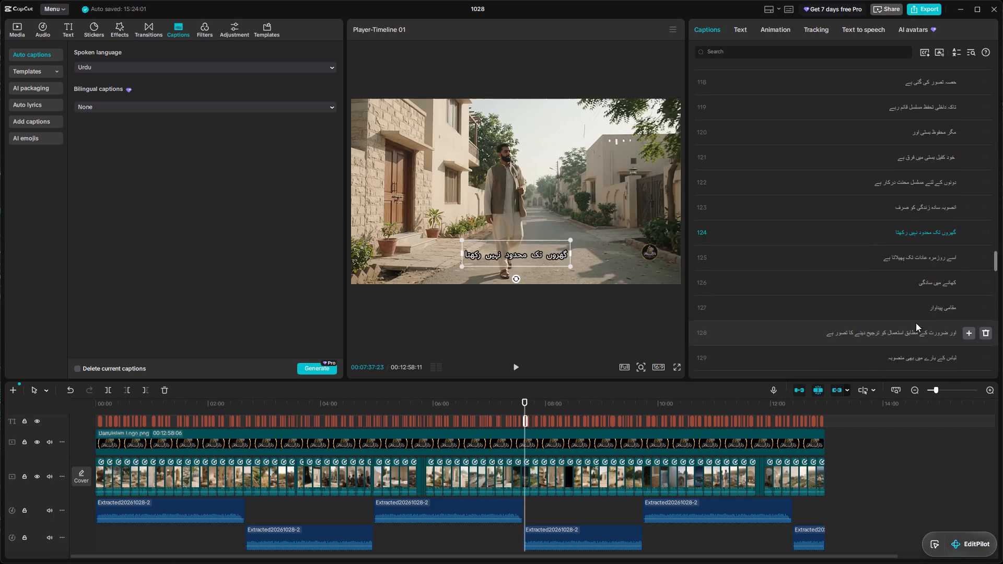
pyautogui.click(885, 312)
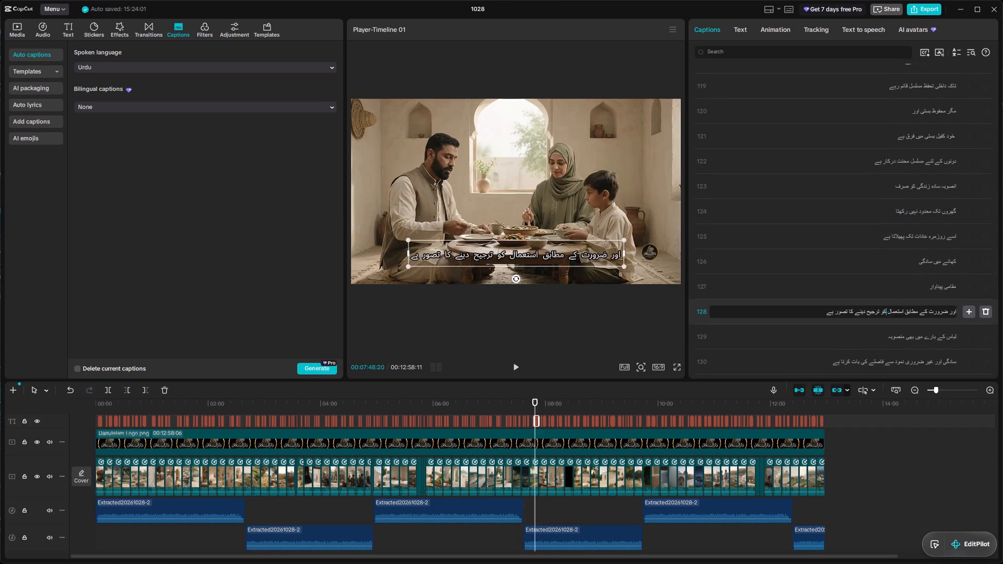
pyautogui.press('Return')
# Split caption 131 before 'فاصلے کی', caption 134 before 'عملی ذمہ' and caption 137 before 'کی تجویز'.
pyautogui.scroll(-6, 907, 330)
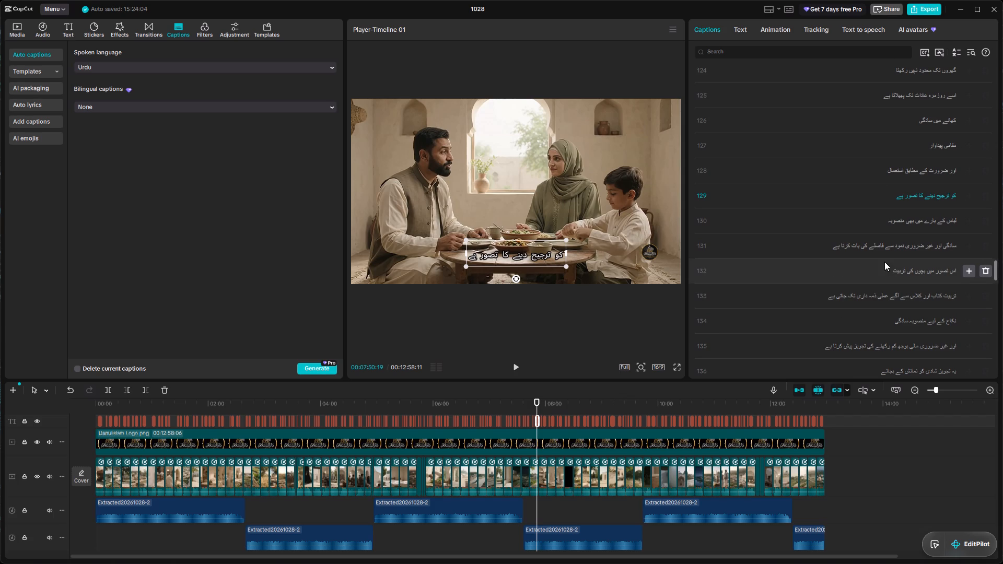
pyautogui.click(883, 246)
pyautogui.press('Return')
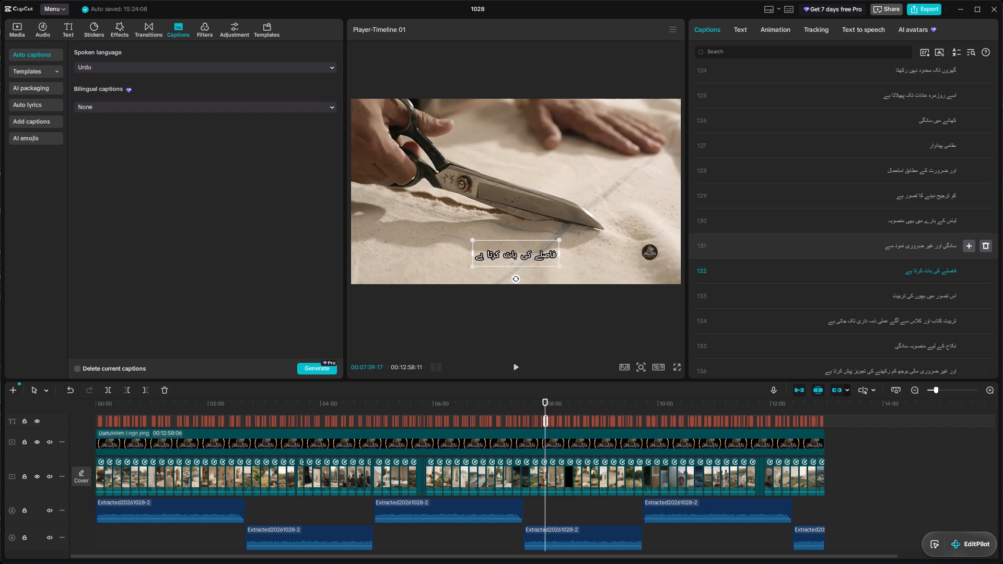
pyautogui.scroll(-2, 931, 266)
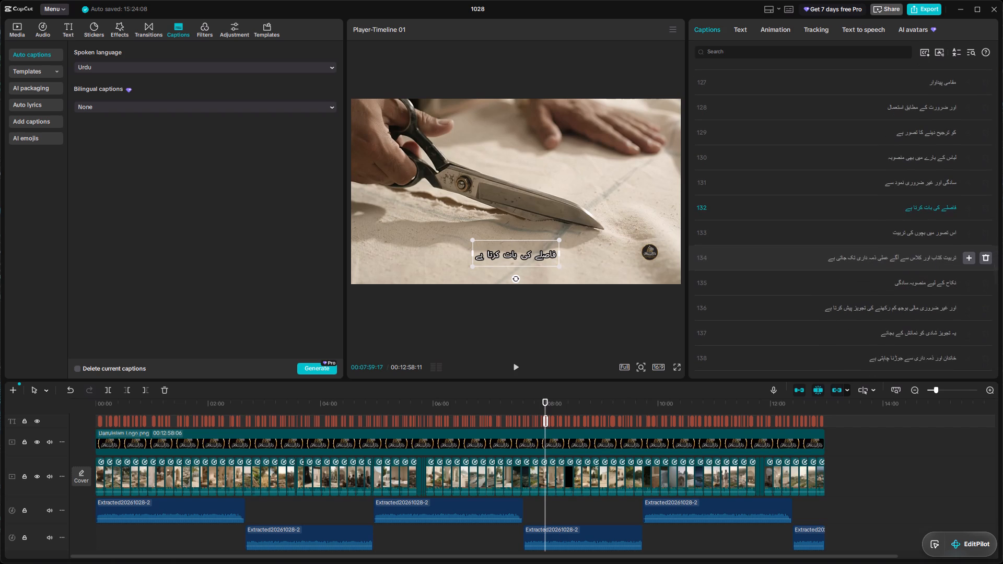
pyautogui.click(888, 260)
pyautogui.press('Return')
pyautogui.click(890, 333)
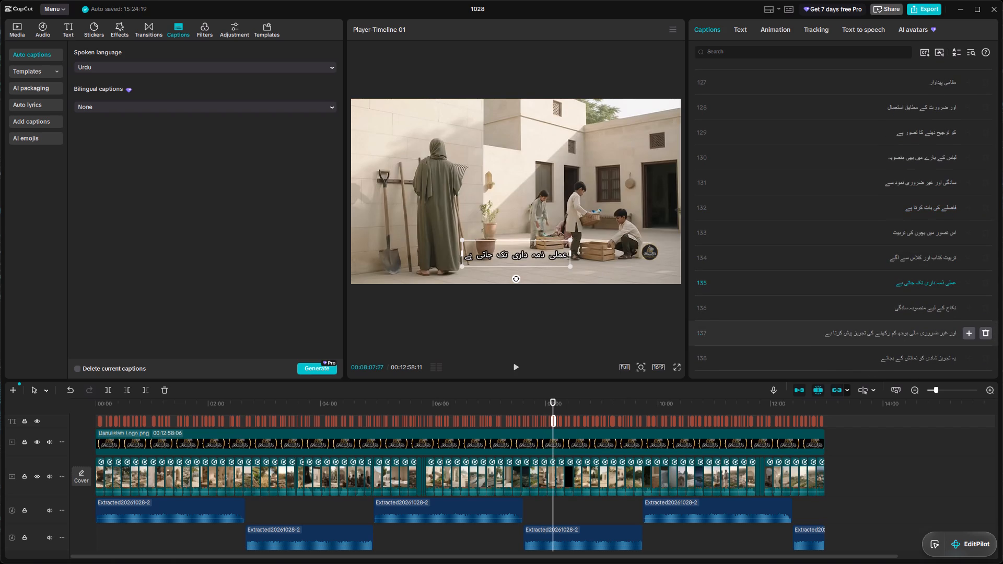
pyautogui.click(874, 333)
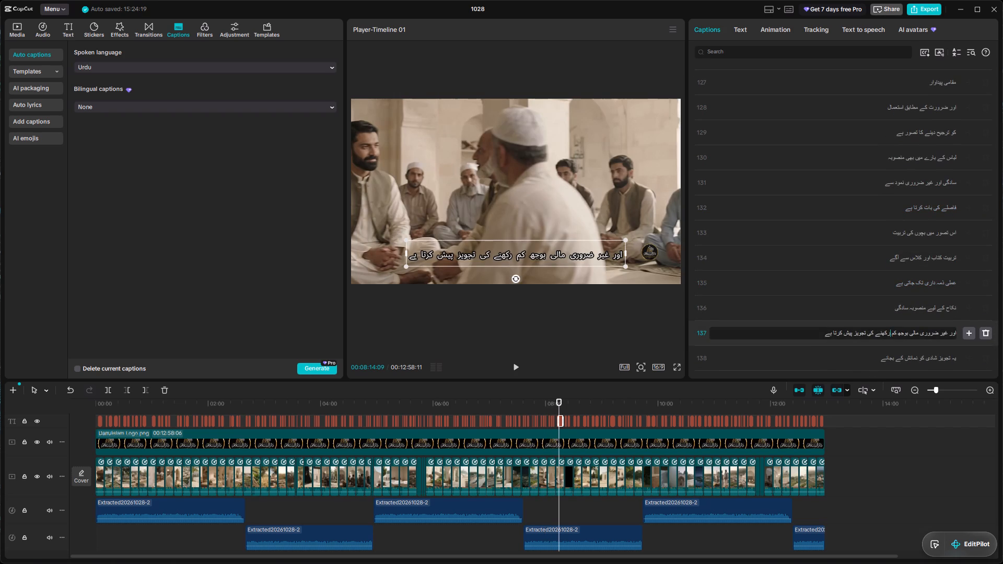
pyautogui.press('Return')
# Split caption 141 before 'منصوبہ رسوم', caption 144 before 'میں ایک' and caption 147 before 'میں تعمیر'.
pyautogui.scroll(-7, 936, 336)
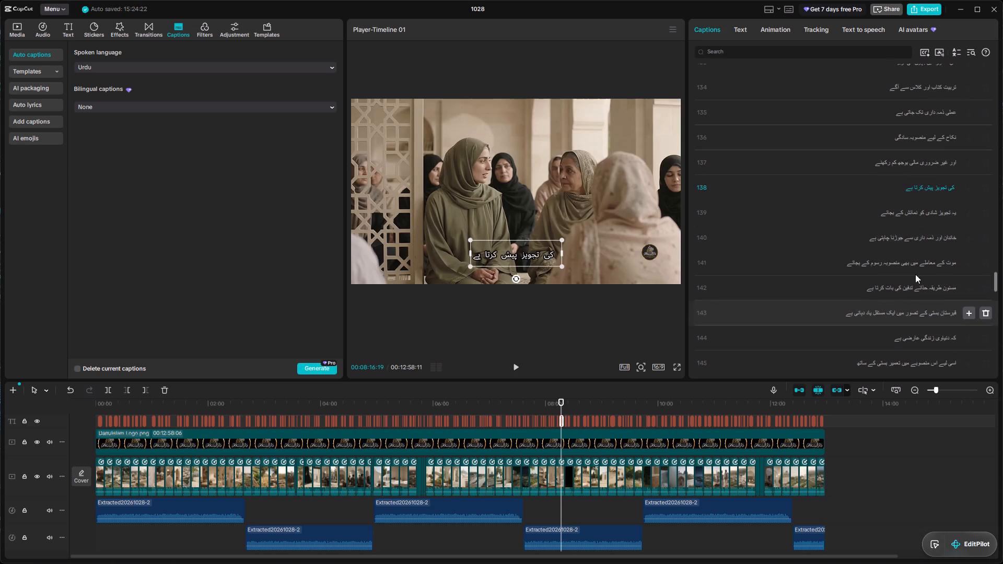
pyautogui.click(900, 261)
pyautogui.press('Return')
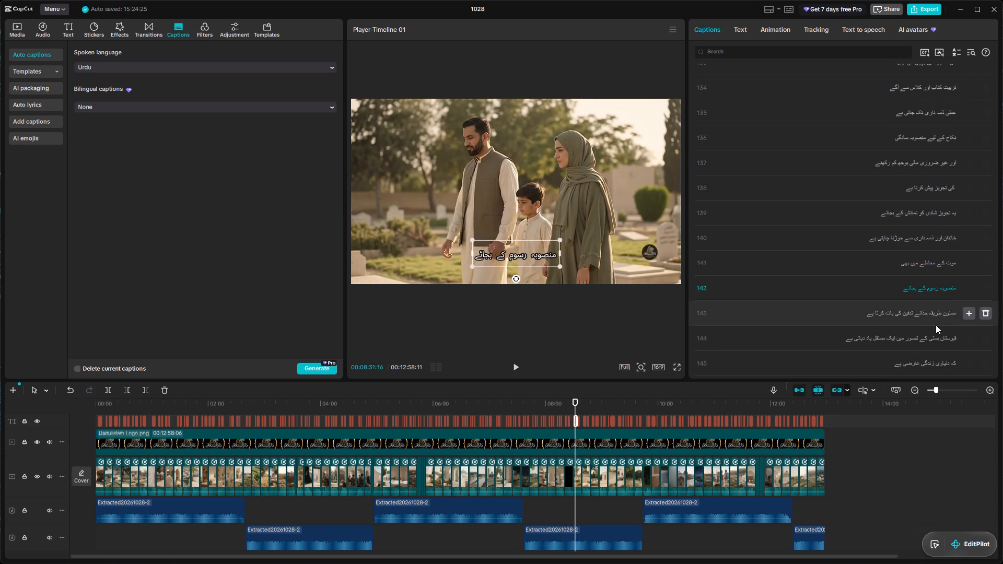
pyautogui.click(905, 338)
pyautogui.press('Return')
pyautogui.scroll(-2, 944, 338)
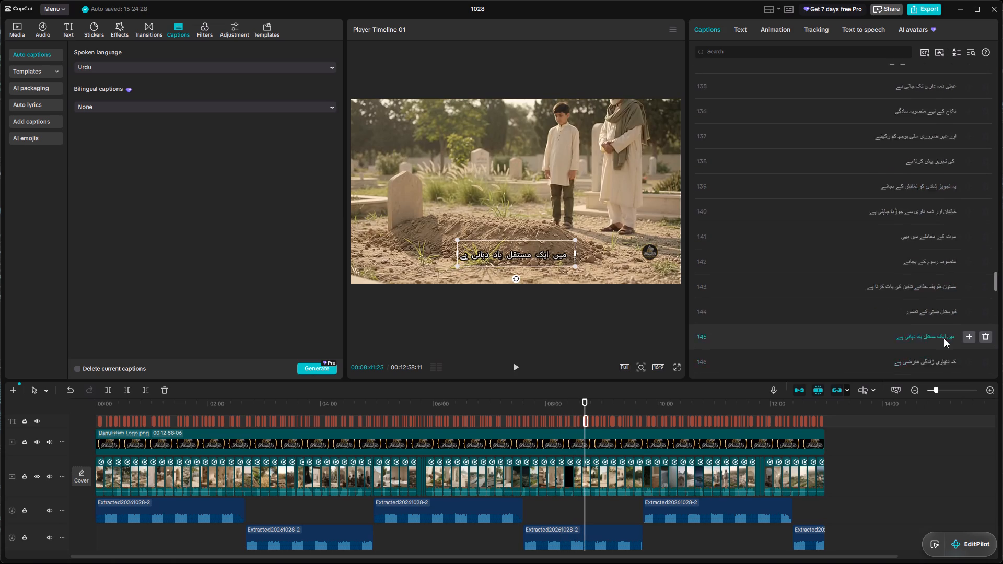
pyautogui.scroll(-2, 944, 338)
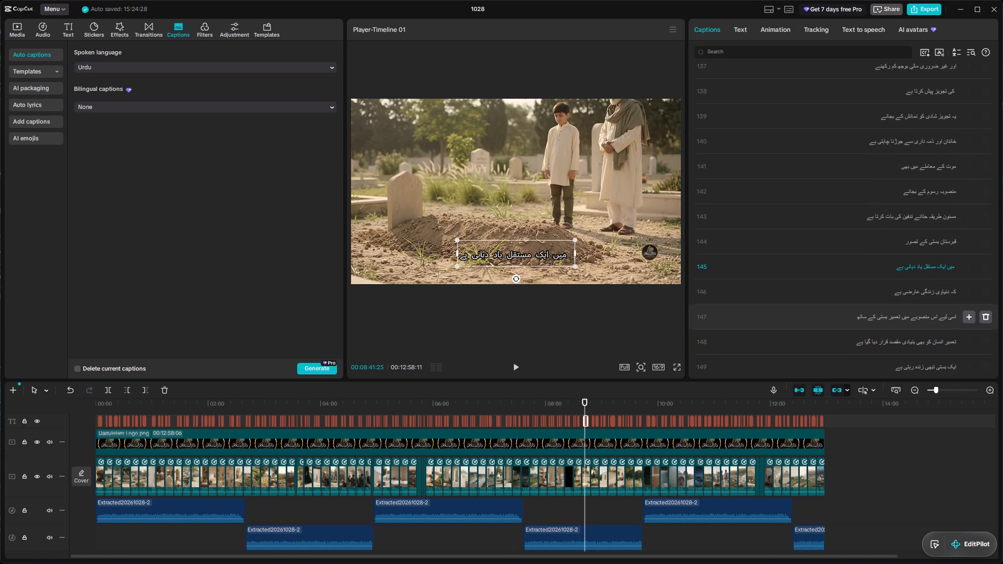
pyautogui.click(912, 316)
pyautogui.press('Return')
# Split caption 149 before 'مقصد قرار' and caption 152 before 'کی ضرورت'.
pyautogui.scroll(-3, 913, 322)
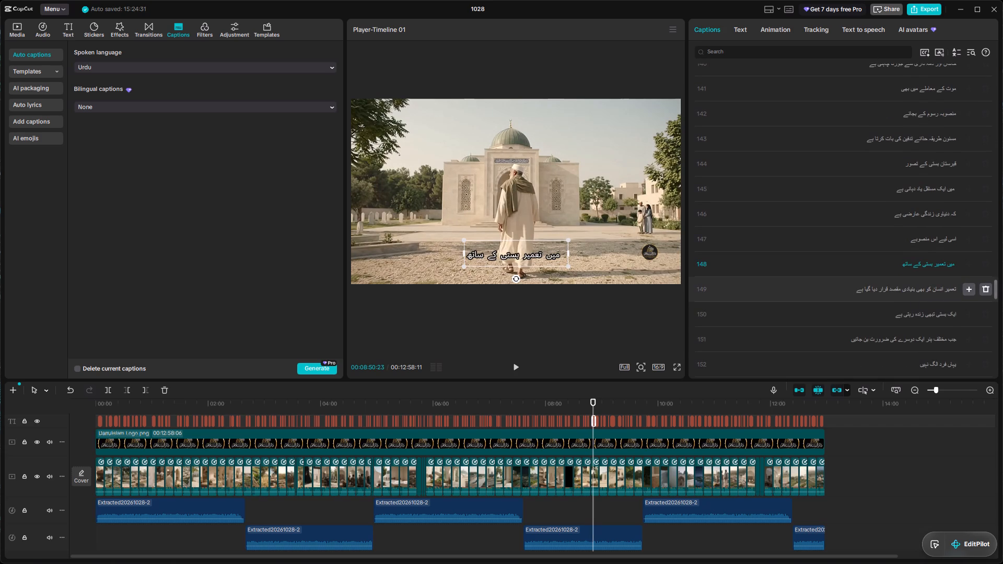
pyautogui.click(901, 291)
pyautogui.press('Return')
pyautogui.scroll(-3, 911, 313)
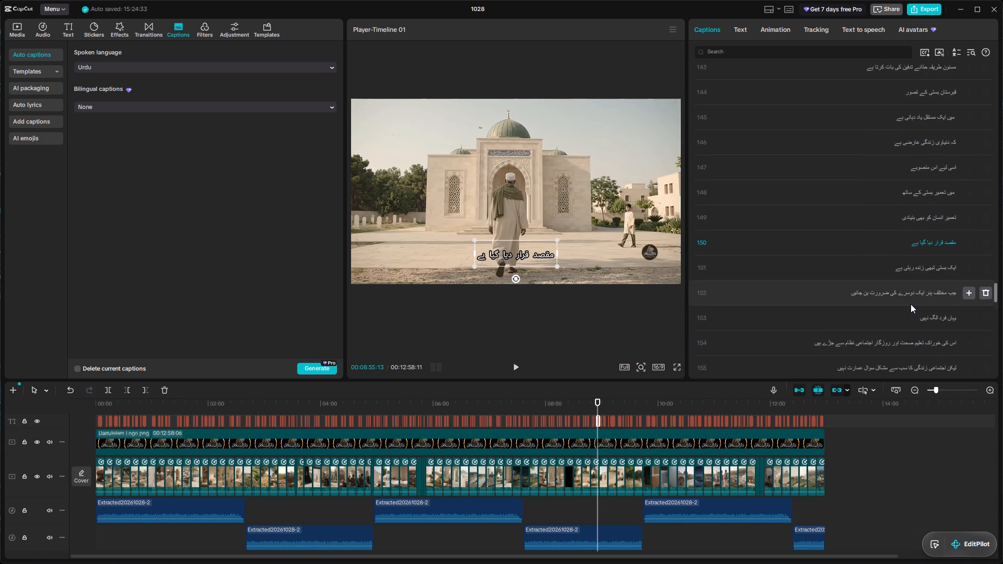
pyautogui.click(896, 291)
pyautogui.press('Return')
# Split caption 155 before 'اجتماعی نظام' and caption 157 before 'مشکل سوال'.
pyautogui.scroll(-4, 924, 315)
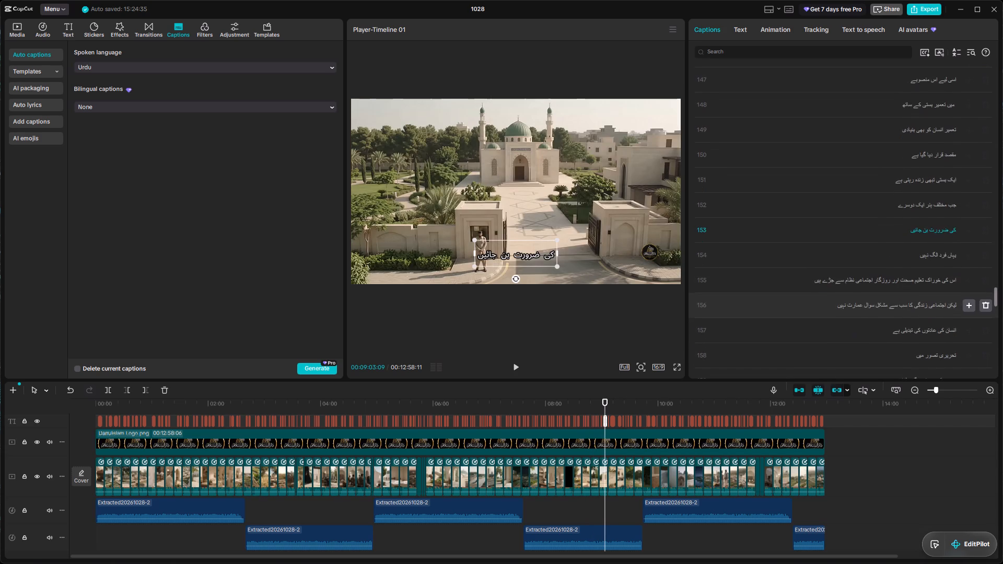
pyautogui.click(873, 279)
pyautogui.press('Return')
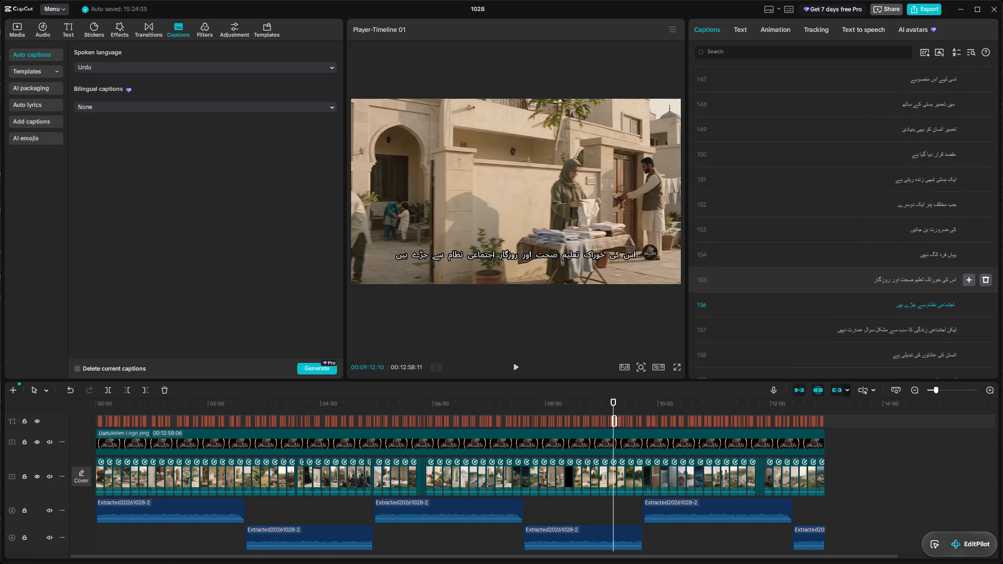
pyautogui.scroll(-4, 908, 300)
pyautogui.click(888, 244)
pyautogui.press('Return')
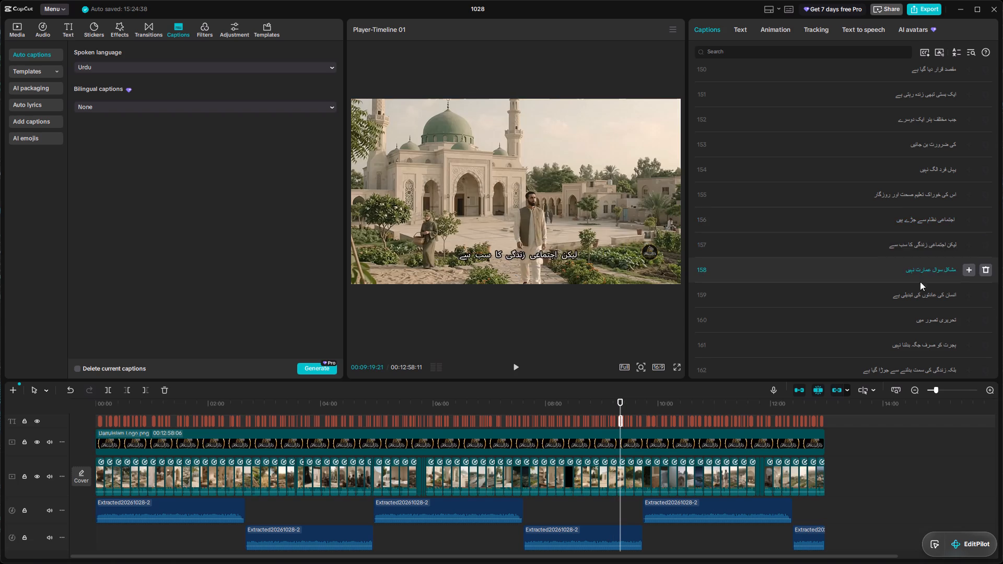
# Split caption 166 before 'کرنے پر' and caption 168 before 'مقصد مصروفیت'.
pyautogui.scroll(-3, 922, 292)
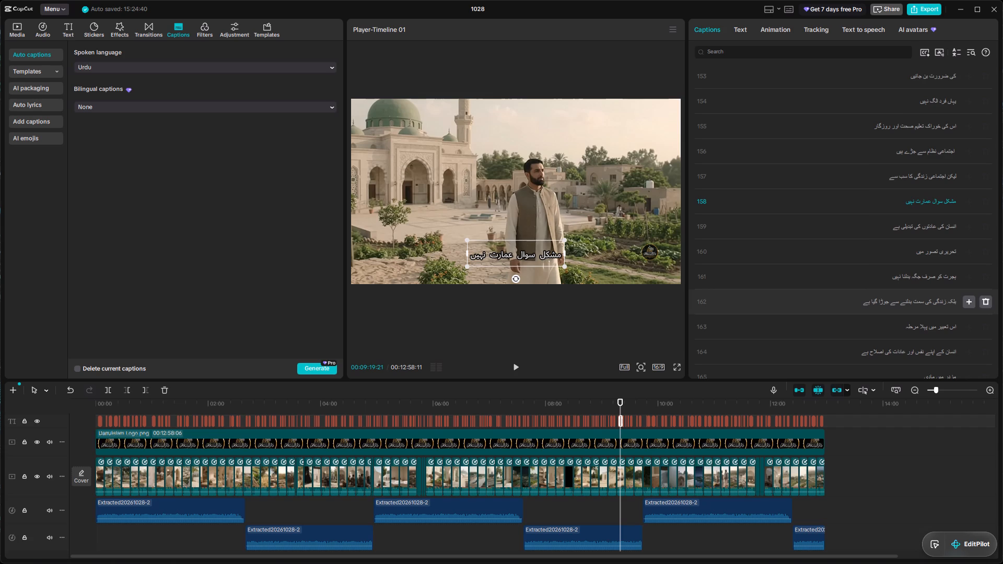
pyautogui.scroll(-5, 972, 285)
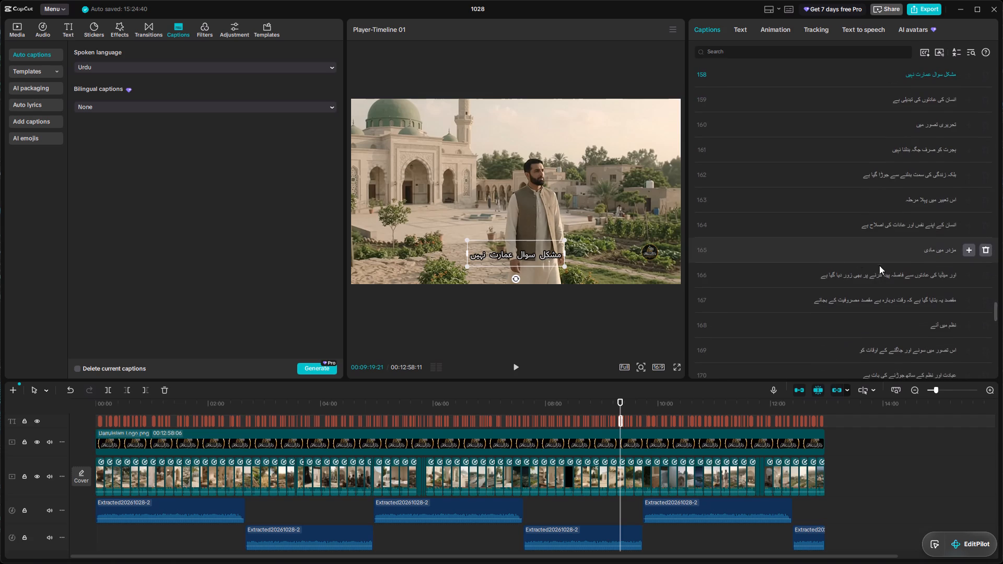
pyautogui.click(882, 277)
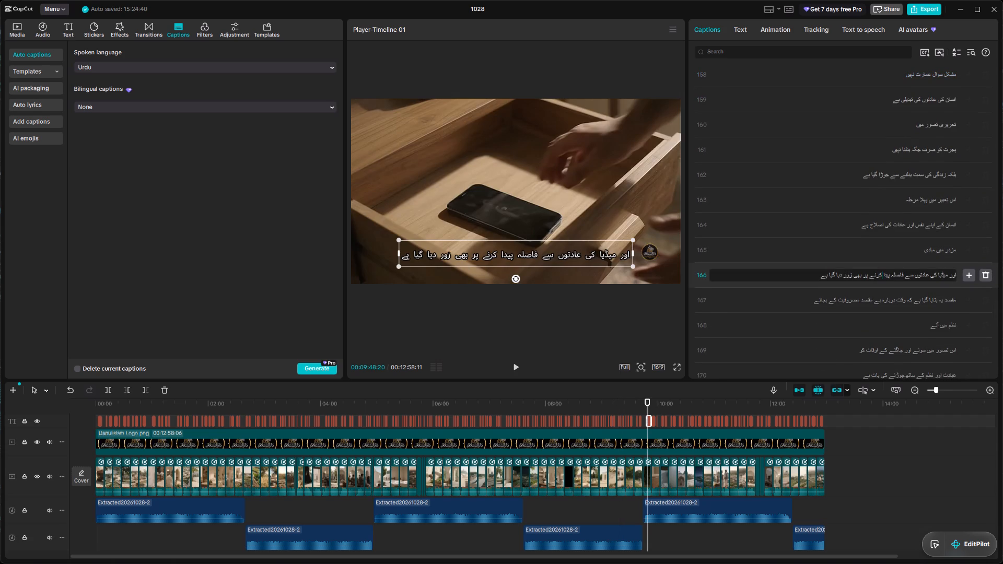
pyautogui.press('Return')
pyautogui.scroll(-3, 888, 274)
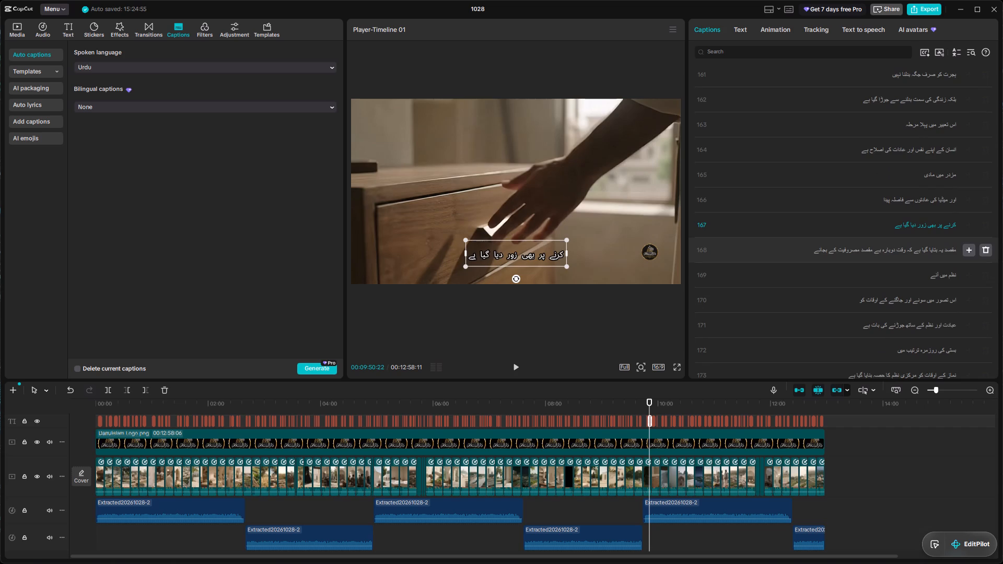
pyautogui.click(872, 249)
pyautogui.press('Return')
# Split caption 174 before 'نظم کا' and caption 176 before 'تصور پیش'.
pyautogui.scroll(-7, 893, 276)
pyautogui.click(899, 214)
pyautogui.press('Return')
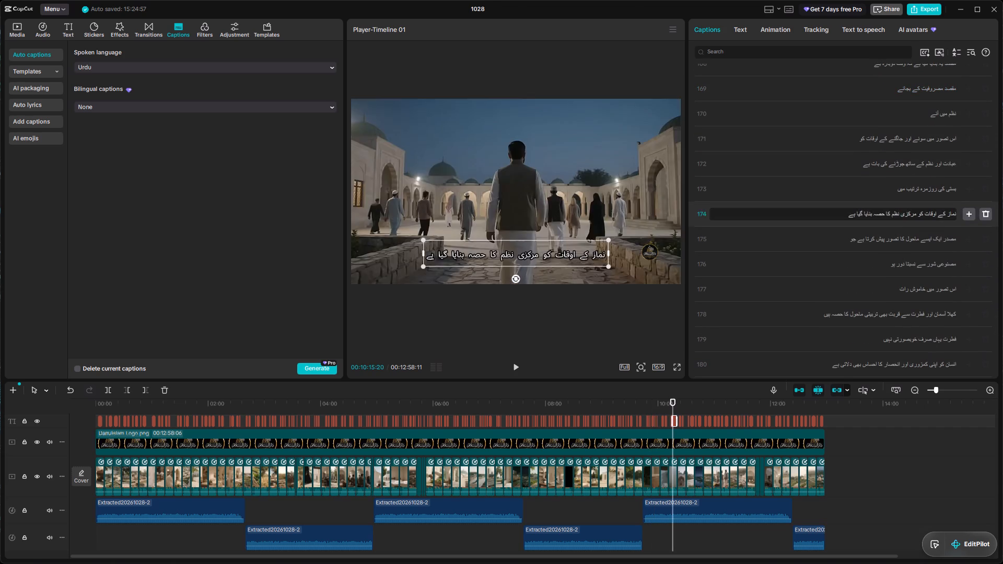
pyautogui.click(901, 264)
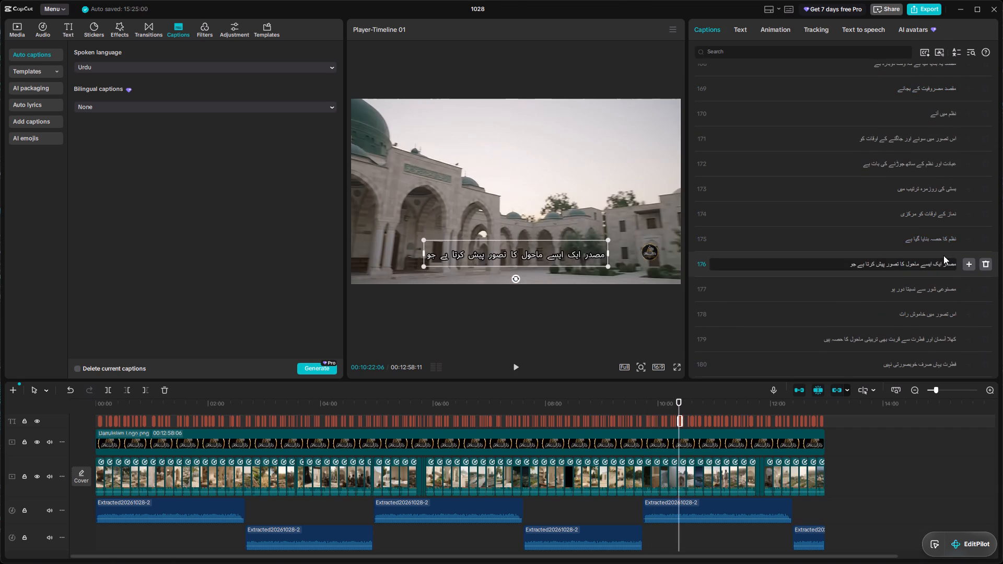
pyautogui.press('Return')
# Split caption 180 before 'قربت بھی' and caption 183 before 'کا احساس'.
pyautogui.scroll(-4, 915, 262)
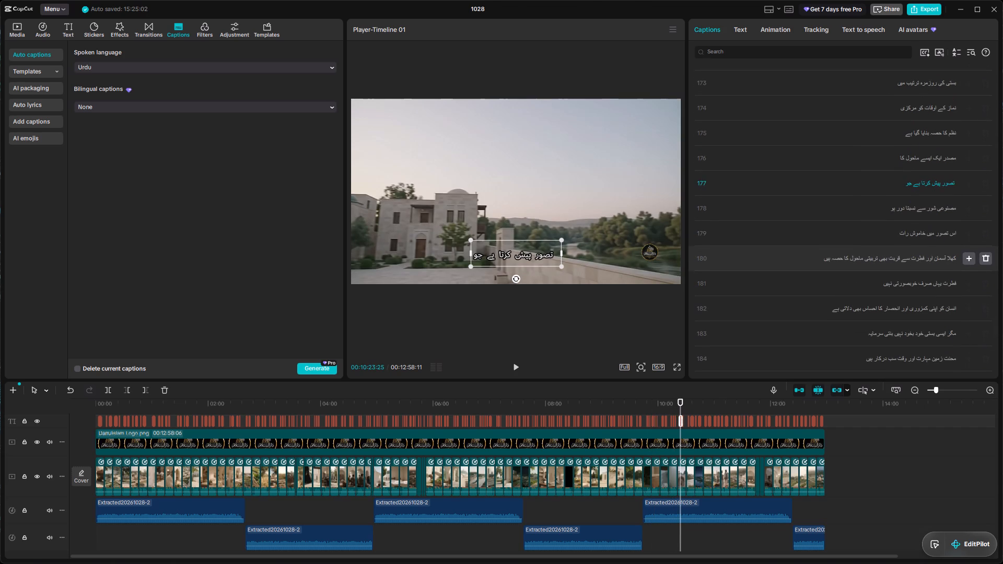
pyautogui.click(902, 259)
pyautogui.press('Return')
pyautogui.scroll(-4, 909, 263)
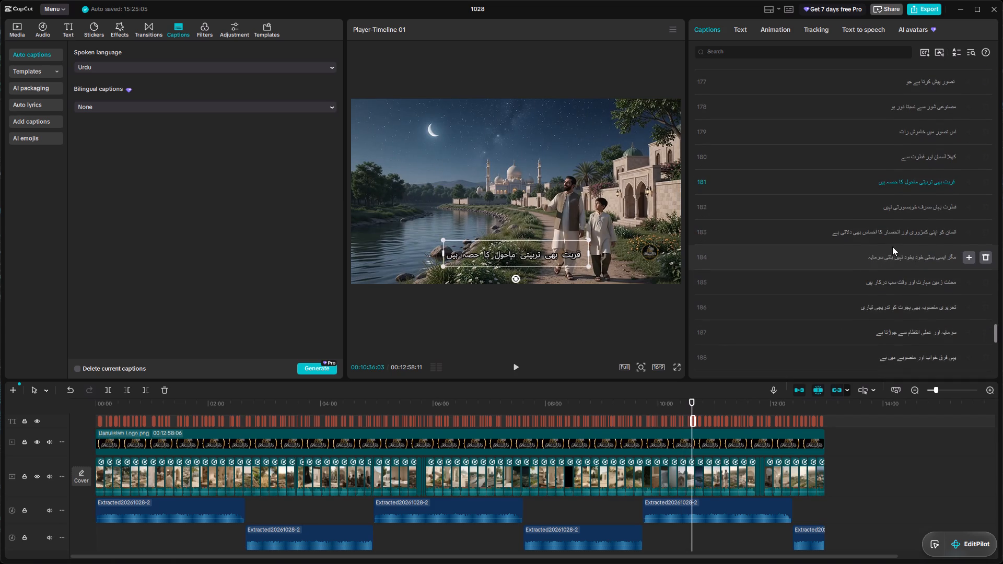
pyautogui.click(884, 231)
pyautogui.press('Return')
# Split caption 186 before 'اور وقت' and caption 185 before 'بخود نہیں'.
pyautogui.scroll(-3, 930, 237)
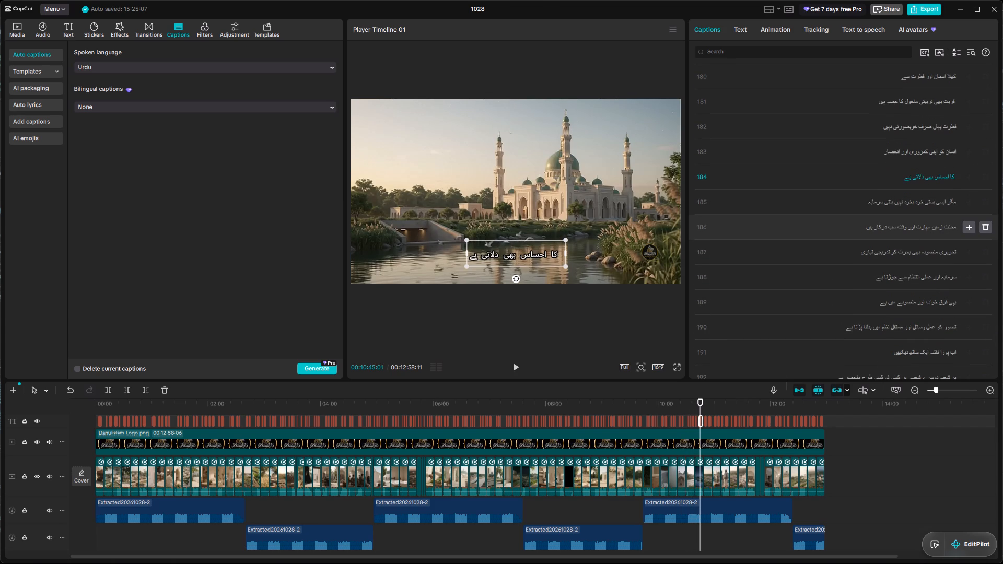
pyautogui.click(915, 227)
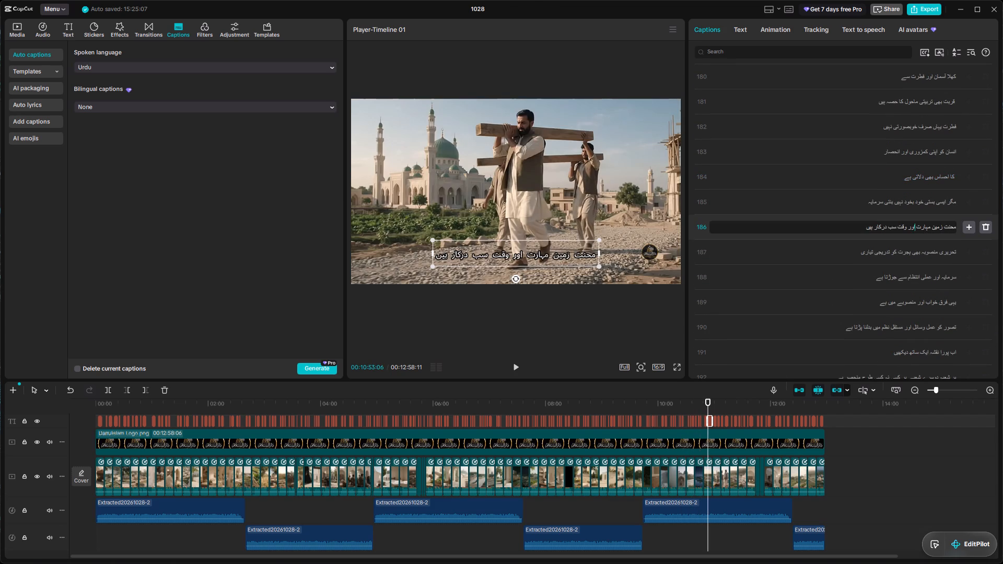
pyautogui.press('Return')
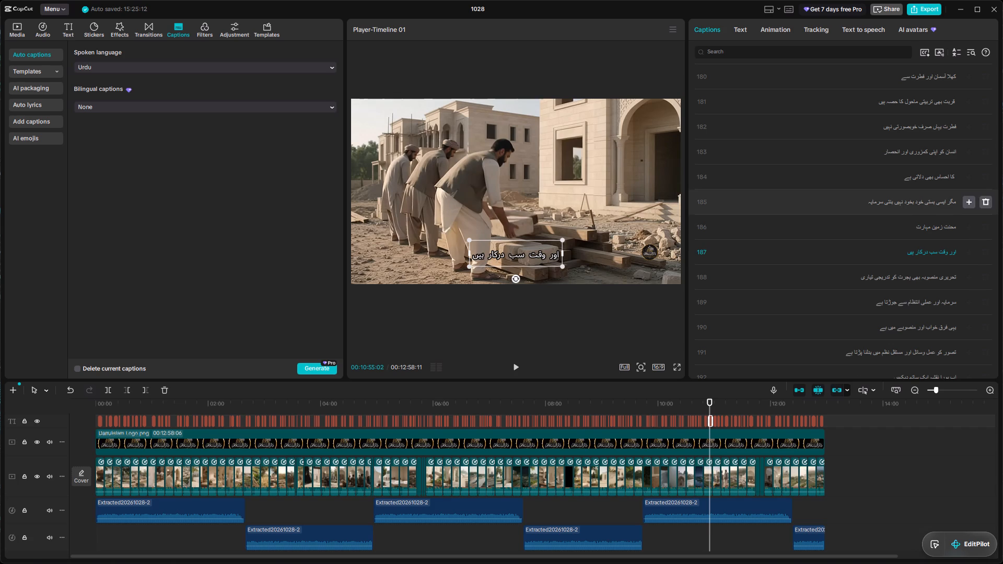
pyautogui.click(915, 199)
pyautogui.press('Return')
# Split caption 189 before 'ہجرت کو', caption 193 before 'مستقل نظم' and caption 196 before 'کسی نہ'.
pyautogui.scroll(-3, 919, 277)
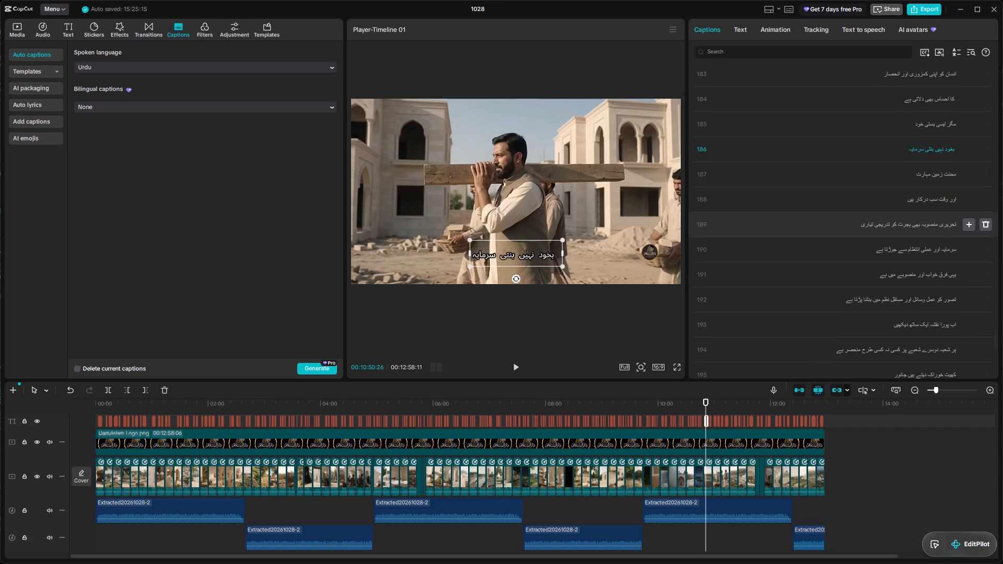
pyautogui.click(911, 225)
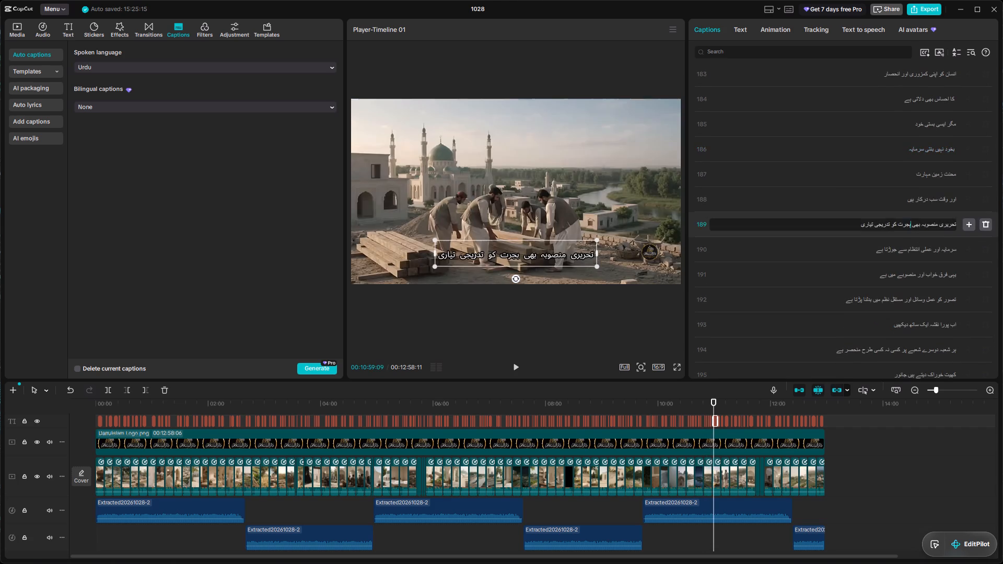
pyautogui.press('Return')
pyautogui.scroll(-4, 927, 236)
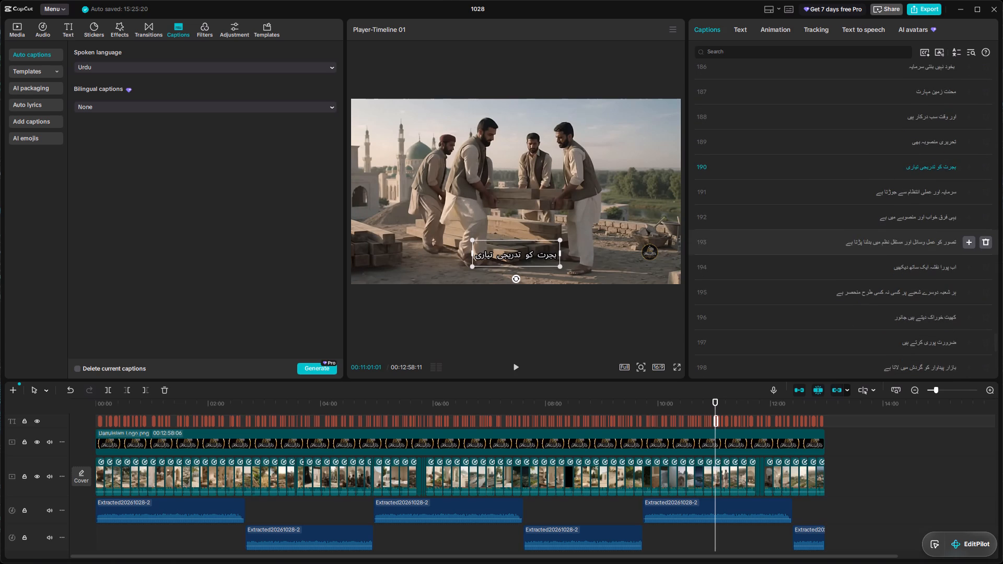
pyautogui.click(904, 241)
pyautogui.press('Return')
pyautogui.scroll(-3, 929, 241)
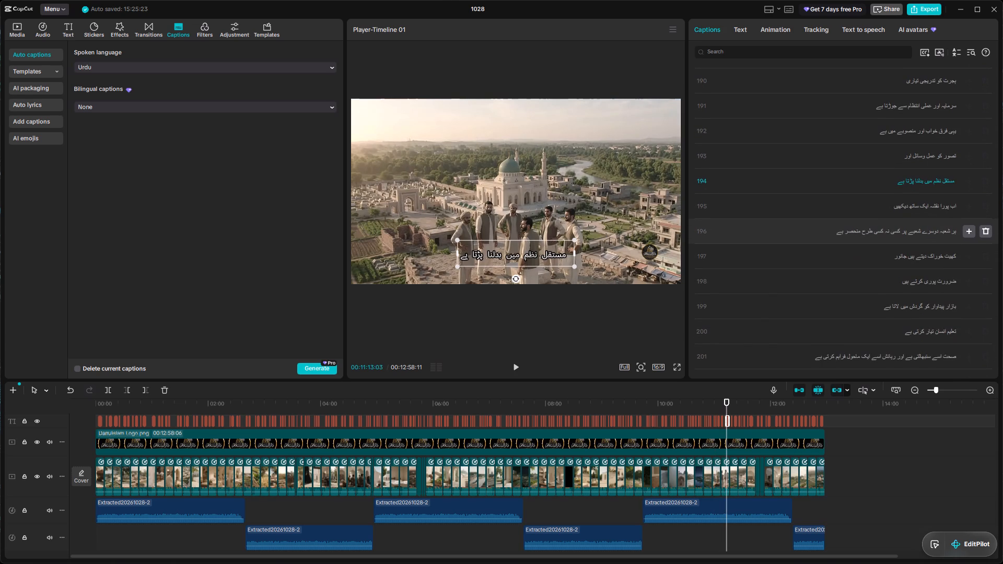
pyautogui.click(900, 230)
pyautogui.press('Return')
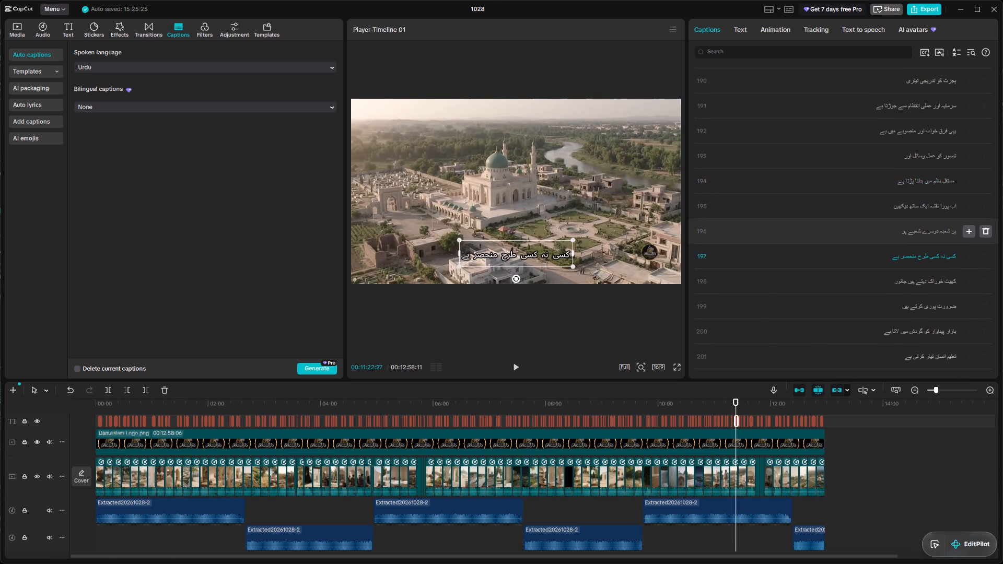
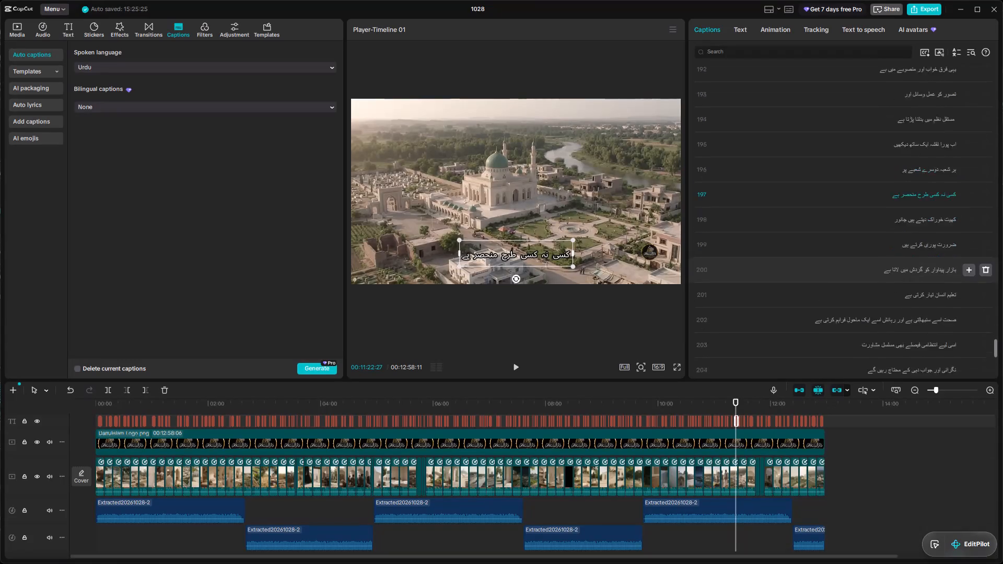
# Split caption 202 before 'ایک ماحول' and caption 207 before 'کو کیسے'.
pyautogui.scroll(-2, 894, 286)
pyautogui.click(871, 246)
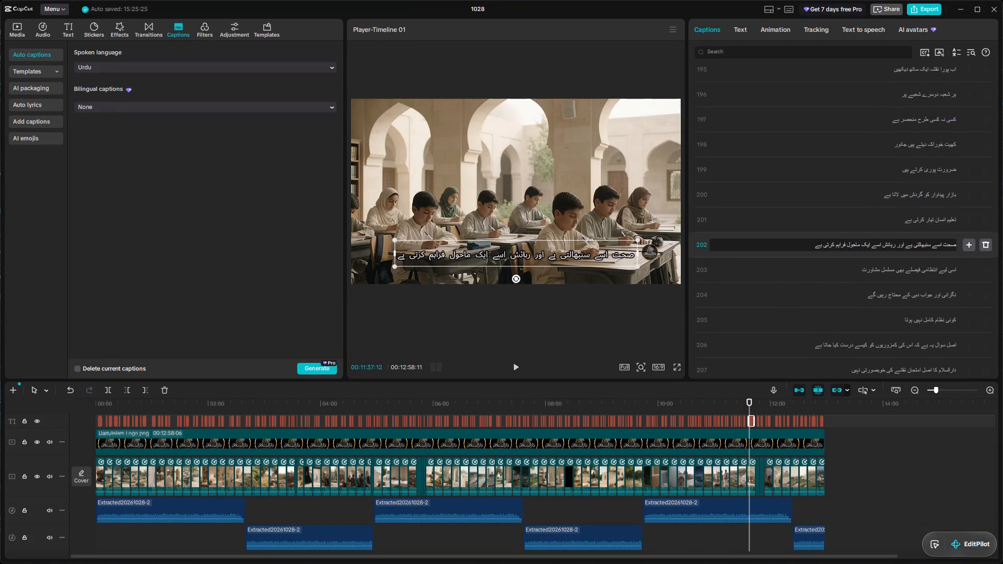
pyautogui.press('Return')
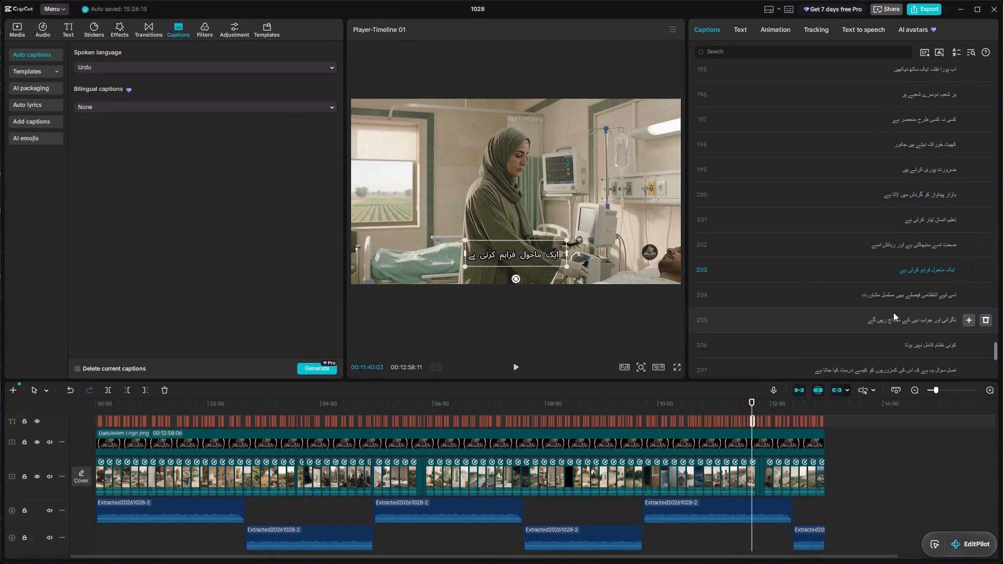
pyautogui.scroll(-2, 894, 309)
pyautogui.click(875, 314)
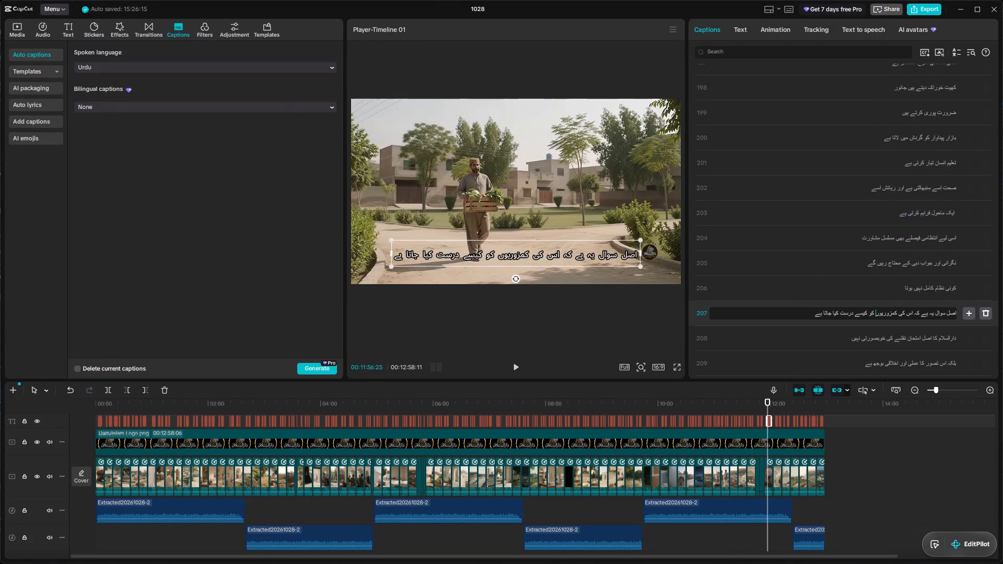
pyautogui.press('Return')
# Split caption 209 before 'کی خوبصورتی' and caption 211 before 'اور اخلاقی'.
pyautogui.scroll(-3, 918, 315)
pyautogui.click(894, 283)
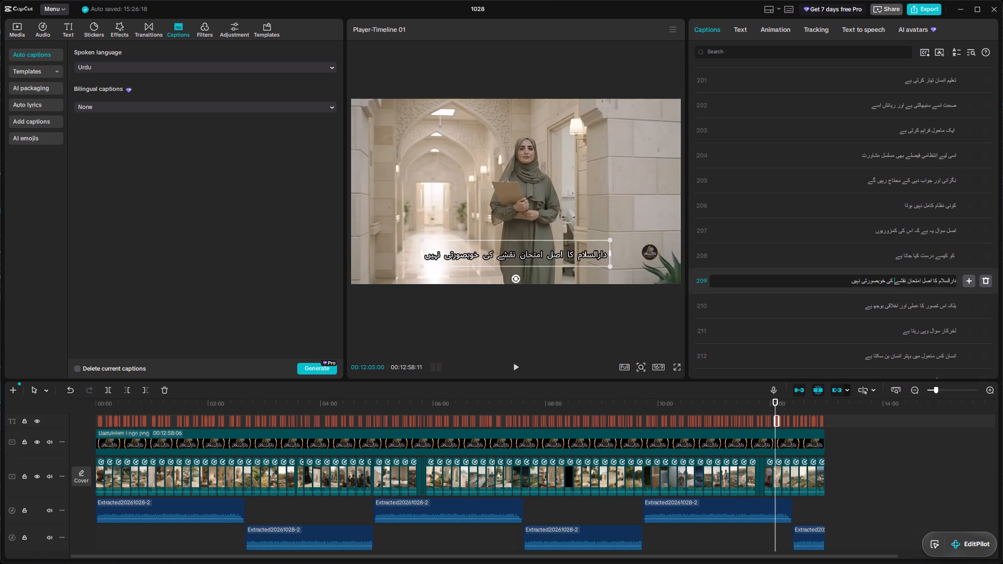
pyautogui.press('Return')
pyautogui.scroll(-3, 932, 296)
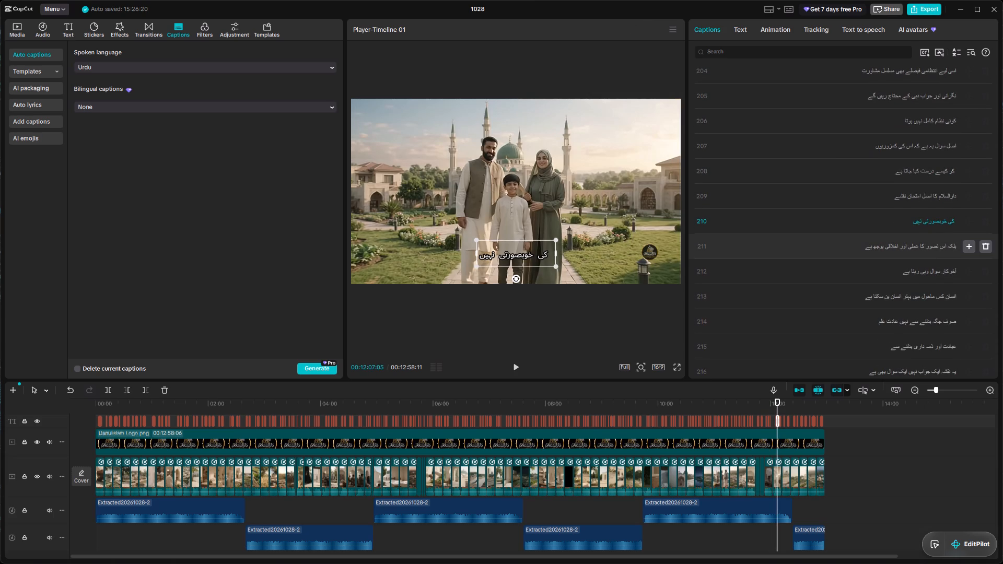
pyautogui.click(908, 246)
pyautogui.press('Return')
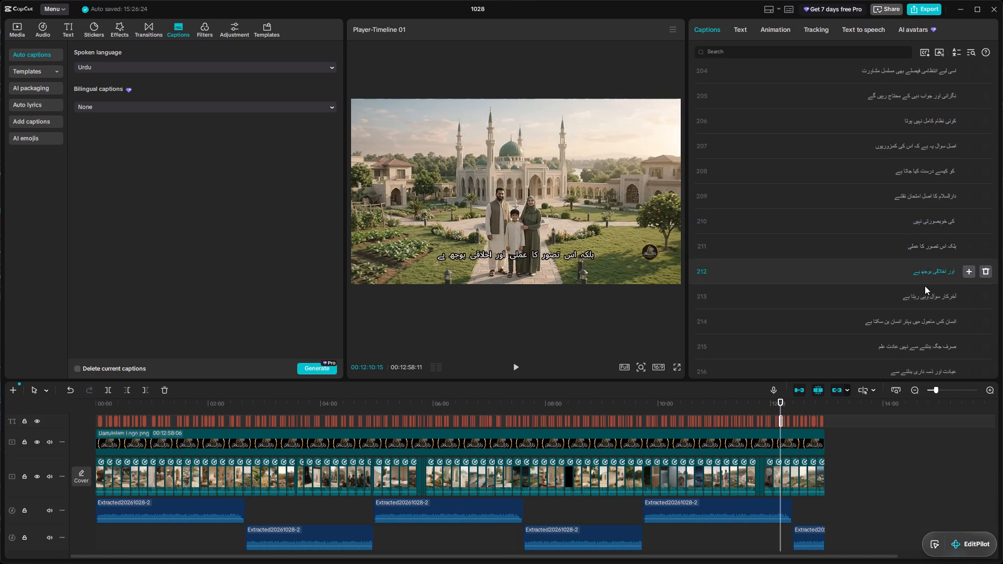
# Split caption 214 before 'انسان بن' and caption 216 before 'سے نہیں'.
pyautogui.scroll(-4, 918, 292)
pyautogui.click(902, 216)
pyautogui.press('Return')
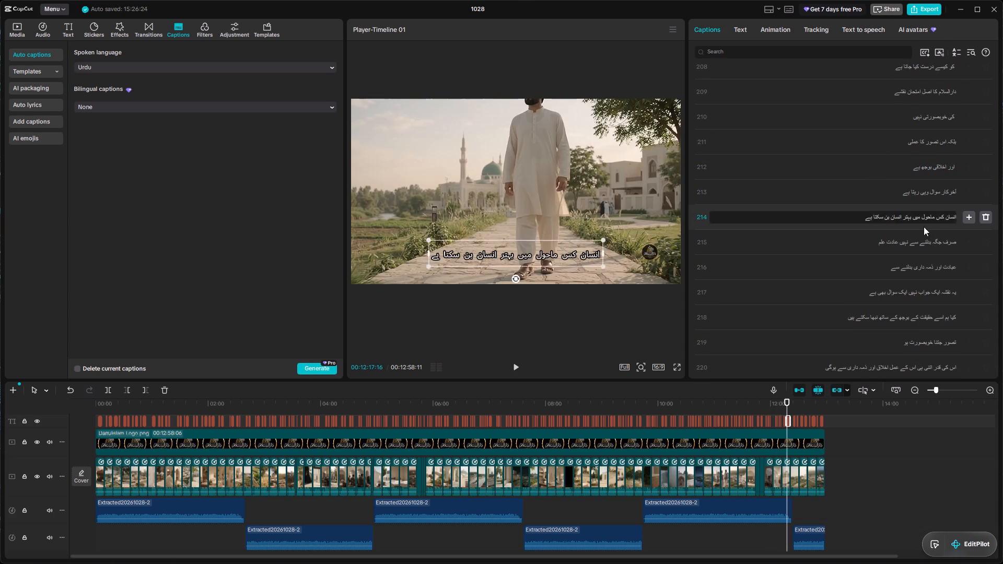
pyautogui.scroll(-2, 905, 264)
pyautogui.click(919, 202)
pyautogui.press('Return')
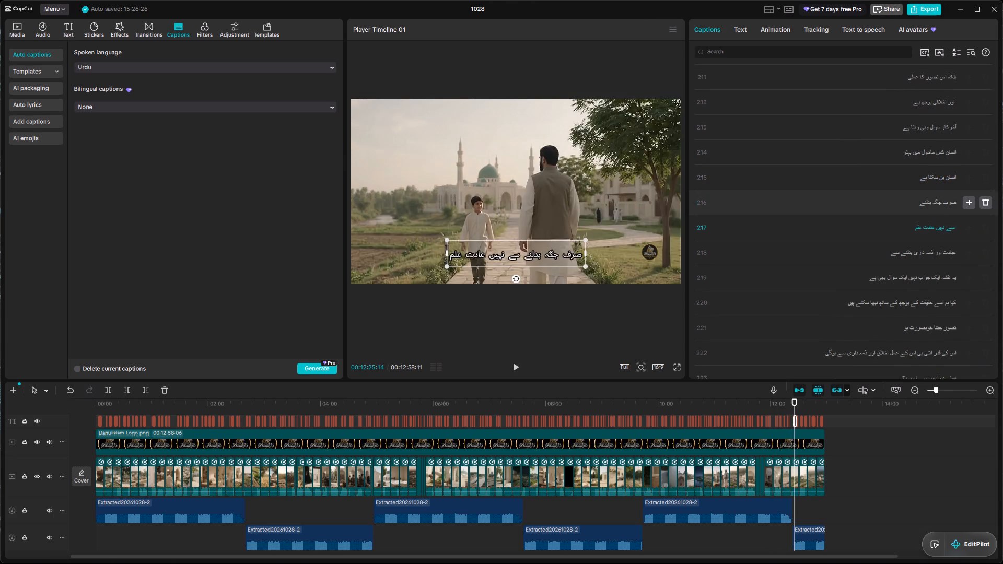
# Split caption 219 before 'ایک سوال' and caption 221 before 'بوجھ کے'.
pyautogui.click(908, 277)
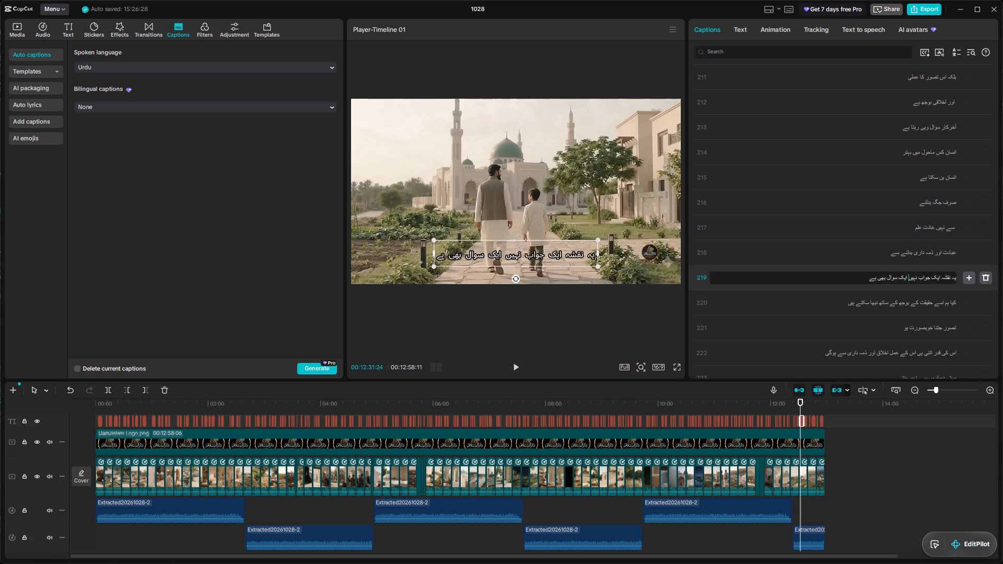
pyautogui.press('Return')
pyautogui.scroll(-3, 919, 290)
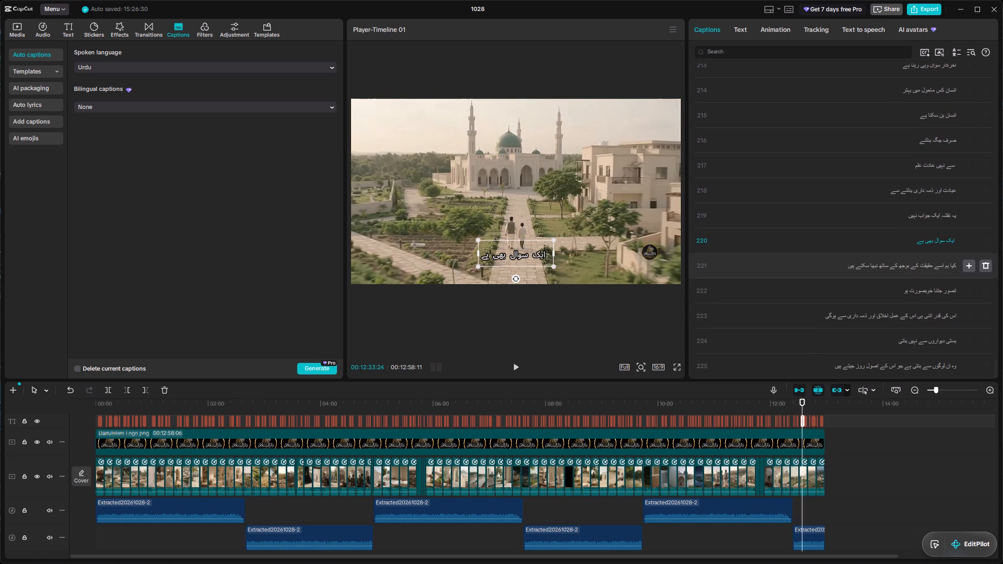
pyautogui.click(911, 267)
pyautogui.press('Return')
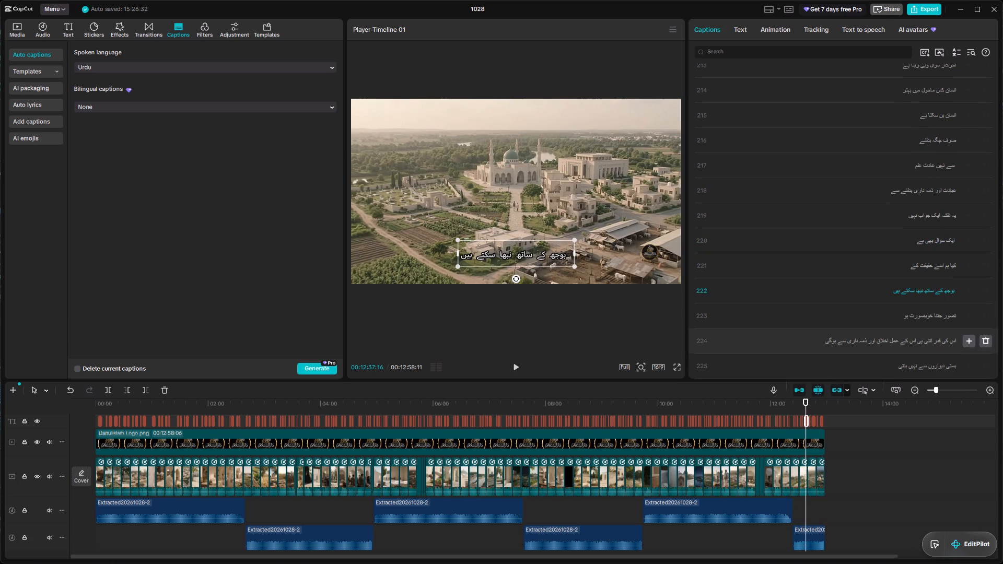
# Split caption 224 before 'عمل اخلاق' and caption 227 before 'جو اس'.
pyautogui.click(897, 340)
pyautogui.press('Return')
pyautogui.scroll(-4, 894, 346)
pyautogui.scroll(-3, 929, 323)
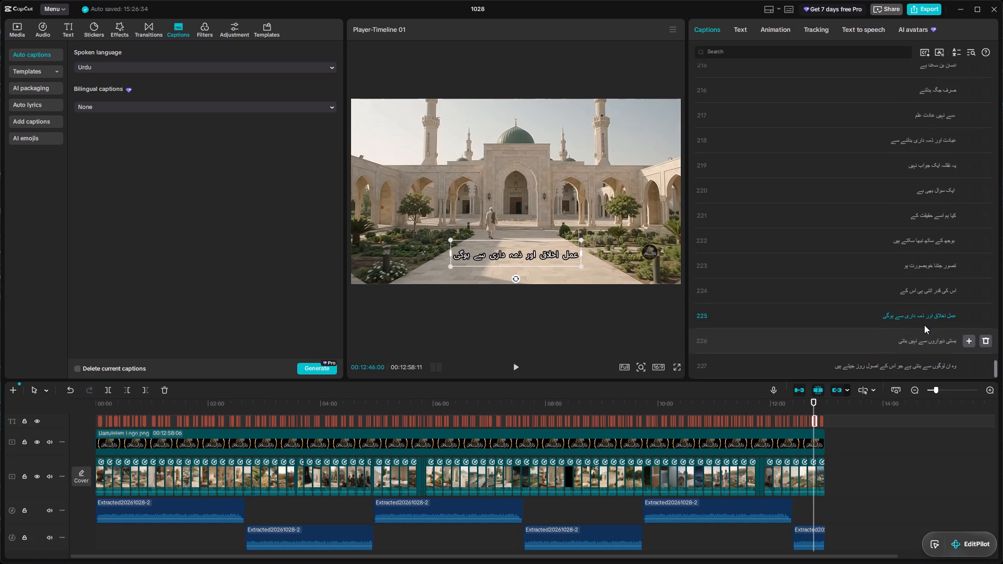
pyautogui.click(904, 366)
pyautogui.press('Return')
# Review the caption list from the last caption back towards the beginning, checking for captions that are still too long.
pyautogui.scroll(-3, 926, 366)
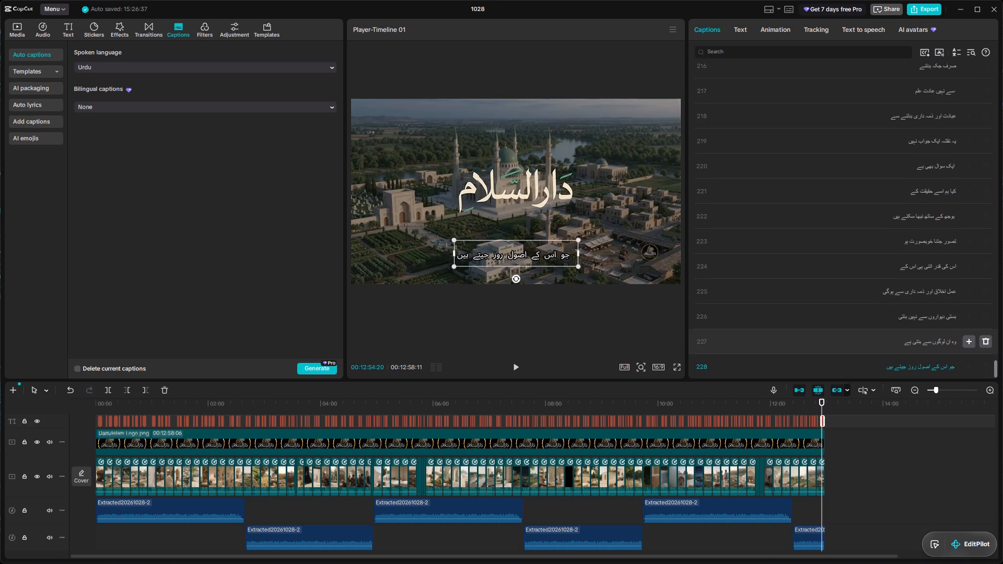
pyautogui.scroll(-7, 928, 320)
pyautogui.scroll(12, 924, 320)
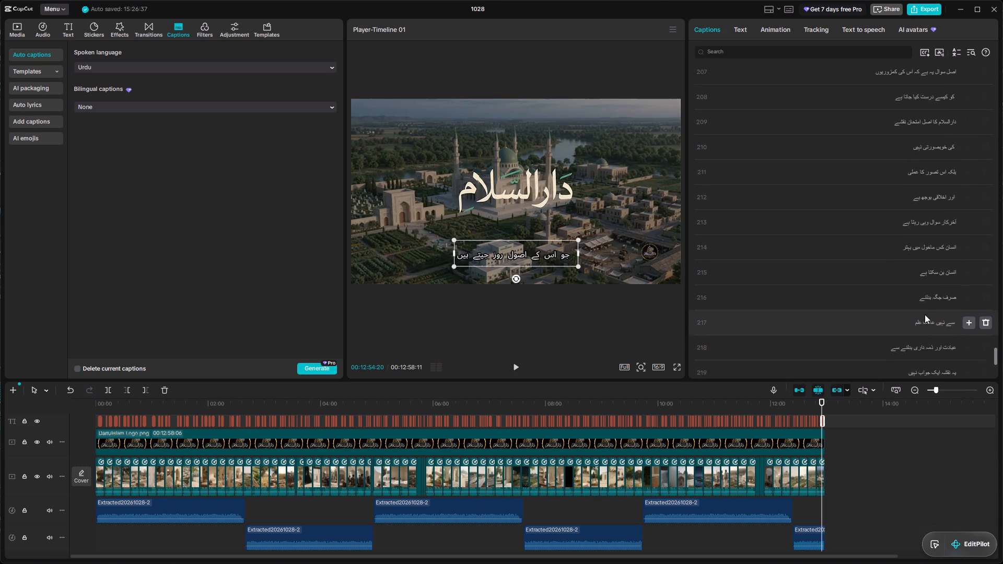
pyautogui.scroll(16, 925, 314)
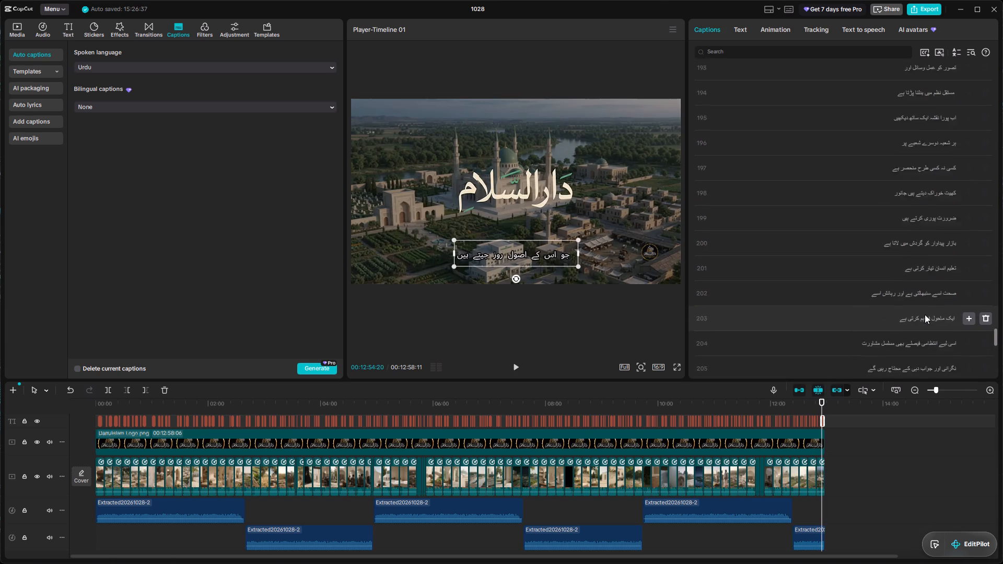
pyautogui.scroll(20, 925, 314)
pyautogui.scroll(7, 925, 314)
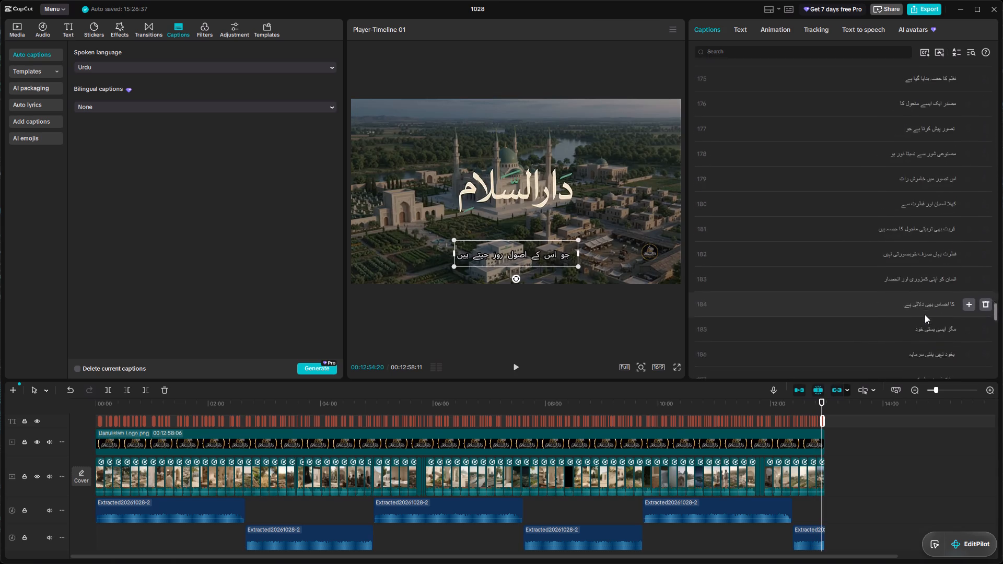
pyautogui.scroll(20, 925, 314)
pyautogui.scroll(5, 925, 314)
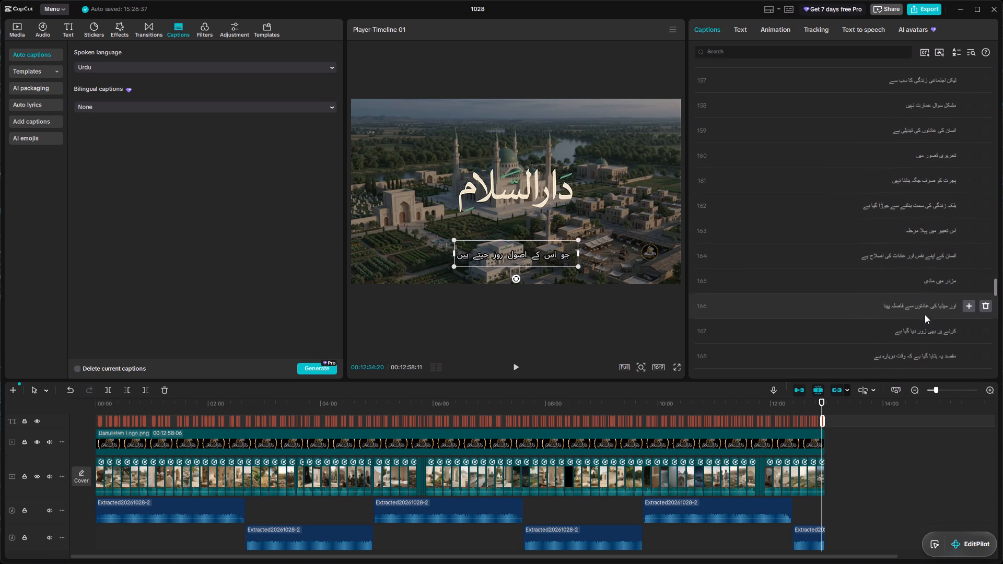
pyautogui.scroll(15, 925, 314)
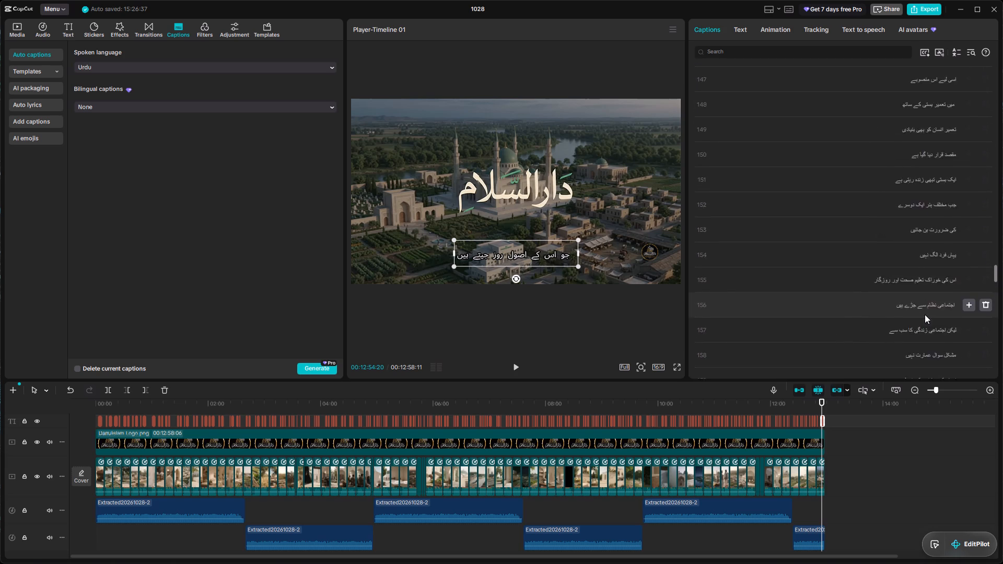
pyautogui.scroll(20, 925, 314)
pyautogui.scroll(12, 925, 314)
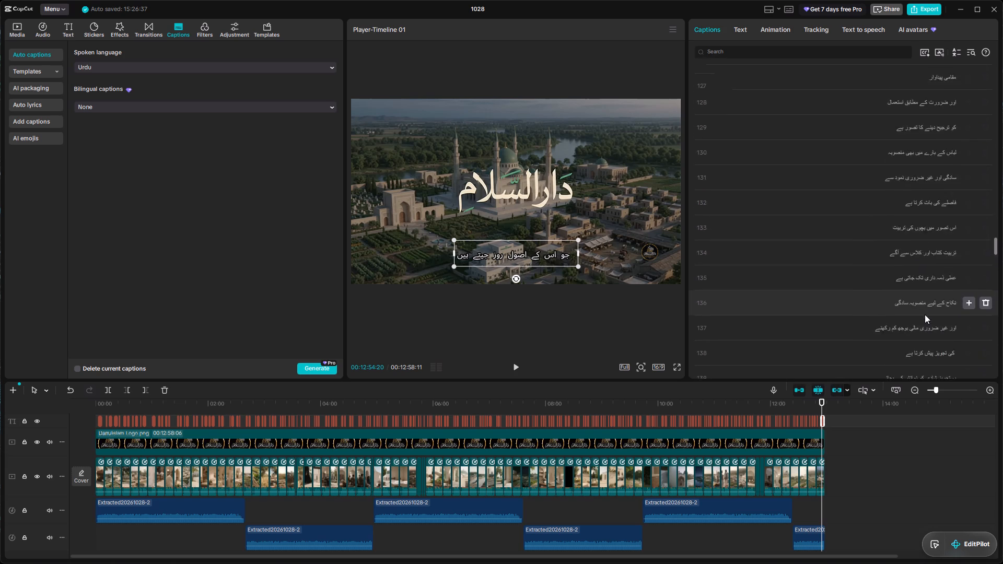
pyautogui.scroll(20, 925, 314)
pyautogui.scroll(12, 925, 314)
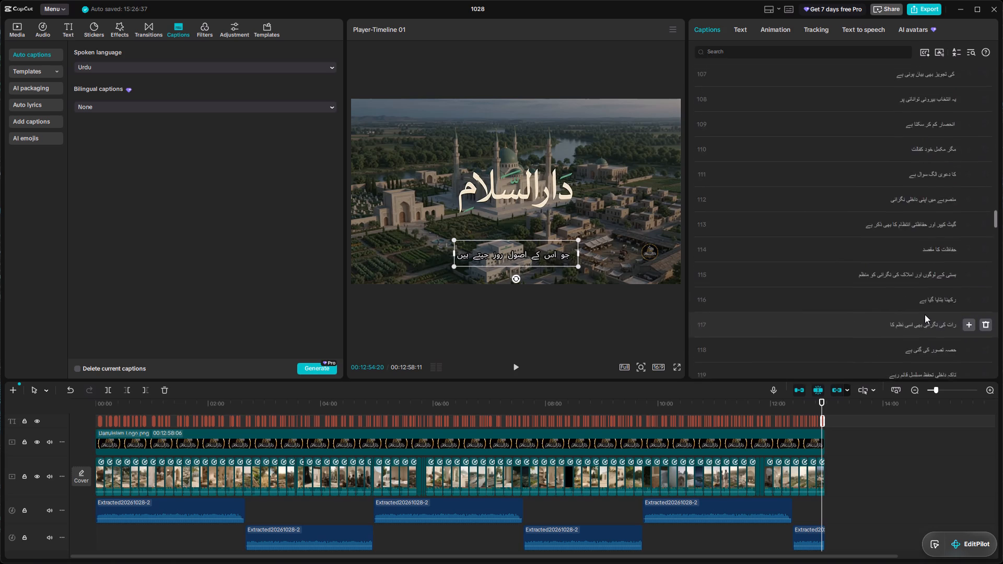
pyautogui.scroll(20, 925, 314)
pyautogui.scroll(11, 925, 314)
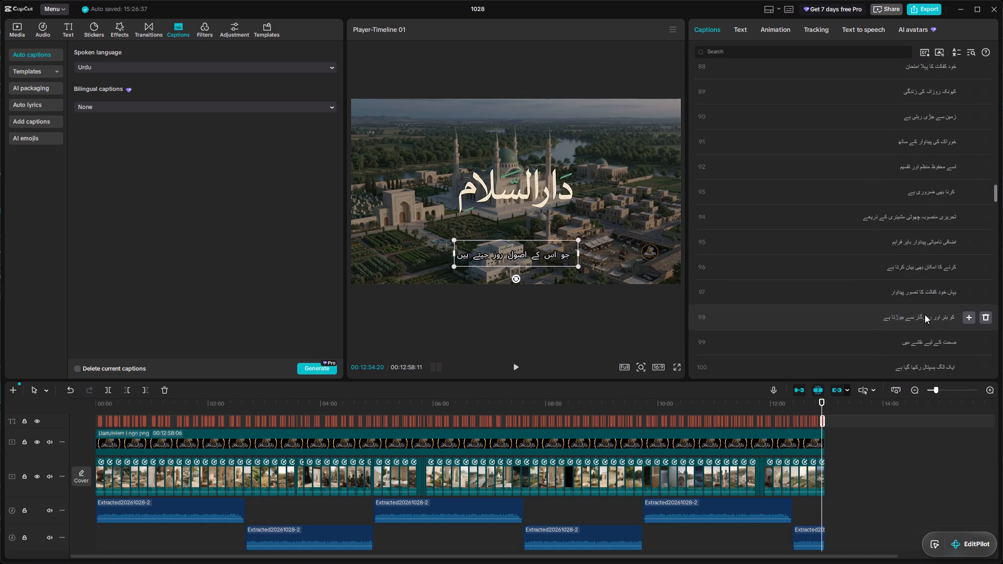
pyautogui.scroll(20, 925, 314)
pyautogui.scroll(8, 925, 314)
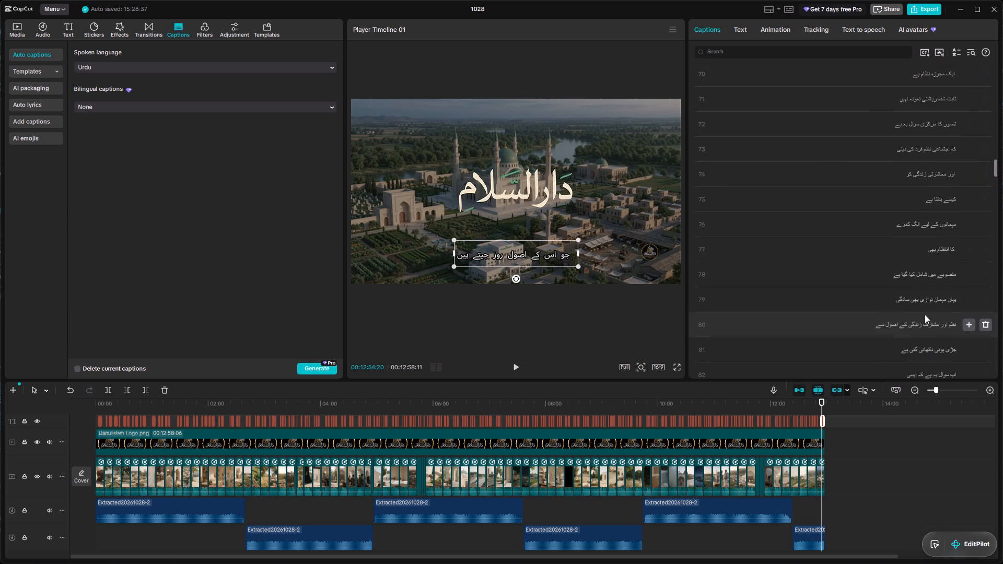
pyautogui.scroll(20, 925, 314)
pyautogui.scroll(7, 925, 314)
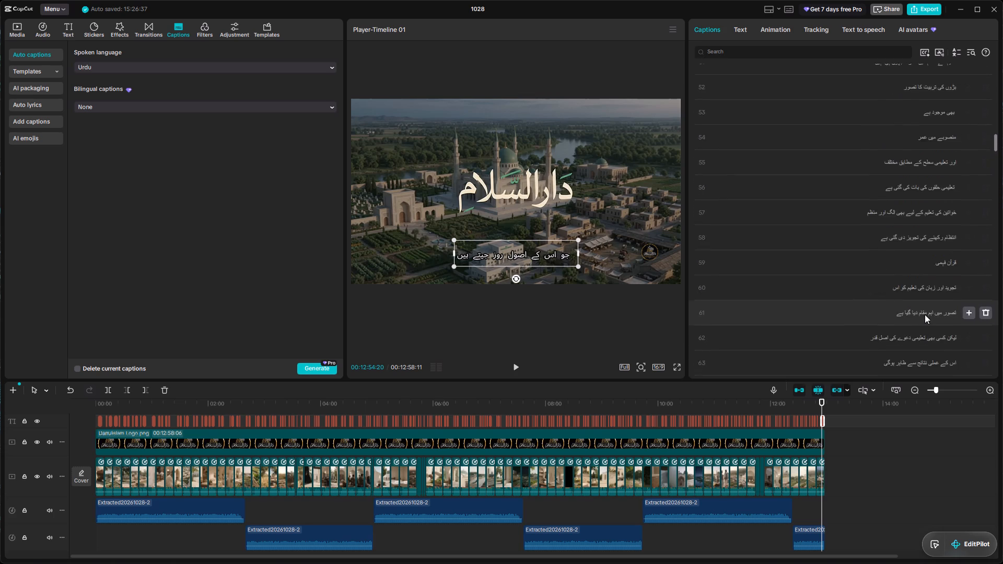
pyautogui.scroll(14, 925, 314)
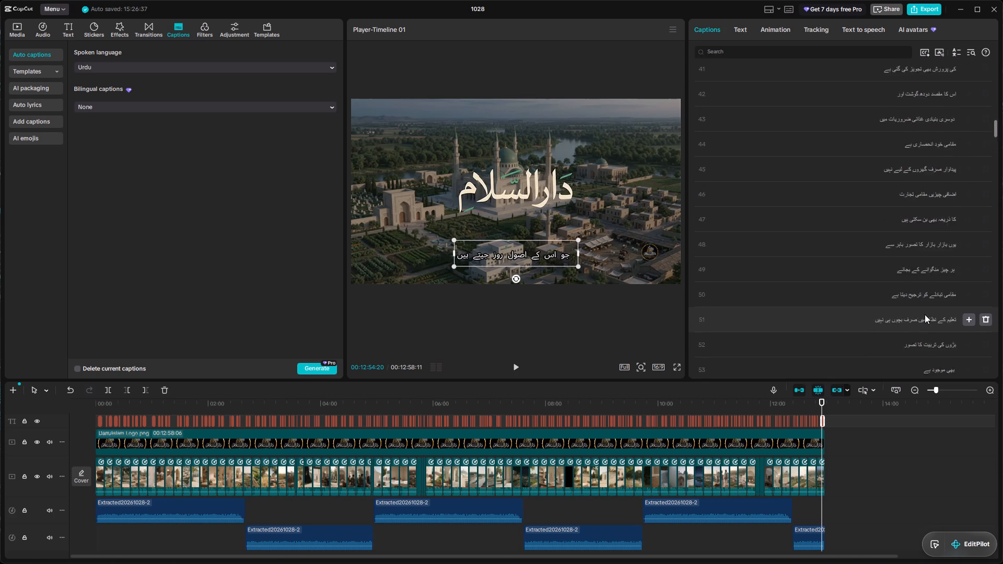
pyautogui.scroll(17, 925, 314)
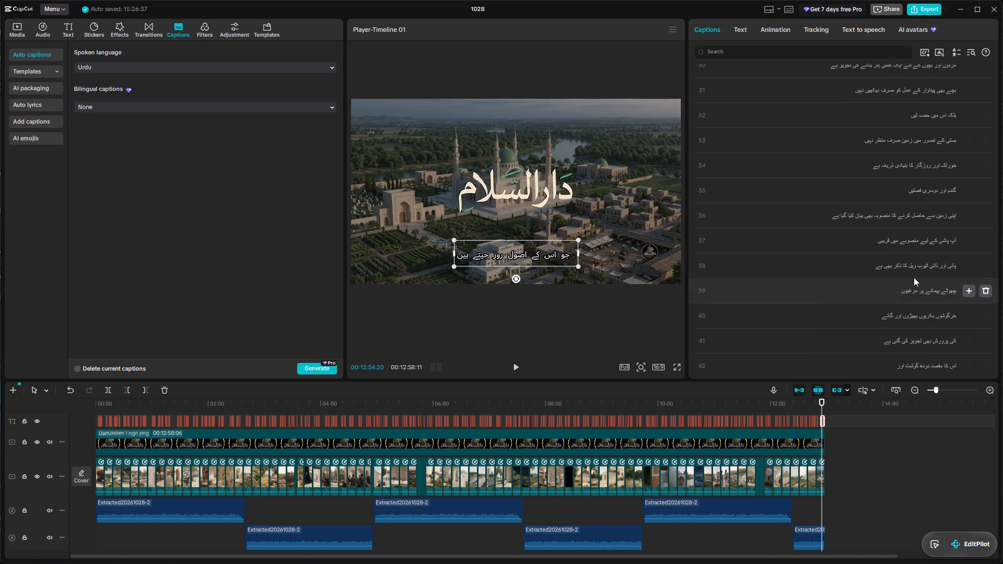
# Split caption 36 before 'کا منصوبہ' and caption 31 before 'عمل کو'.
pyautogui.click(897, 217)
pyautogui.press('Return')
pyautogui.scroll(3, 896, 225)
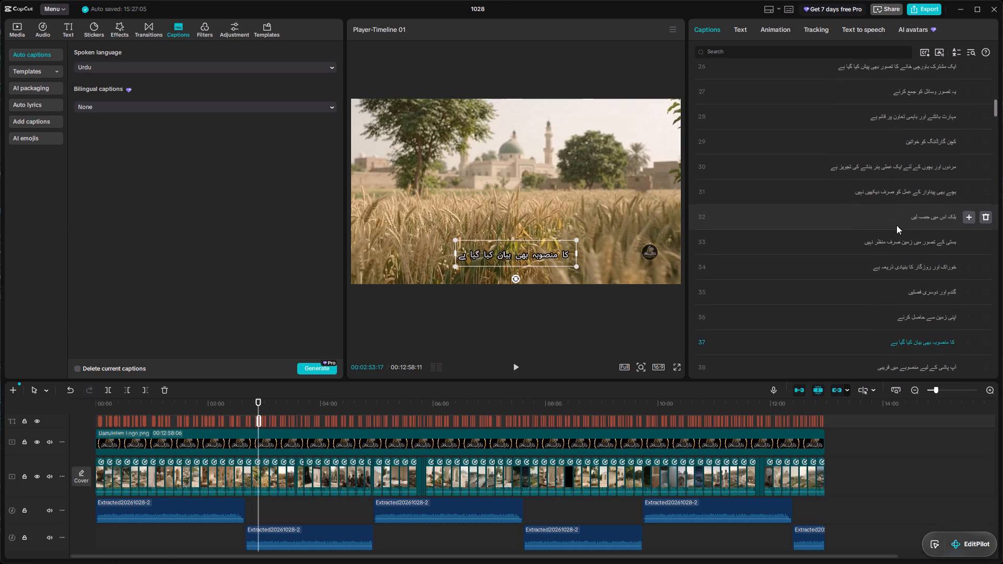
pyautogui.click(911, 192)
pyautogui.press('Return')
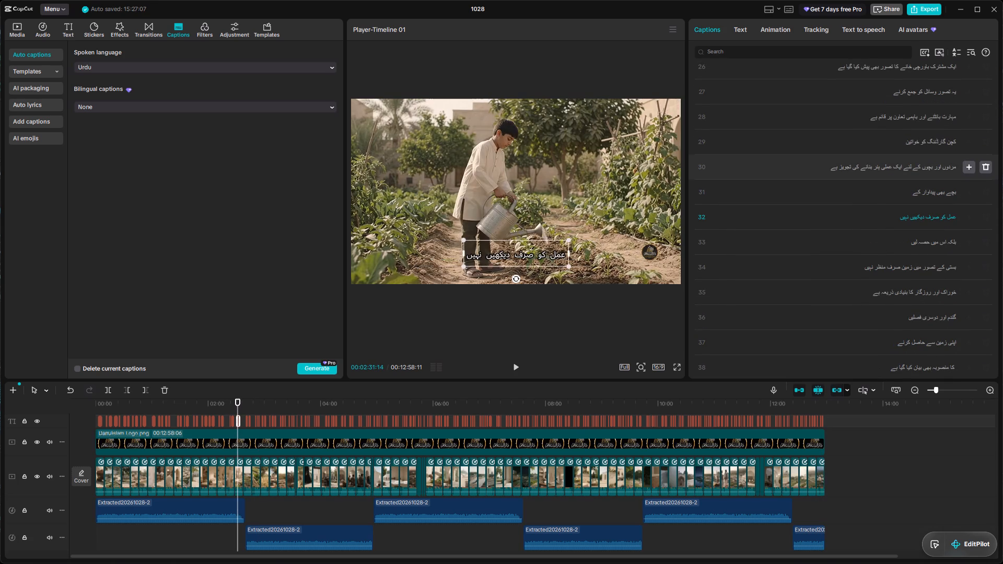
# Split caption 30 before 'ایک عملی' and caption 26 before 'کا تصور'.
pyautogui.click(902, 167)
pyautogui.press('Return')
pyautogui.scroll(5, 880, 235)
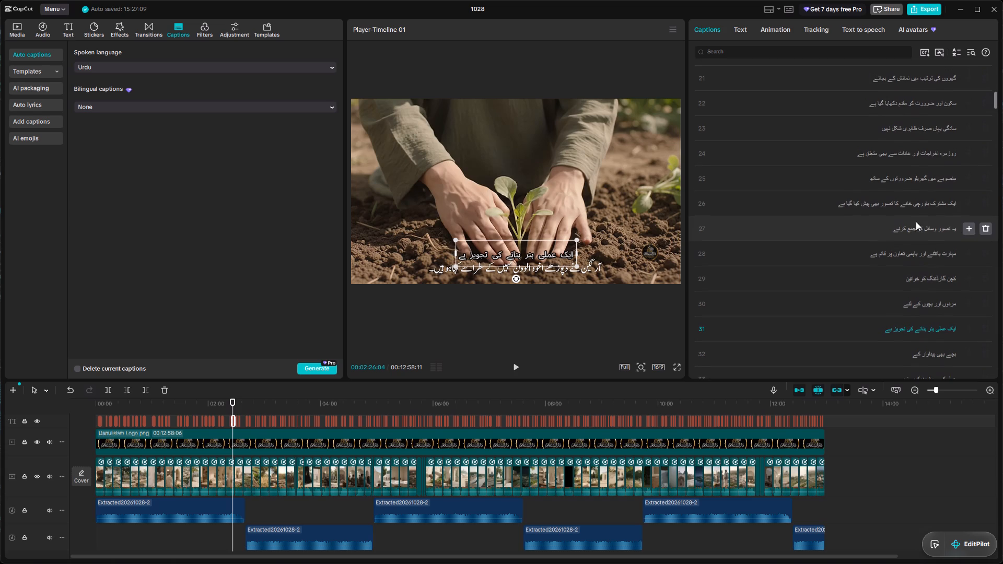
pyautogui.click(899, 202)
pyautogui.press('Return')
# Split caption 24 before 'عادات سے' and caption 20 before 'قریب رکھنے'.
pyautogui.scroll(4, 899, 237)
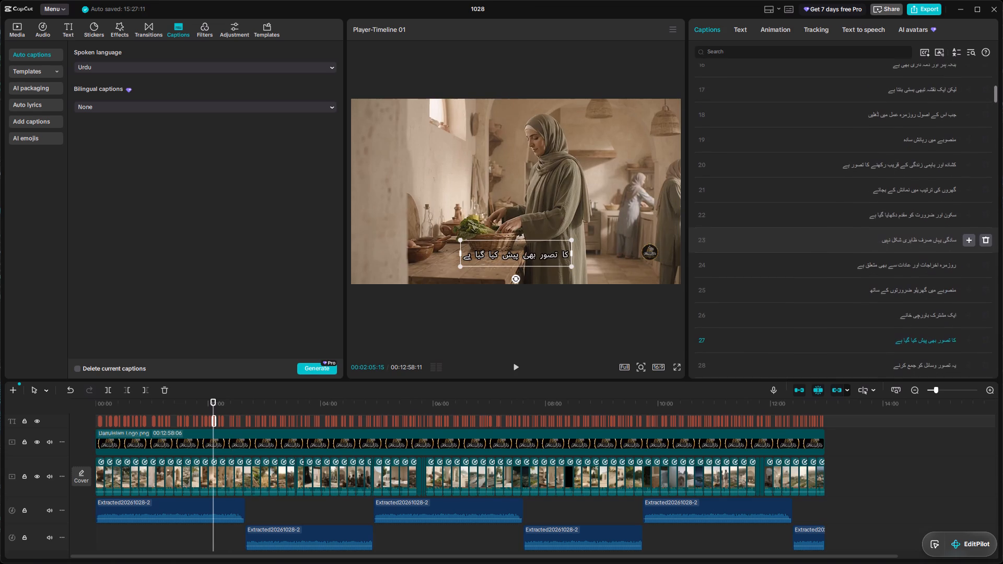
pyautogui.click(912, 265)
pyautogui.press('Return')
pyautogui.scroll(3, 905, 268)
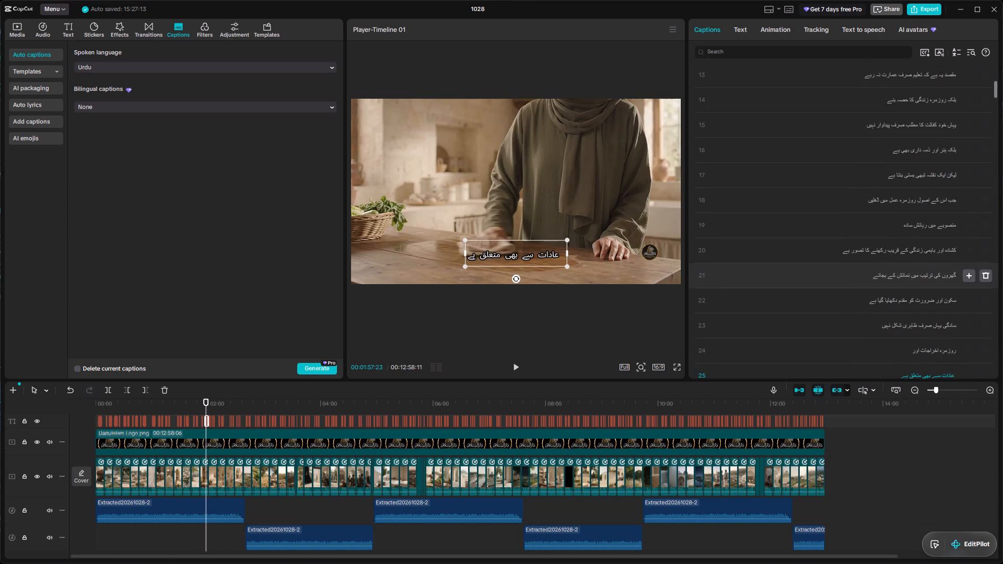
pyautogui.click(901, 251)
pyautogui.press('Return')
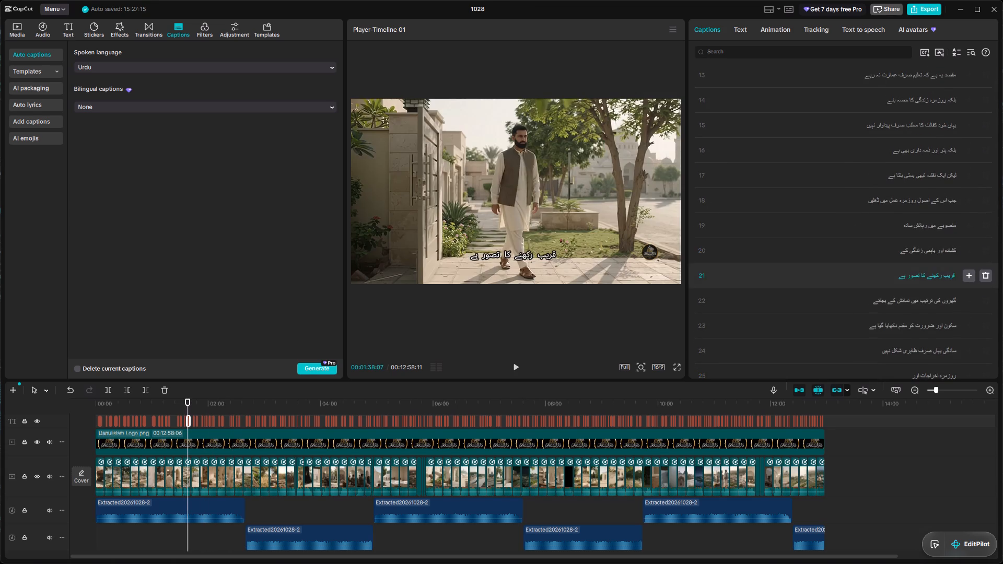
# Split caption 12 before 'کتب خانہ' and caption 11 before 'تربیت کا'.
pyautogui.scroll(6, 908, 271)
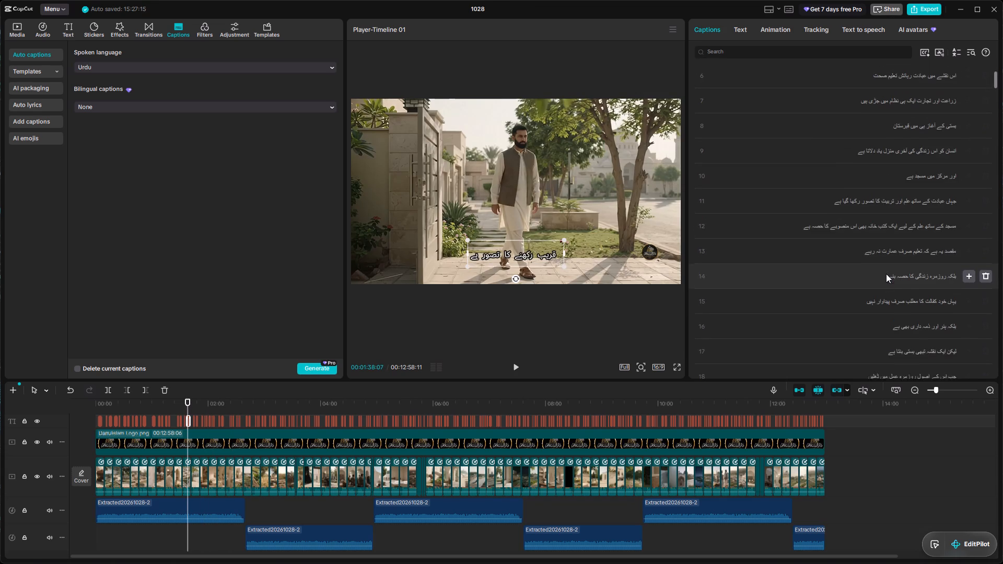
pyautogui.click(889, 228)
pyautogui.press('Return')
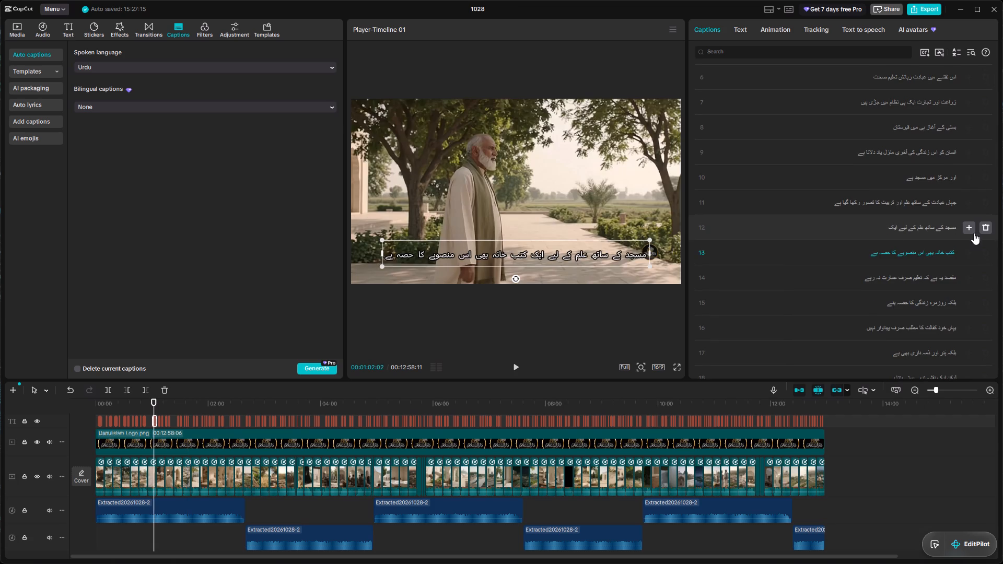
pyautogui.click(896, 202)
pyautogui.press('Return')
# Split caption 9 before 'آخری منزل'.
pyautogui.scroll(4, 890, 255)
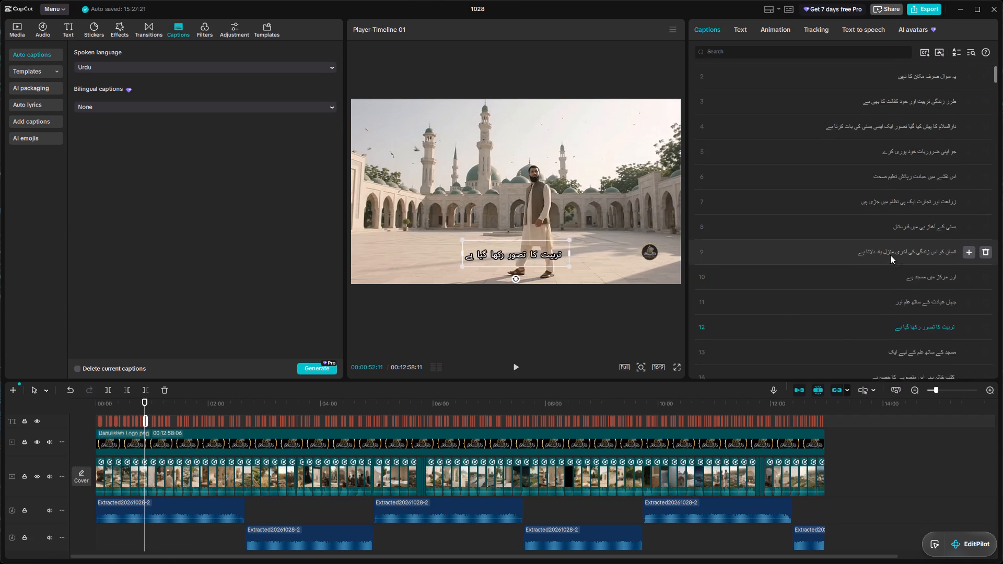
pyautogui.click(907, 258)
pyautogui.press('Return')
pyautogui.scroll(3, 887, 268)
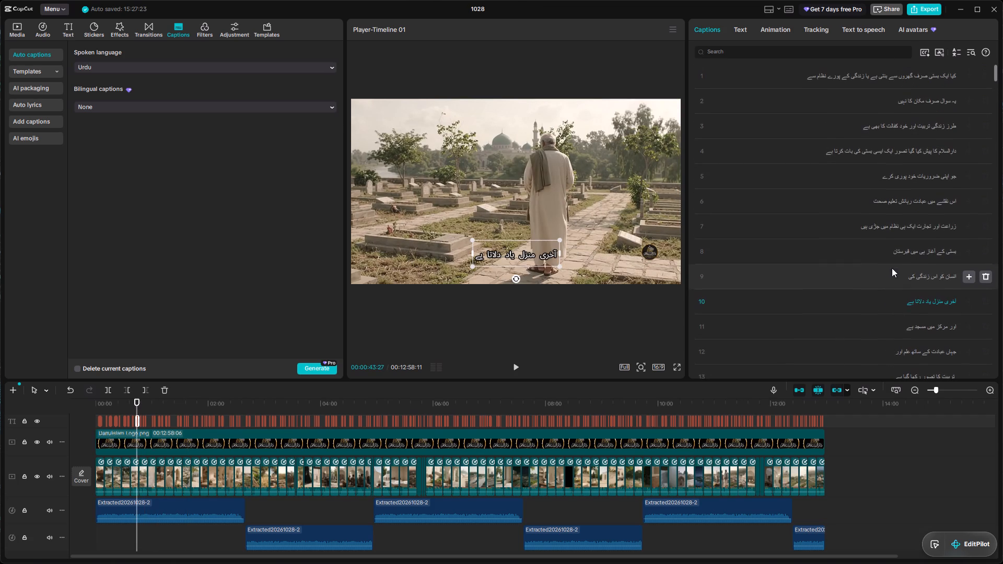
# Split caption 4 before 'ایک ایسی' and caption 1 before 'بنتی ہے'.
pyautogui.click(894, 152)
pyautogui.press('Return')
pyautogui.scroll(3, 853, 241)
pyautogui.click(888, 74)
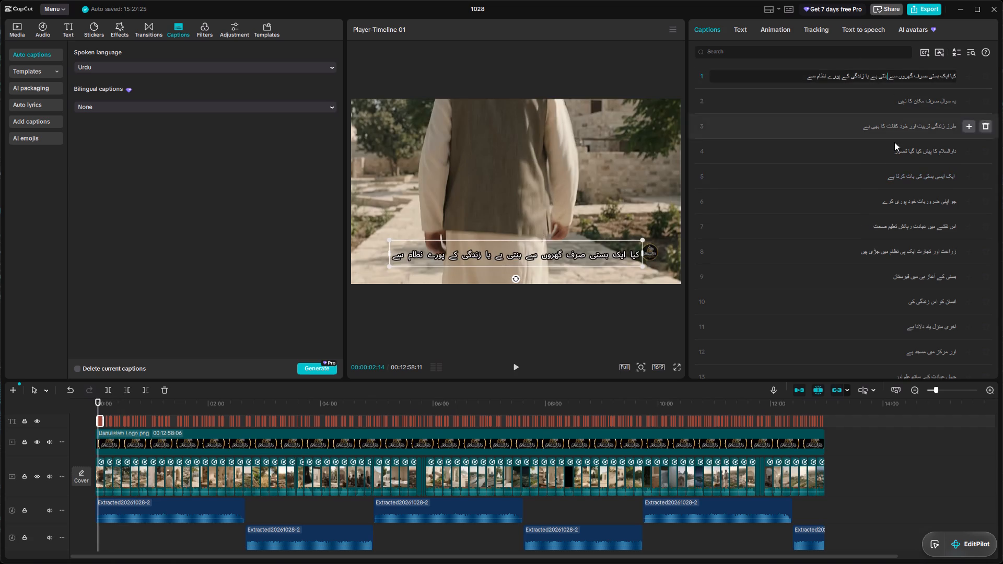
pyautogui.press('Return')
# Review the caption list from the beginning for any captions that are still too long.
pyautogui.scroll(4, 897, 194)
pyautogui.scroll(-3, 897, 194)
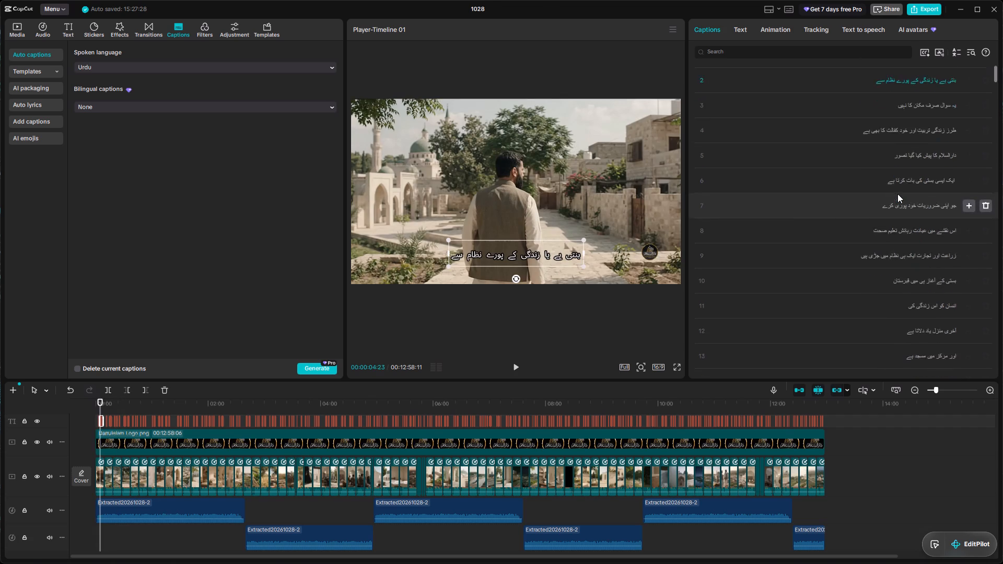
pyautogui.scroll(-17, 897, 194)
pyautogui.scroll(-10, 897, 194)
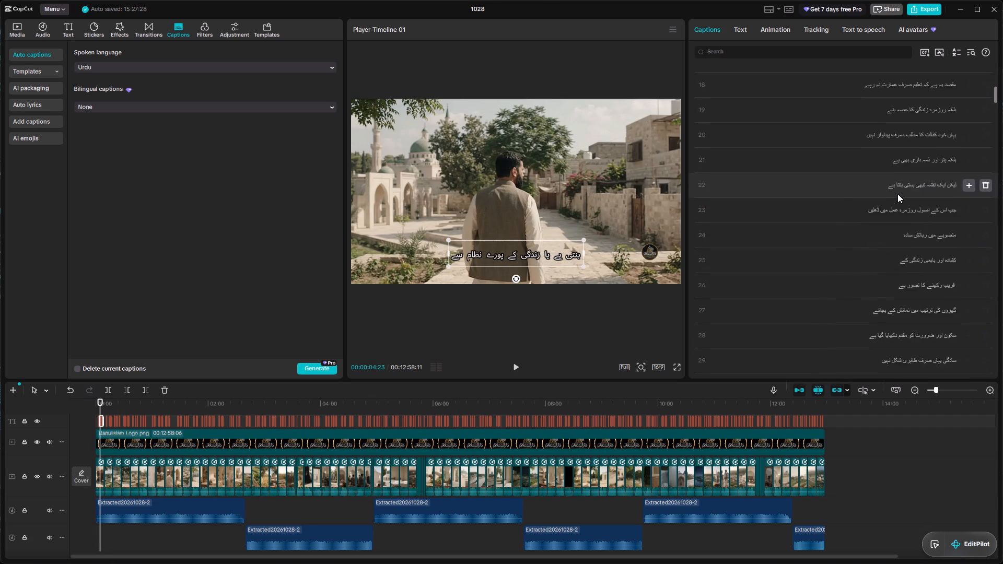
pyautogui.scroll(-20, 897, 194)
pyautogui.scroll(-16, 897, 194)
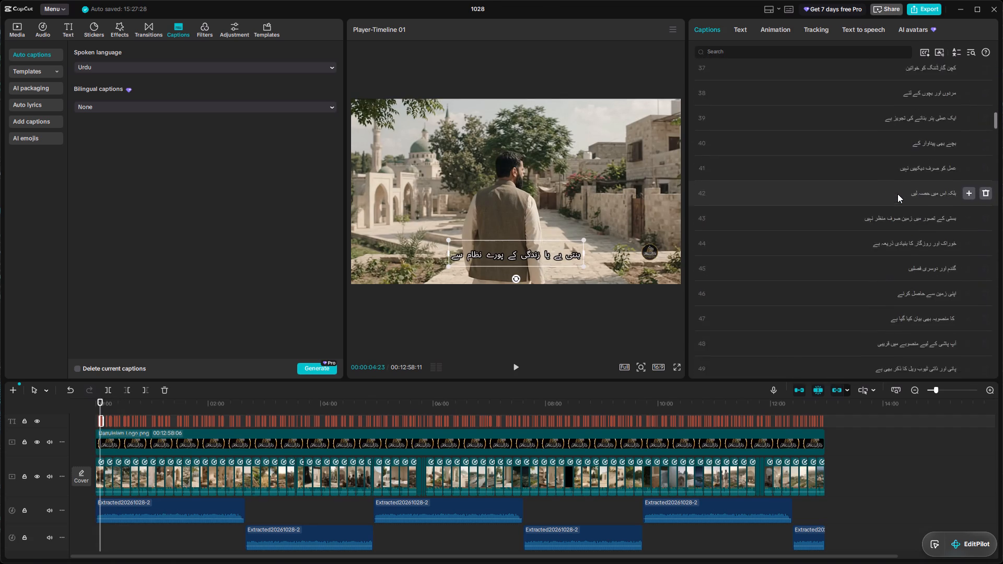
pyautogui.scroll(-4, 897, 194)
pyautogui.scroll(-20, 897, 194)
pyautogui.scroll(-1, 897, 194)
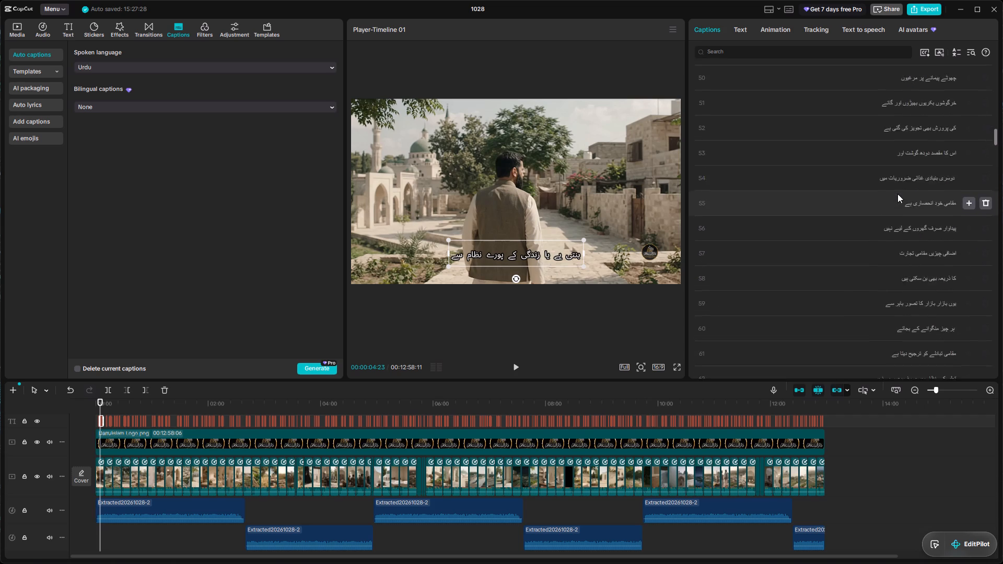
pyautogui.scroll(-20, 897, 194)
pyautogui.scroll(-16, 897, 194)
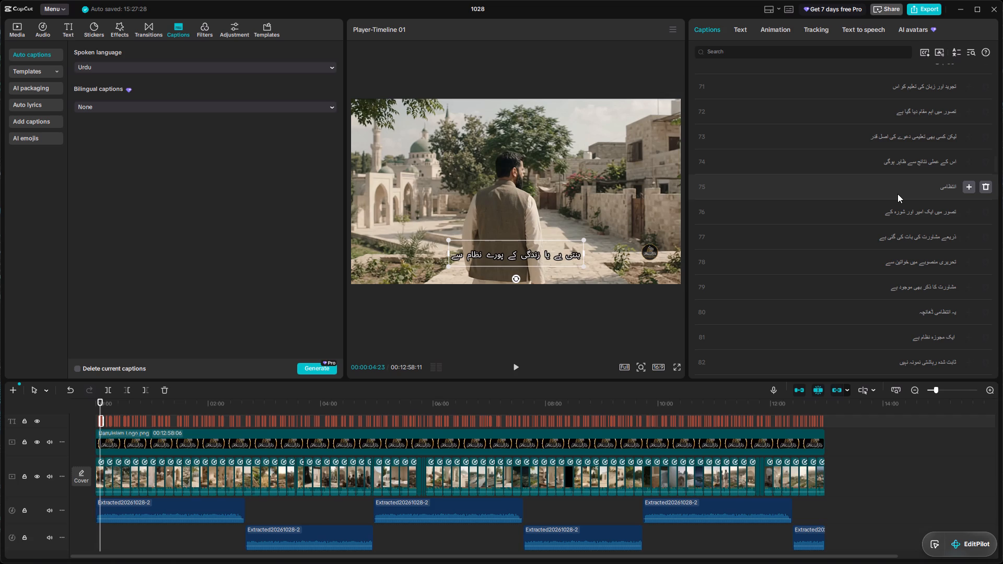
# Play the video's opening seconds from the start to check the split captions.
pyautogui.moveTo(101, 406); pyautogui.dragTo(87, 406)
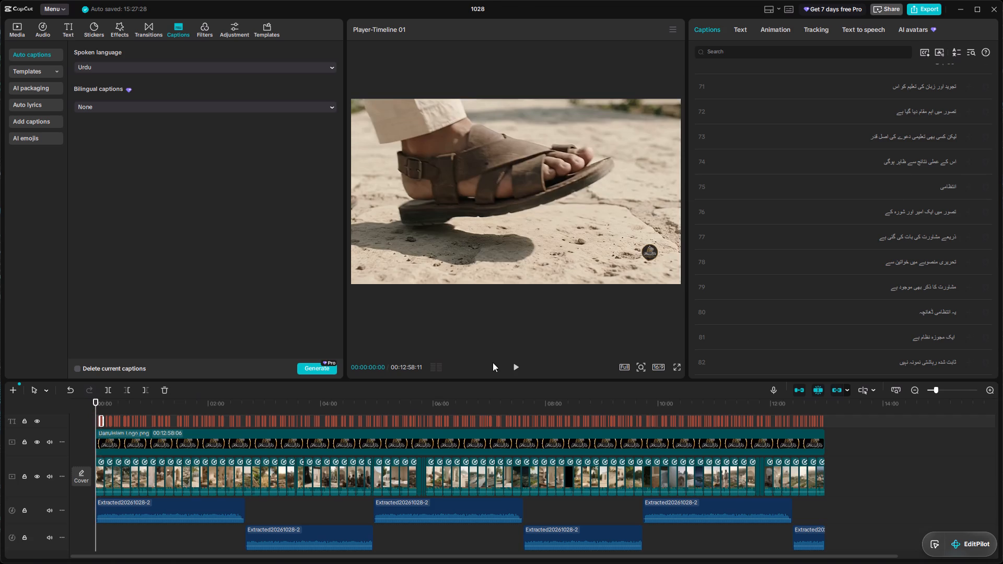
pyautogui.scroll(-4, 753, 477)
pyautogui.scroll(7, 753, 477)
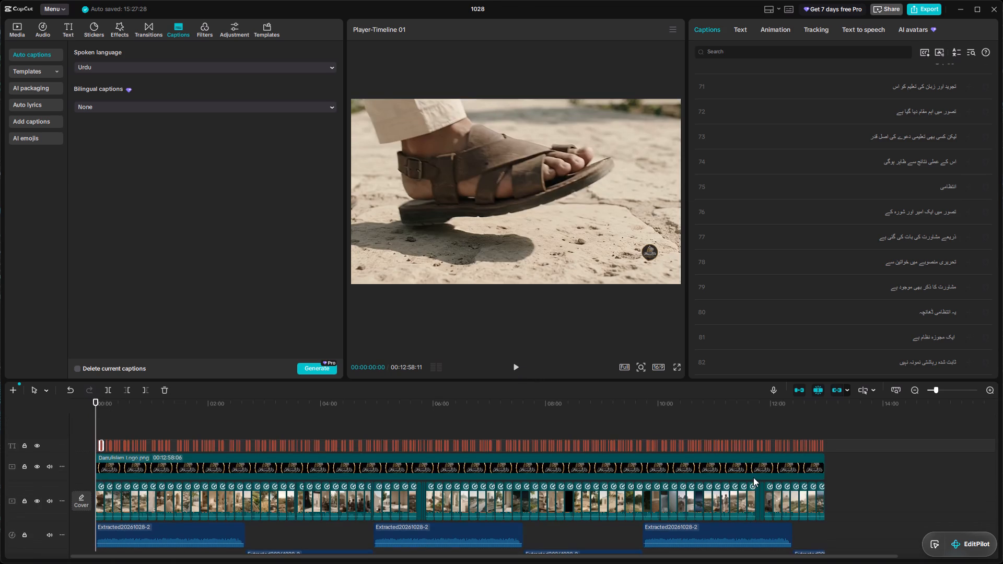
pyautogui.scroll(2, 753, 477)
pyautogui.click(512, 366)
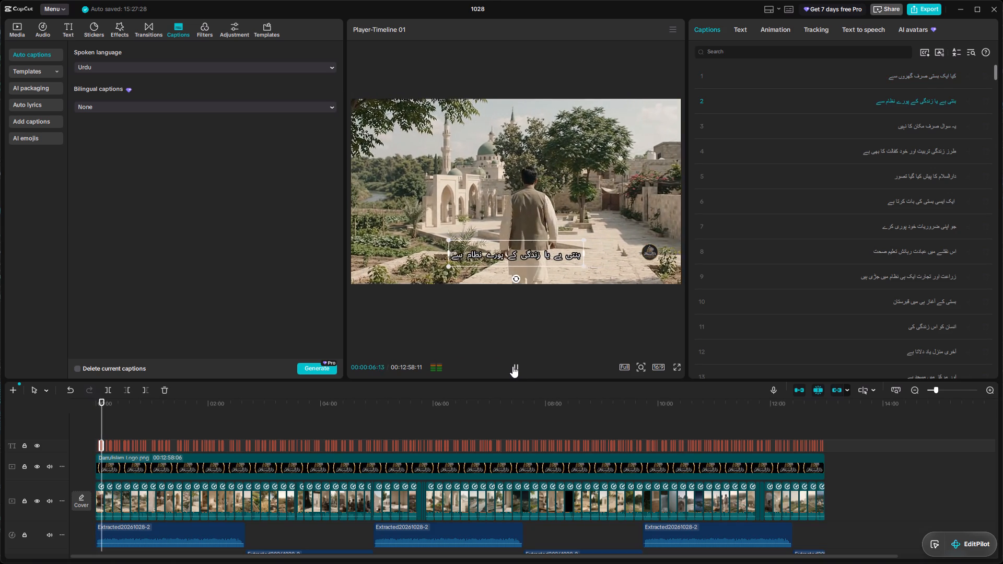
pyautogui.click(515, 368)
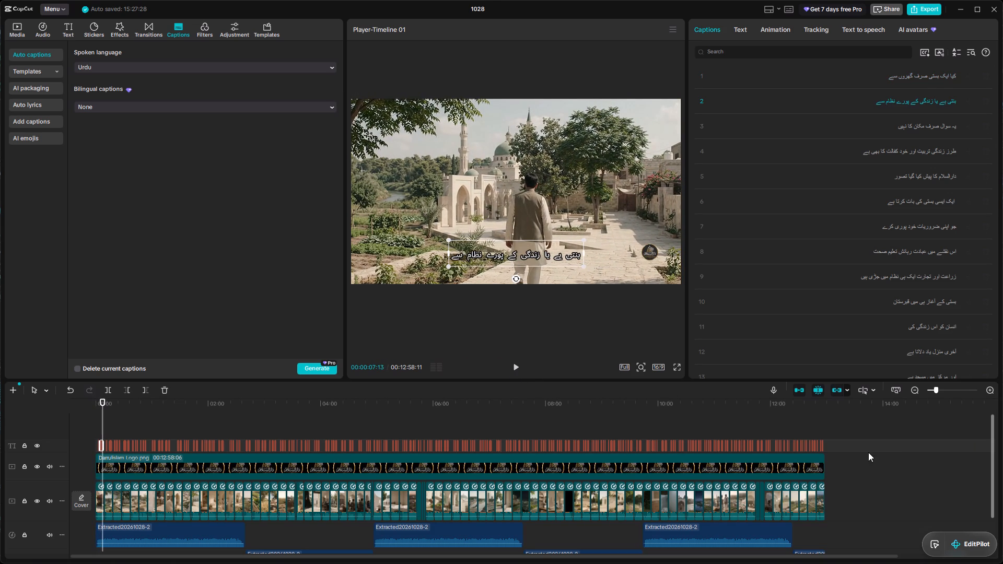
# Select all captions on the timeline, search the entrance animations for 'fade', and apply the first Fade In to them.
pyautogui.moveTo(851, 446); pyautogui.dragTo(626, 434)
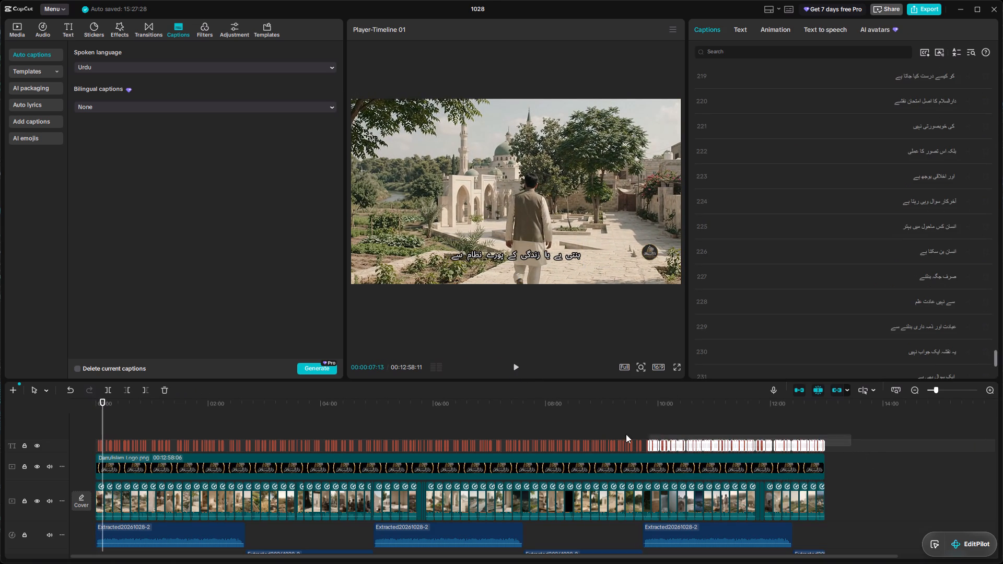
pyautogui.moveTo(626, 434); pyautogui.dragTo(67, 422)
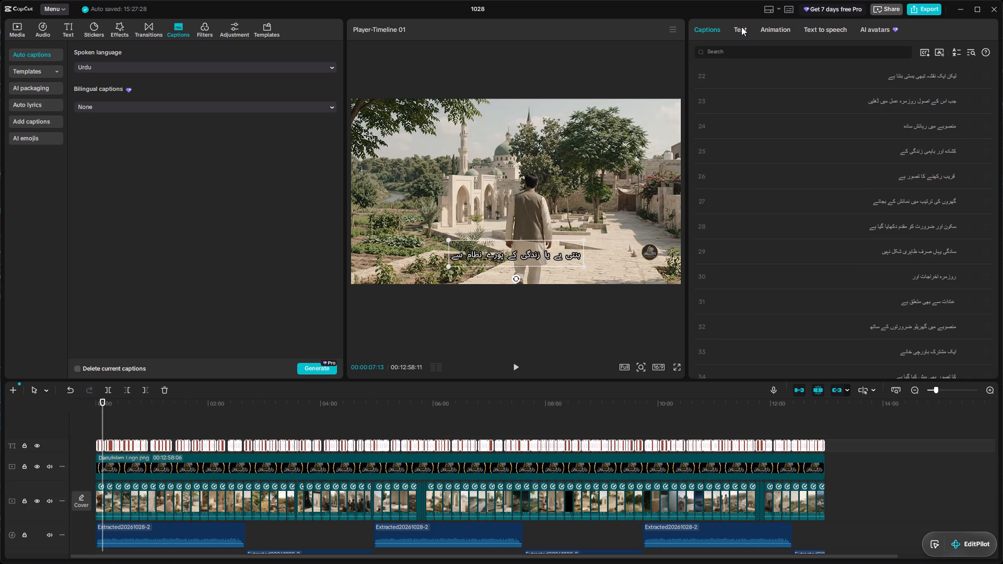
pyautogui.click(740, 23)
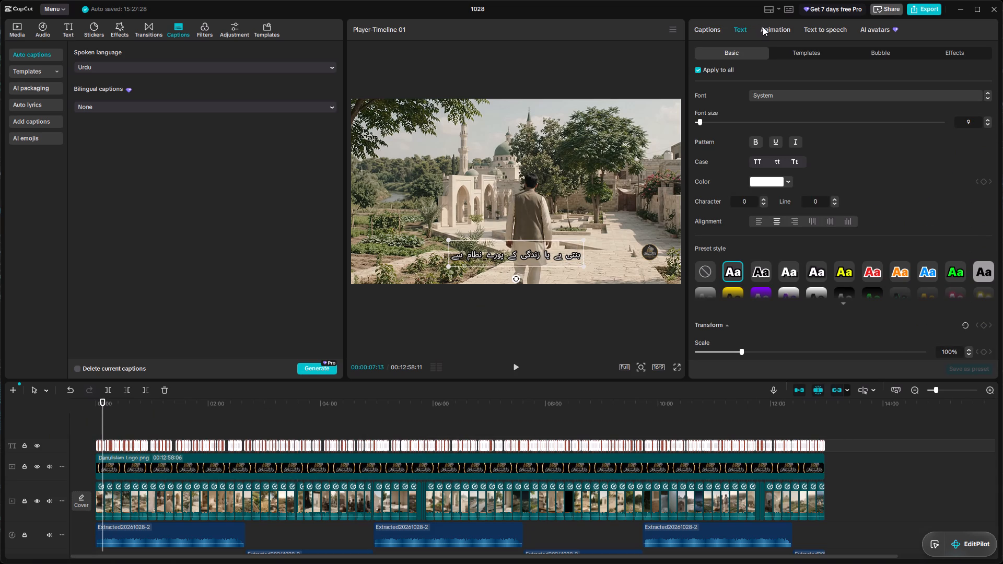
pyautogui.click(772, 28)
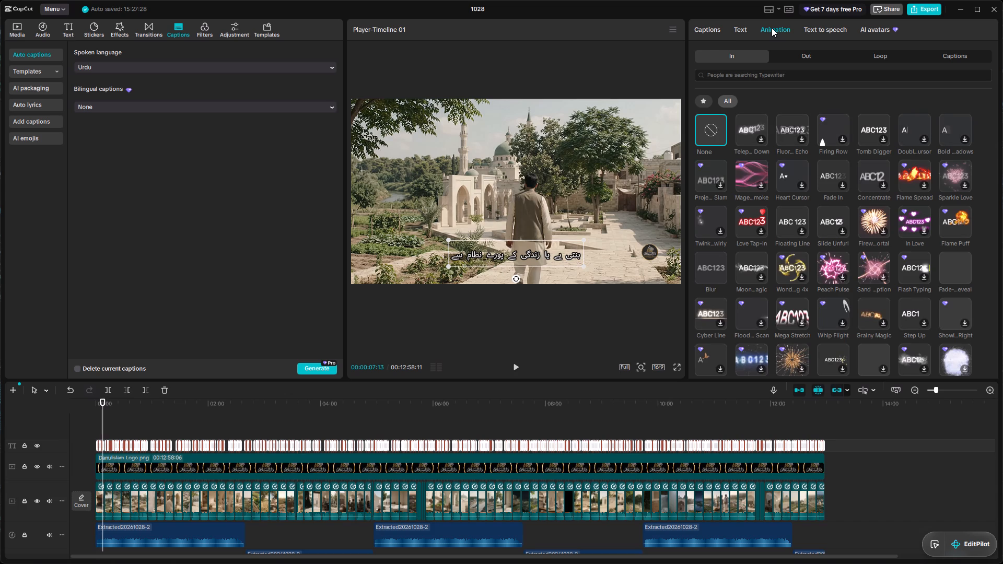
pyautogui.click(774, 76)
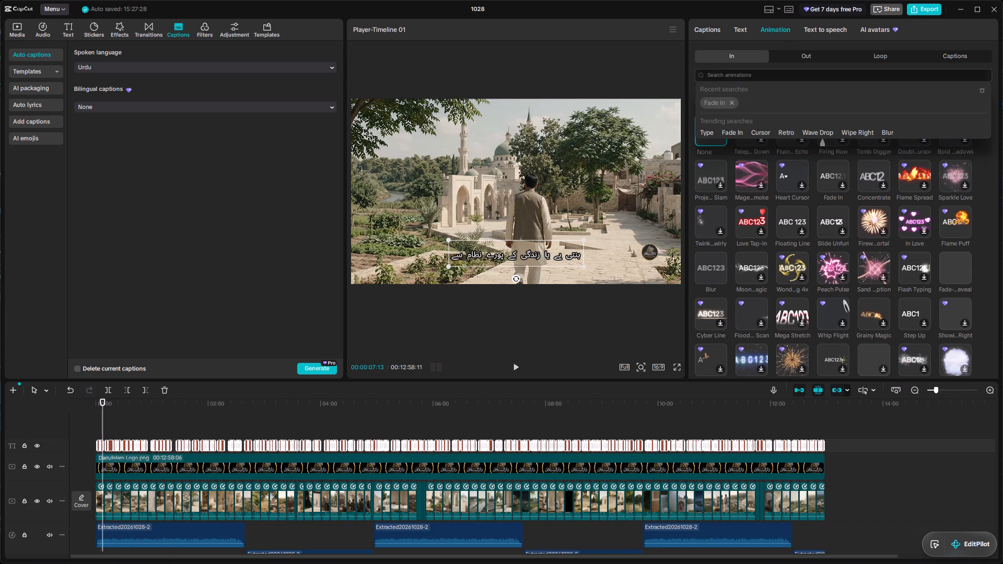
pyautogui.press('f')
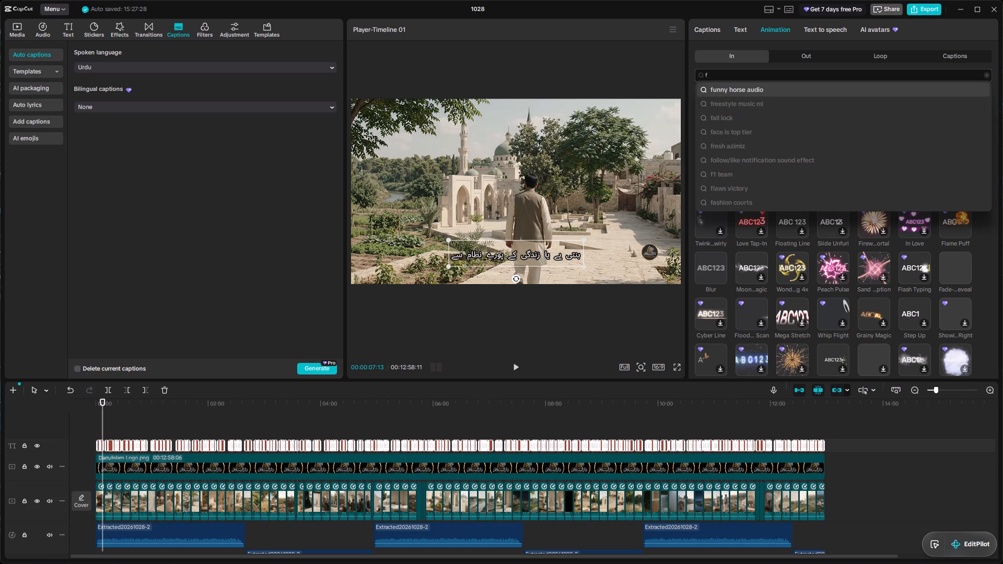
pyautogui.write('ade')
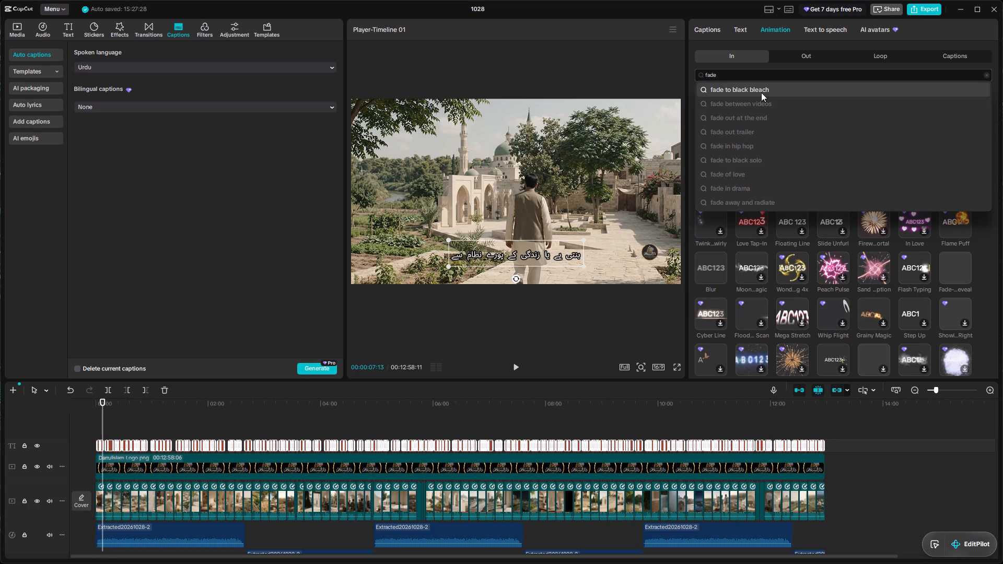
pyautogui.press('Return')
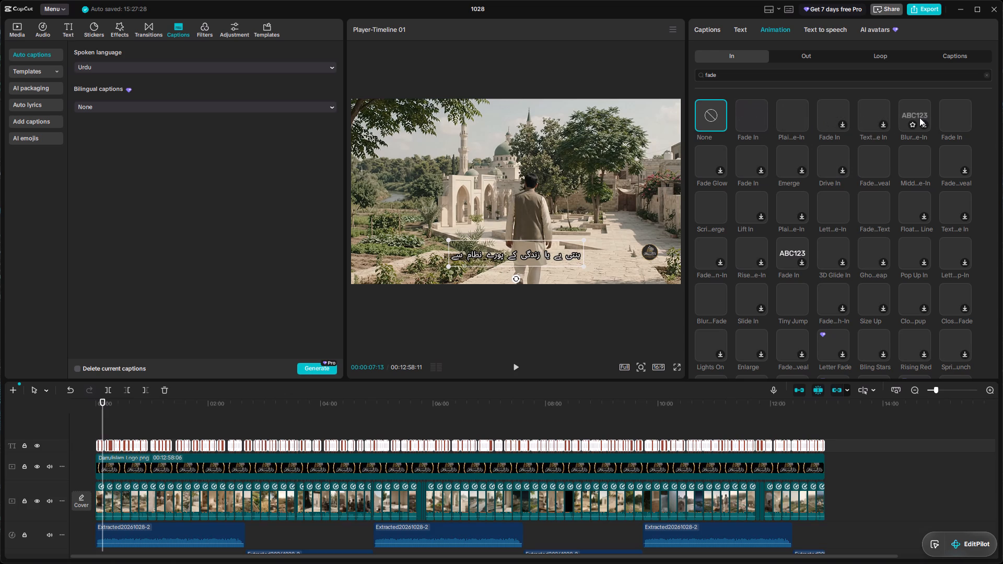
pyautogui.click(748, 111)
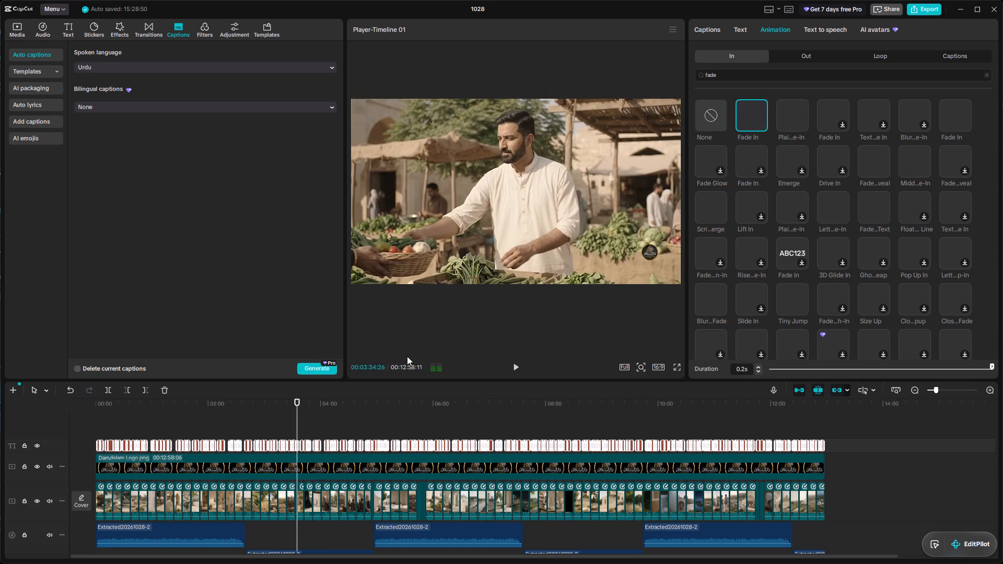
pyautogui.scroll(2, 743, 140)
pyautogui.doubleClick(750, 118)
# Play the video from the start to check the caption animation.
pyautogui.moveTo(297, 404); pyautogui.dragTo(59, 412)
pyautogui.click(514, 368)
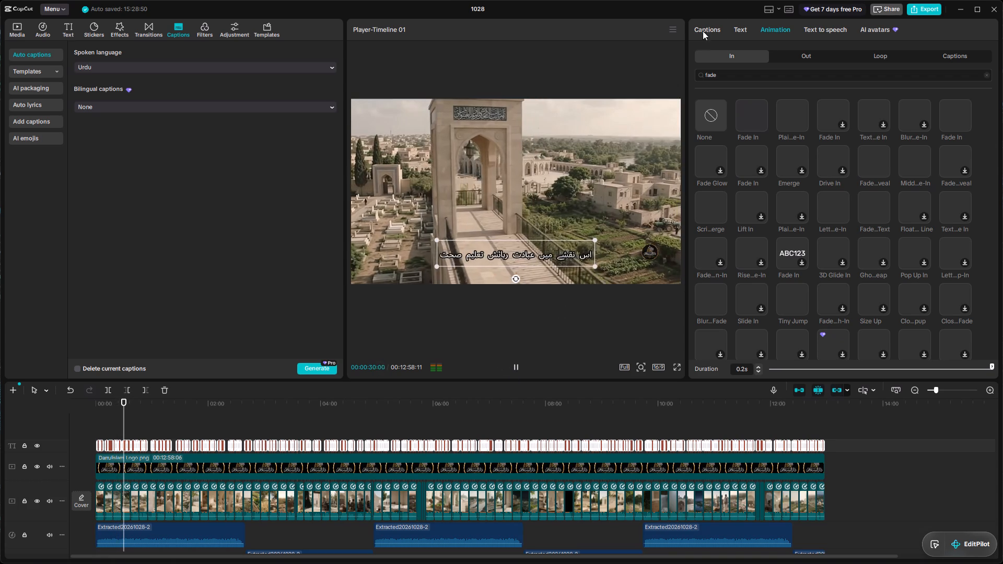
# Set the blend opacity of all captions to 85%.
pyautogui.click(713, 26)
pyautogui.click(733, 27)
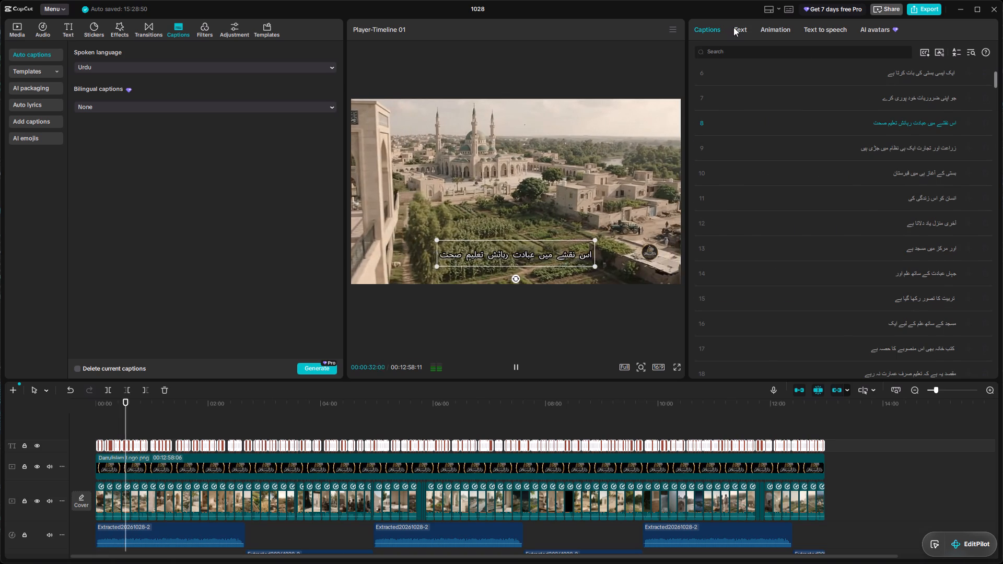
pyautogui.scroll(3, 854, 265)
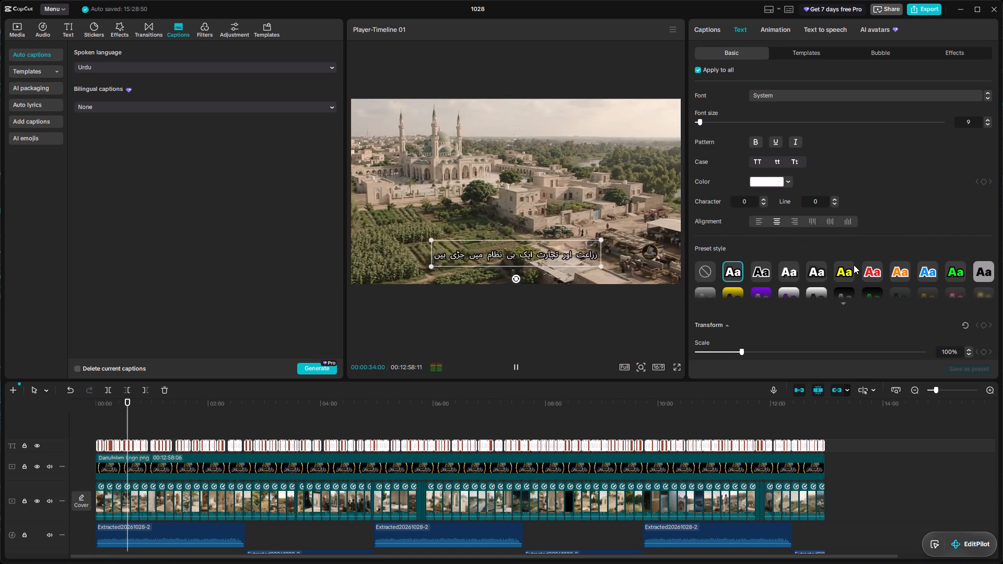
pyautogui.scroll(-5, 831, 267)
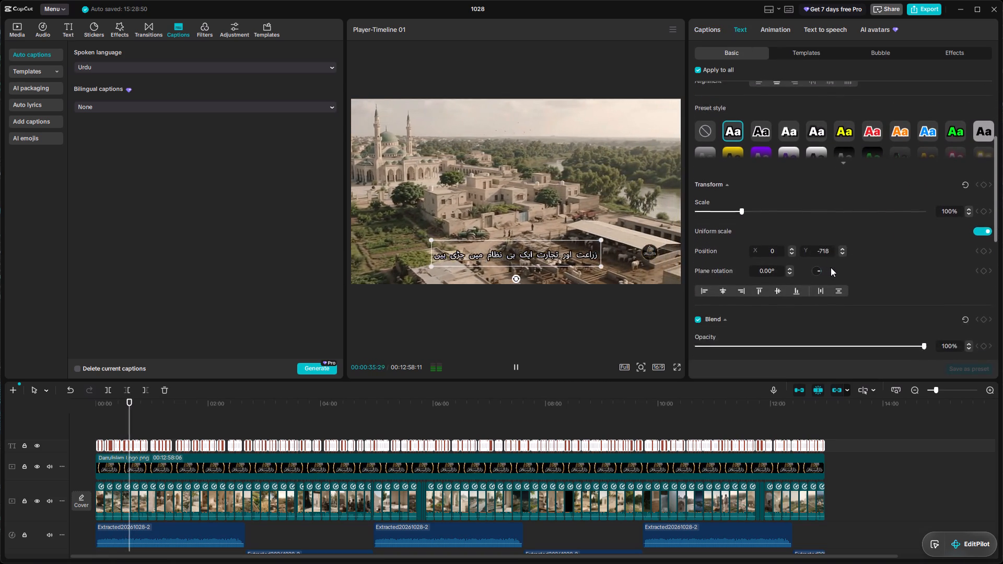
pyautogui.scroll(-2, 831, 267)
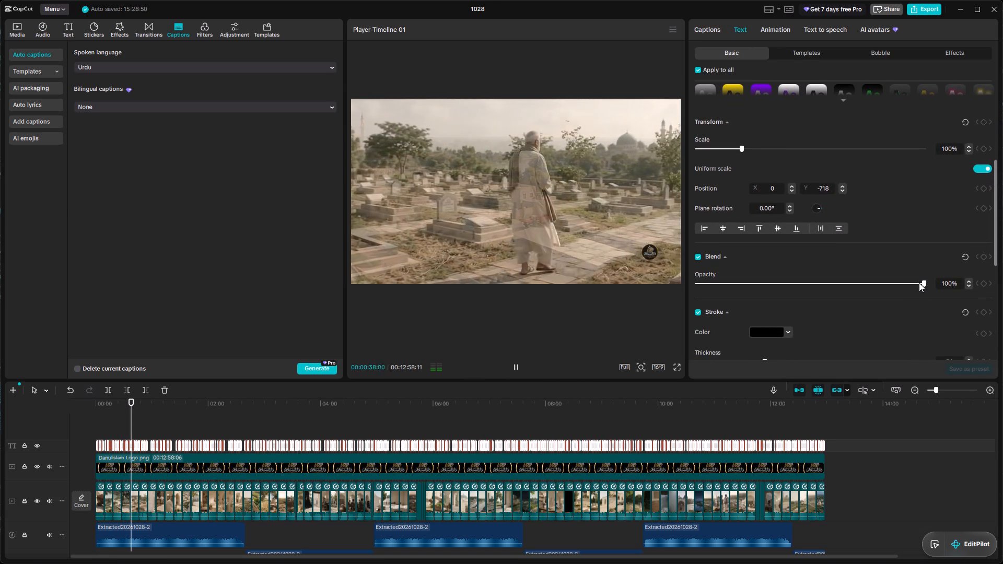
pyautogui.click(969, 287)
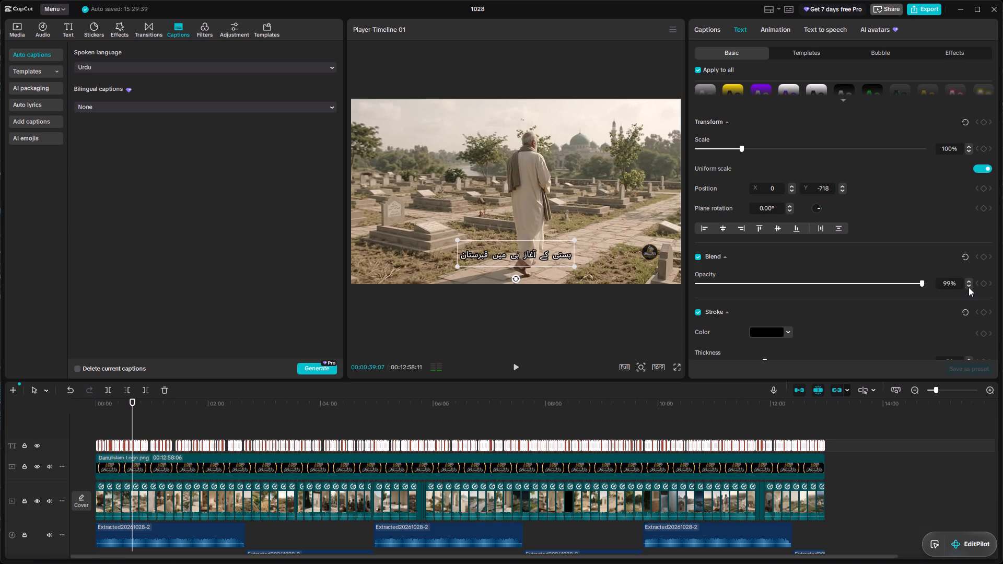
pyautogui.click(969, 287)
pyautogui.click(969, 287)
pyautogui.click(969, 287)
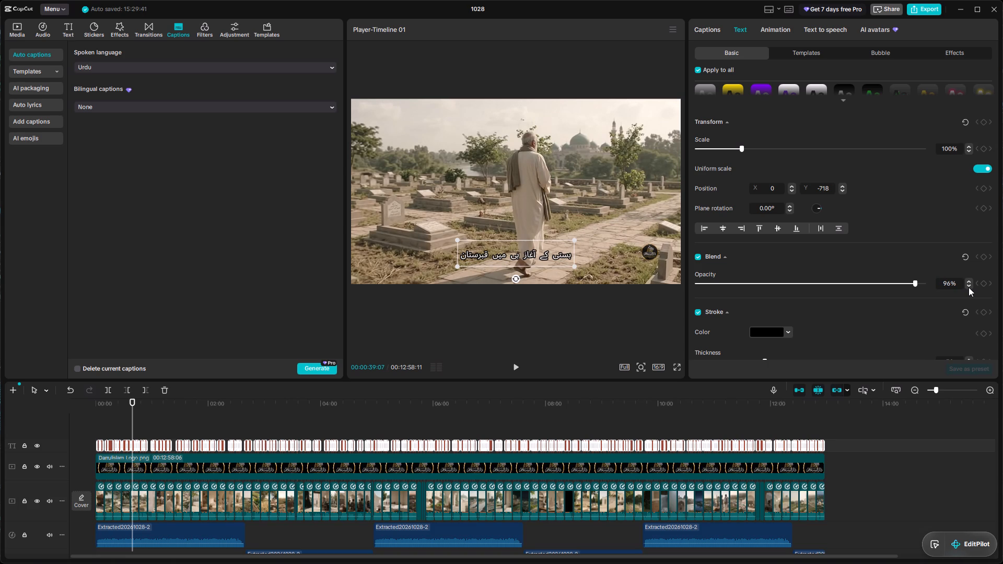
pyautogui.click(969, 287)
pyautogui.tripleClick(969, 287)
pyautogui.doubleClick(969, 287)
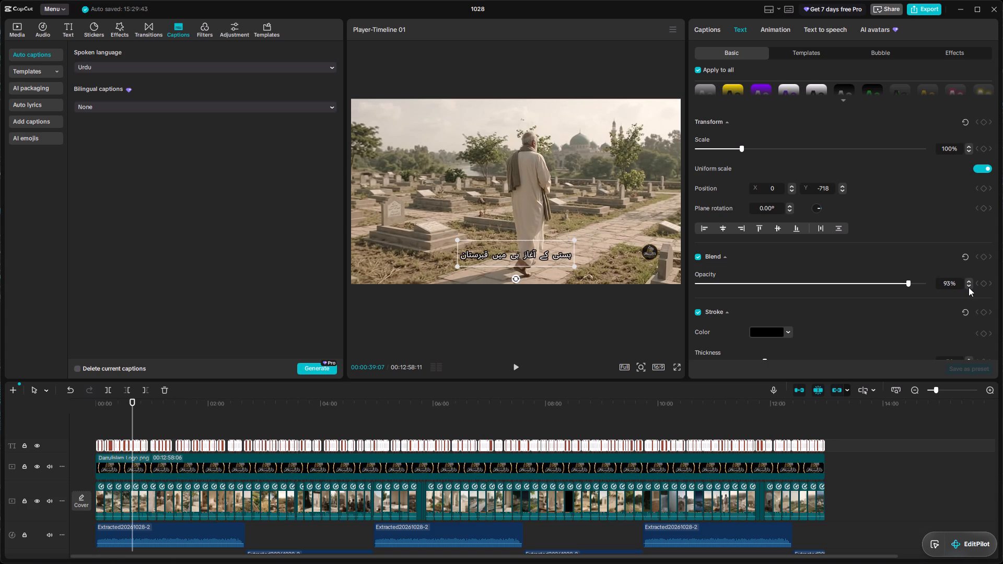
pyautogui.click(969, 287)
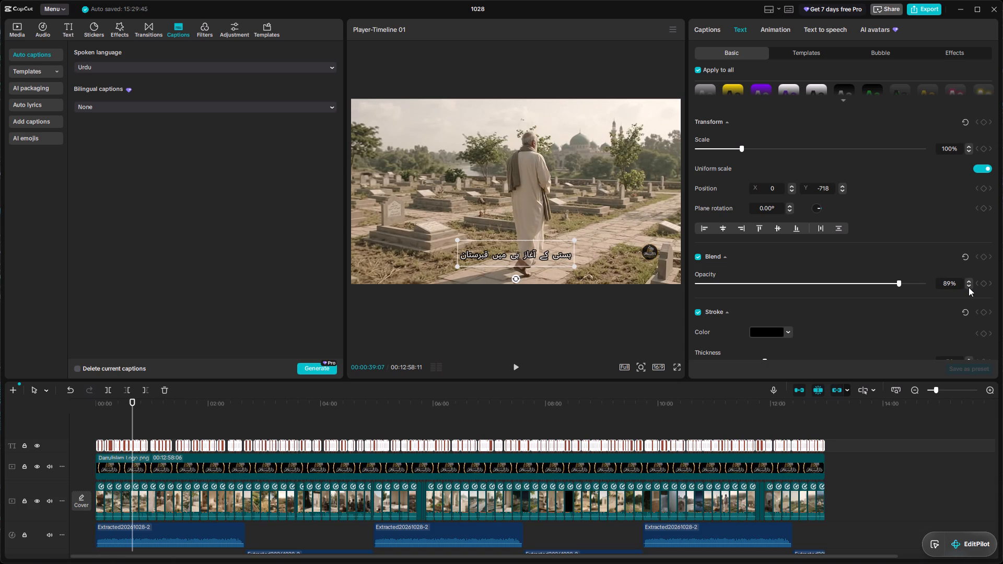
pyautogui.click(969, 280)
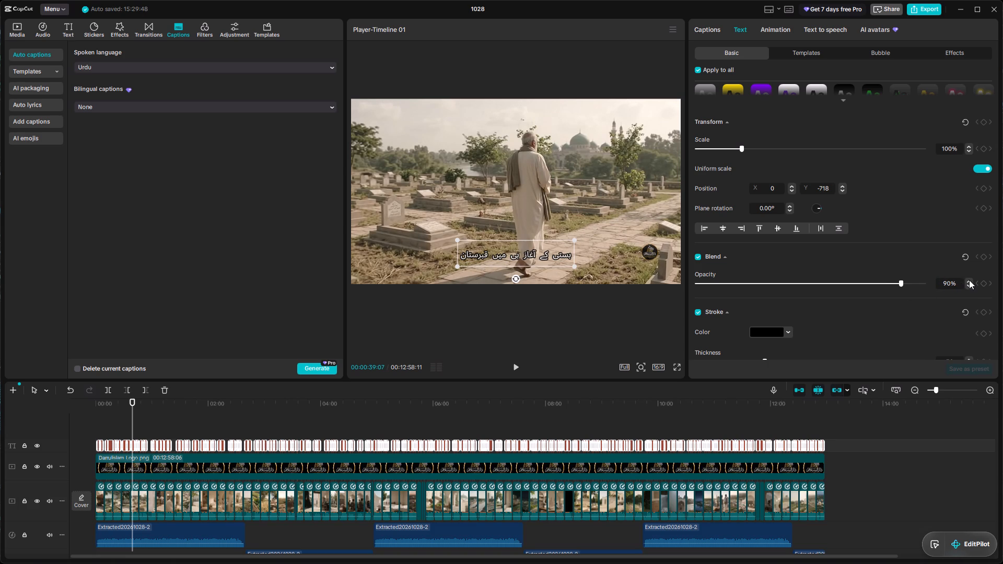
pyautogui.tripleClick(969, 287)
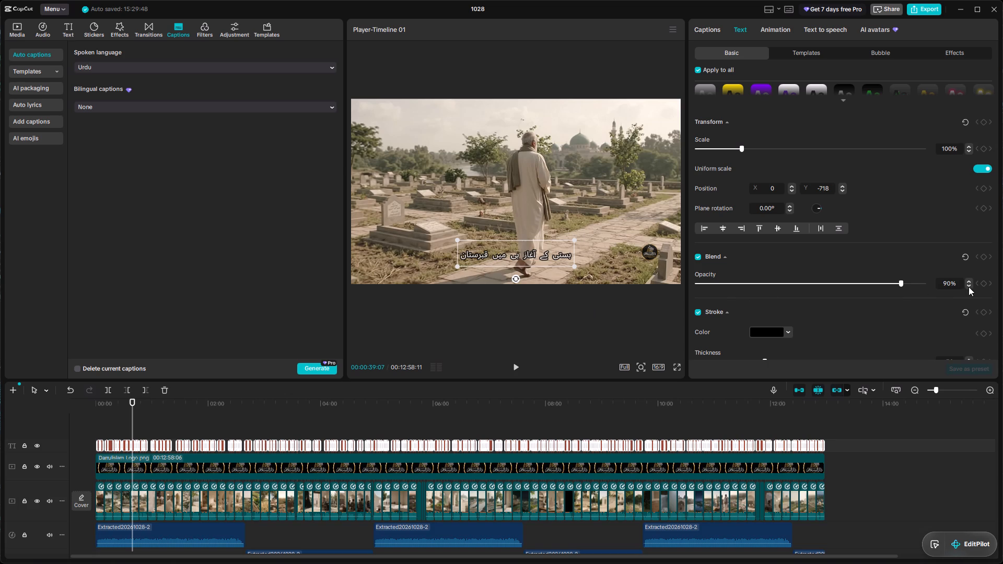
pyautogui.tripleClick(969, 287)
pyautogui.tripleClick(969, 287)
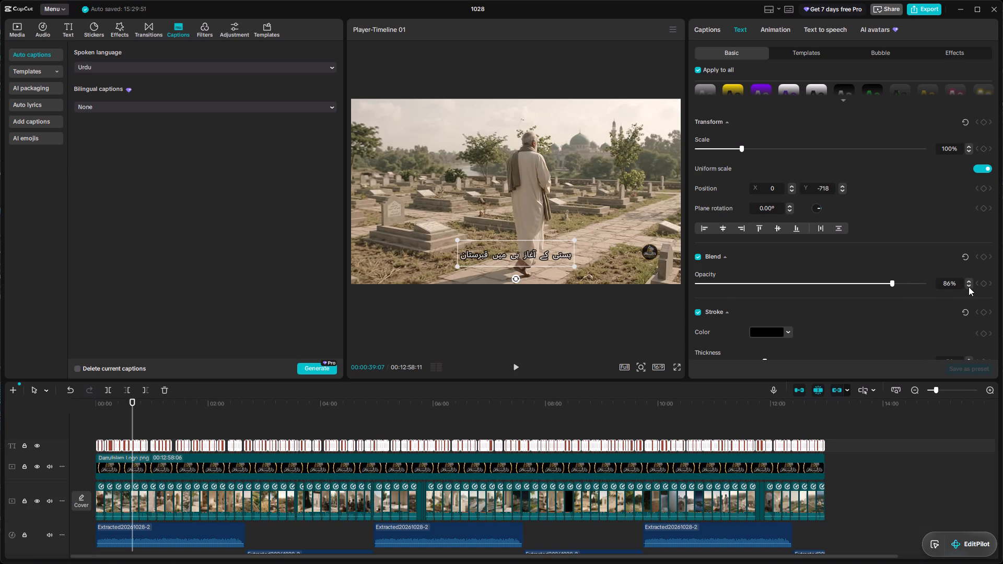
pyautogui.click(967, 279)
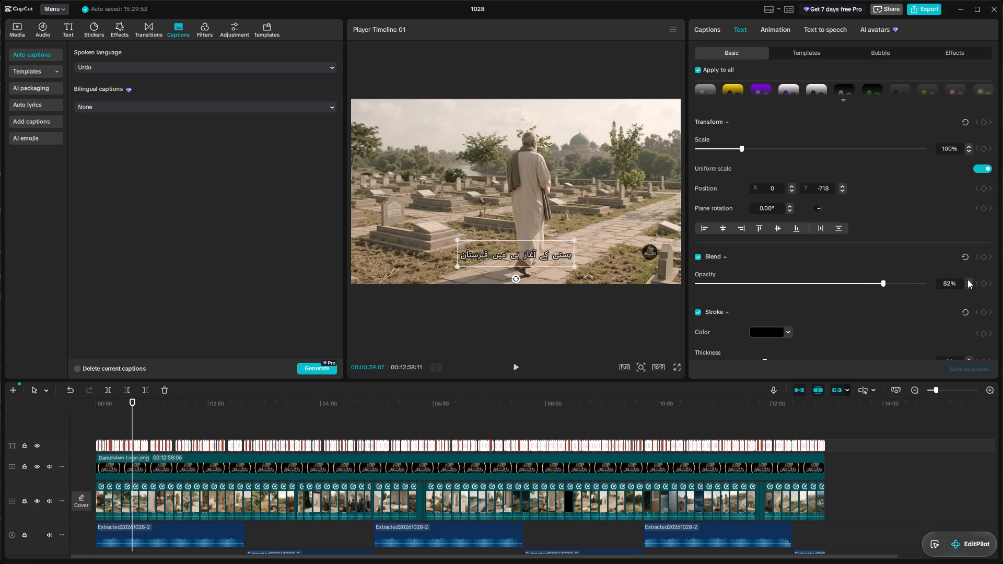
pyautogui.click(967, 279)
pyautogui.click(967, 279)
pyautogui.click(967, 279)
# Play the video full screen from the start to check how the captions look at the reduced opacity.
pyautogui.moveTo(130, 399); pyautogui.dragTo(83, 401)
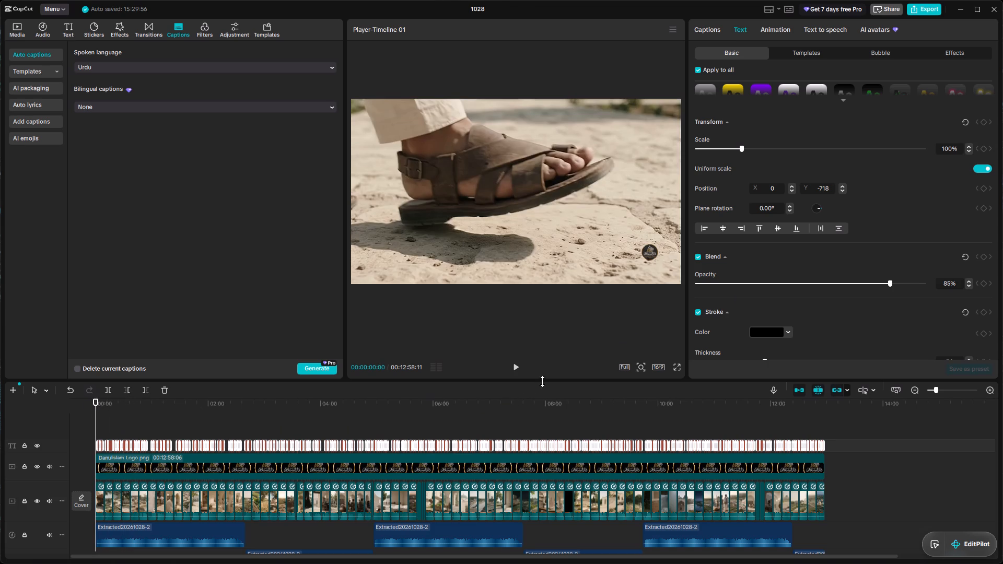
pyautogui.click(677, 370)
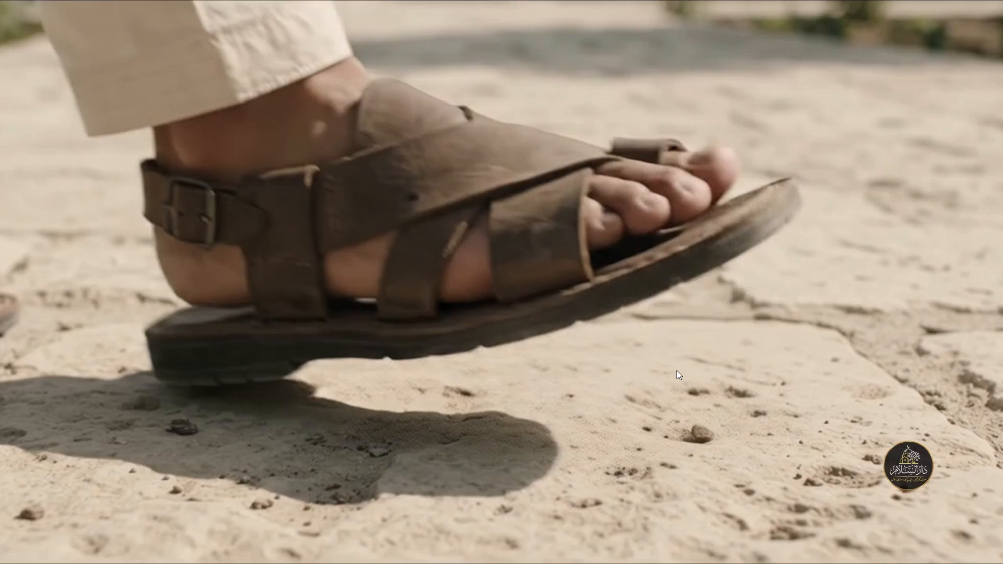
pyautogui.click(357, 516)
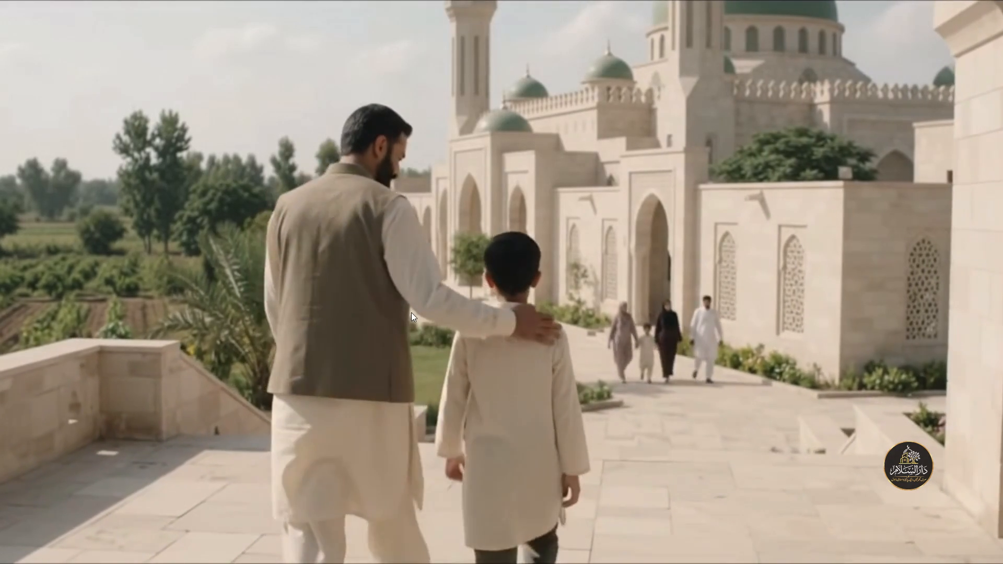
pyautogui.press('Escape')
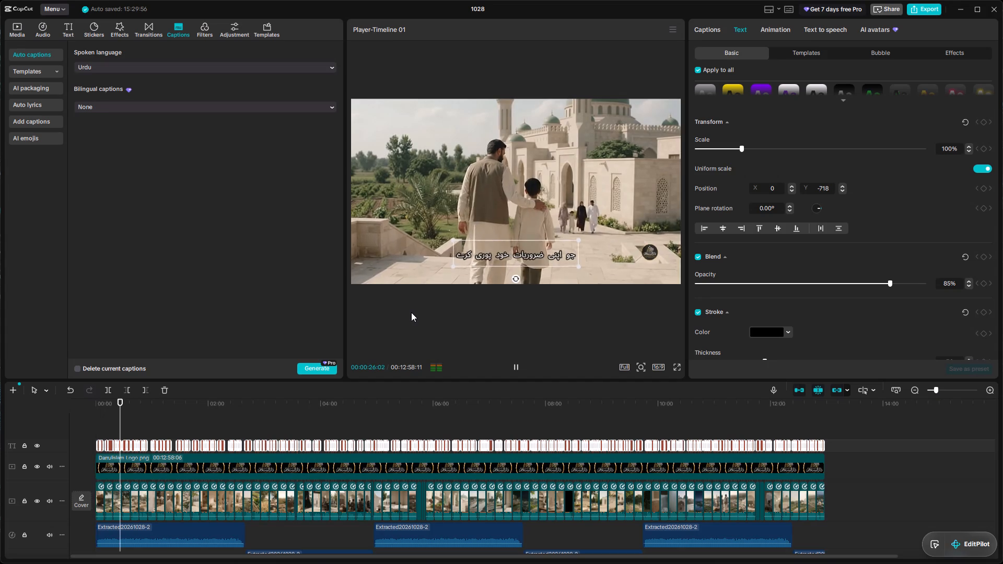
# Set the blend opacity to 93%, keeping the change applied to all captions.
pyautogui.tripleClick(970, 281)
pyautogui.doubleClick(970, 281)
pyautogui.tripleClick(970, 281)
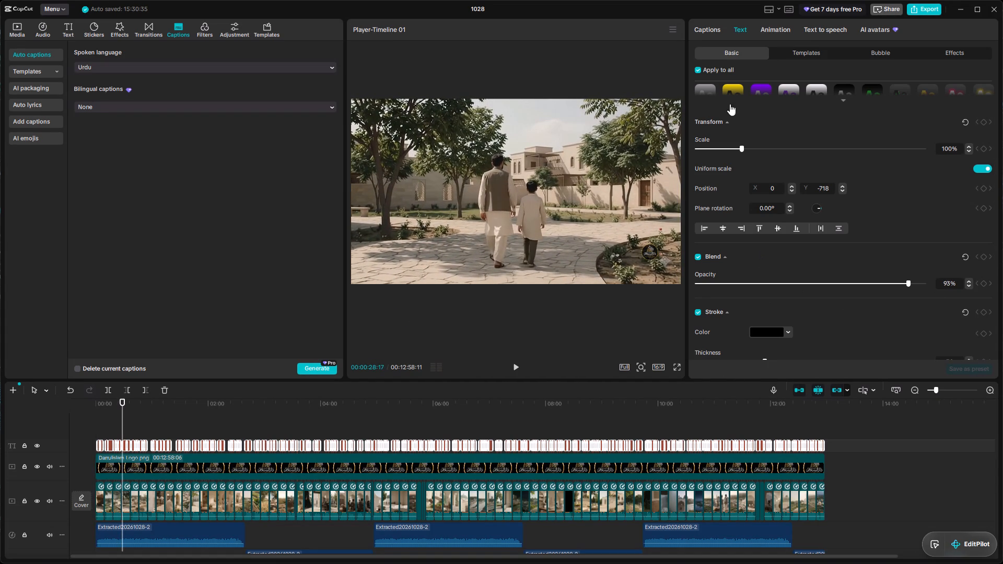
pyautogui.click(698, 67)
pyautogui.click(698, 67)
# Play the opening seconds full screen from the start to check the captions with the new opacity.
pyautogui.moveTo(122, 401); pyautogui.dragTo(78, 404)
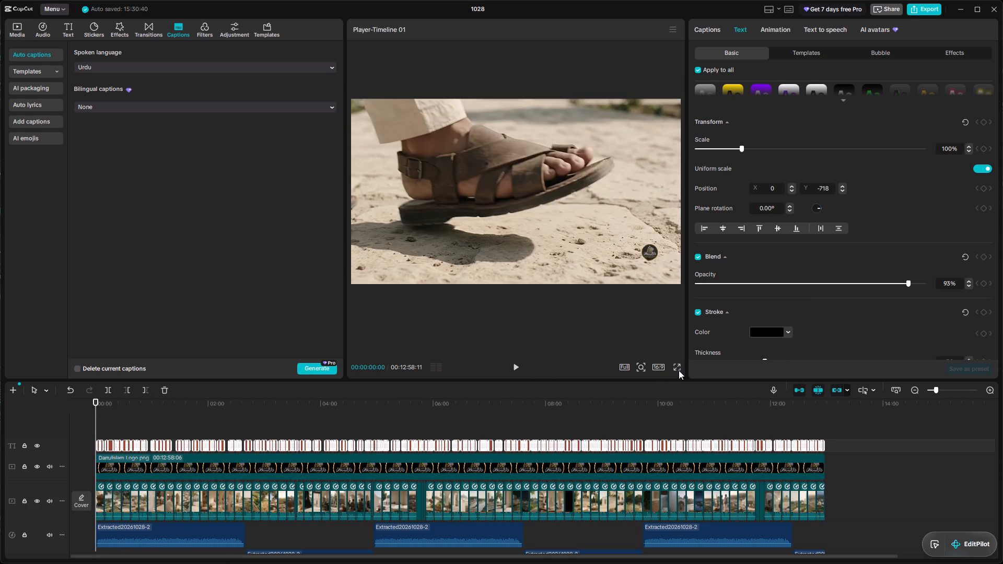
pyautogui.click(679, 370)
pyautogui.click(360, 518)
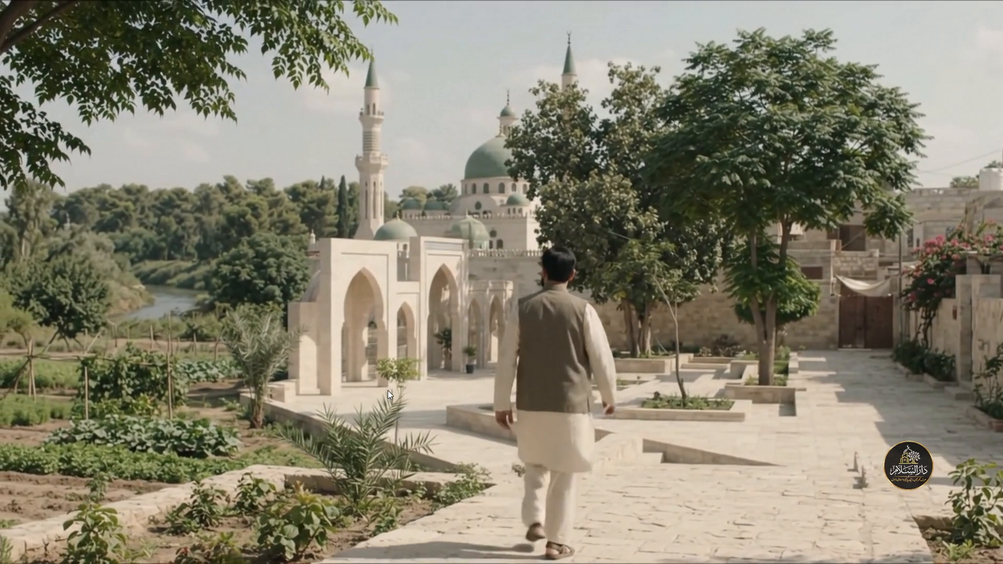
pyautogui.press('Escape')
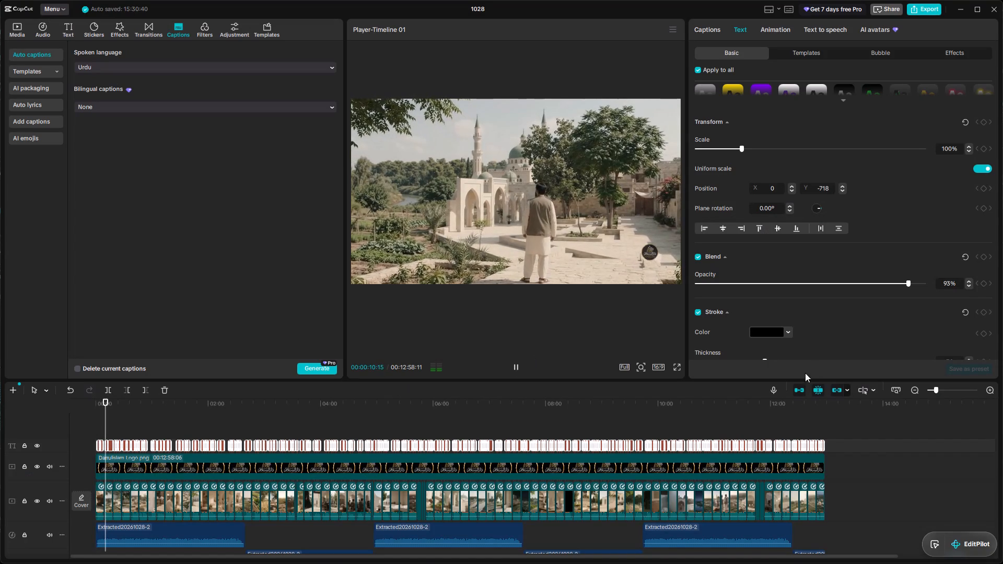
# Set the blend opacity of all captions to 100%.
pyautogui.tripleClick(966, 281)
pyautogui.doubleClick(967, 281)
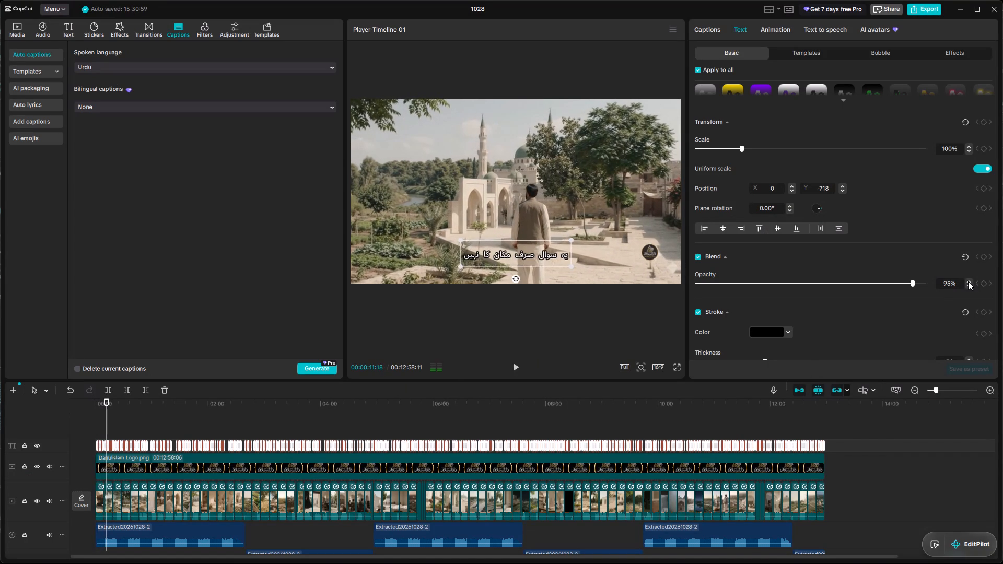
pyautogui.doubleClick(969, 283)
pyautogui.moveTo(923, 283); pyautogui.dragTo(943, 283)
pyautogui.click(918, 286)
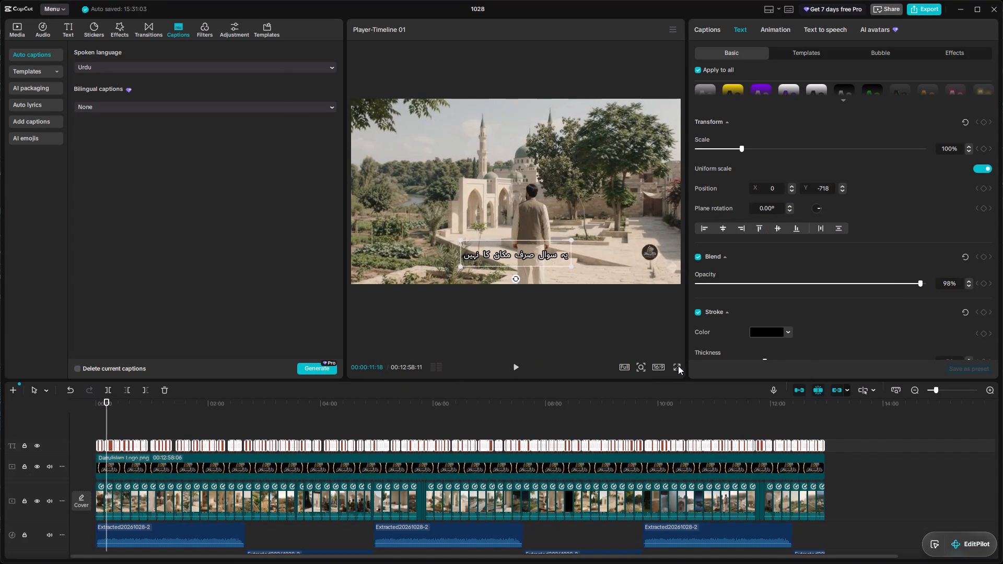
pyautogui.moveTo(922, 283); pyautogui.dragTo(932, 285)
# Play the video full screen from the current frame to check the captions at full opacity.
pyautogui.click(681, 367)
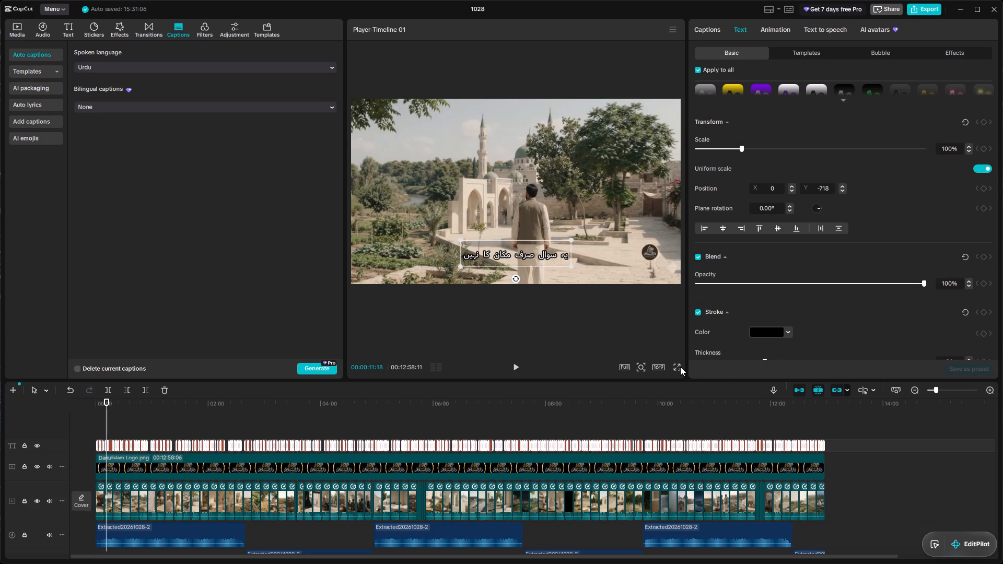
pyautogui.click(677, 367)
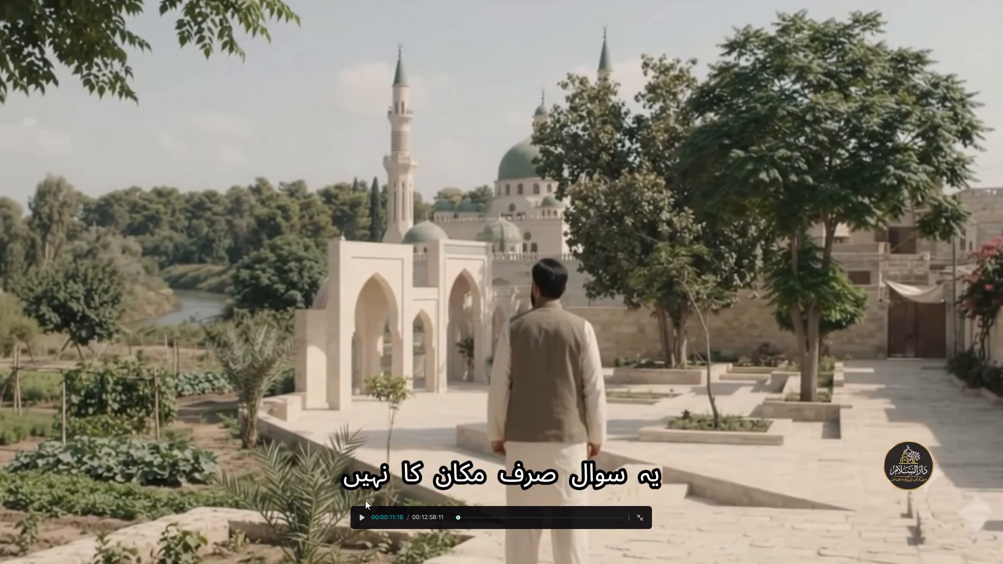
pyautogui.click(360, 518)
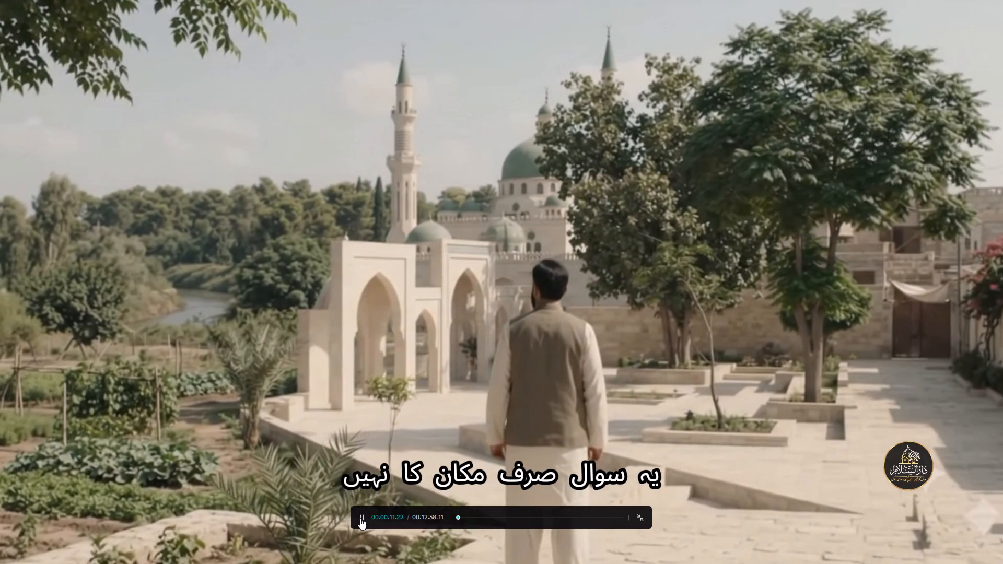
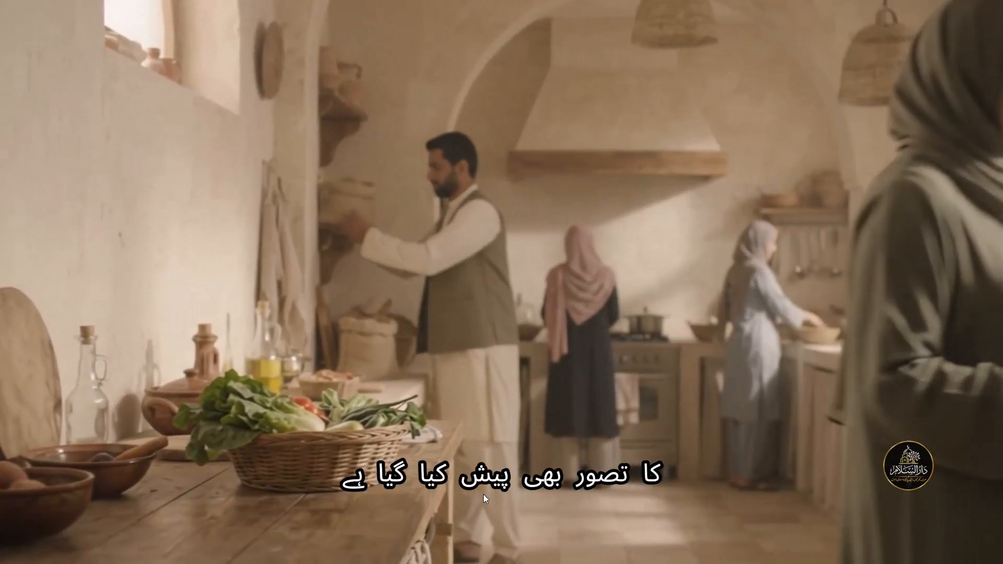
# Move the full-screen playback to about the one-minute mark and back to an earlier point to check the captions there.
pyautogui.click(493, 497)
pyautogui.click(469, 515)
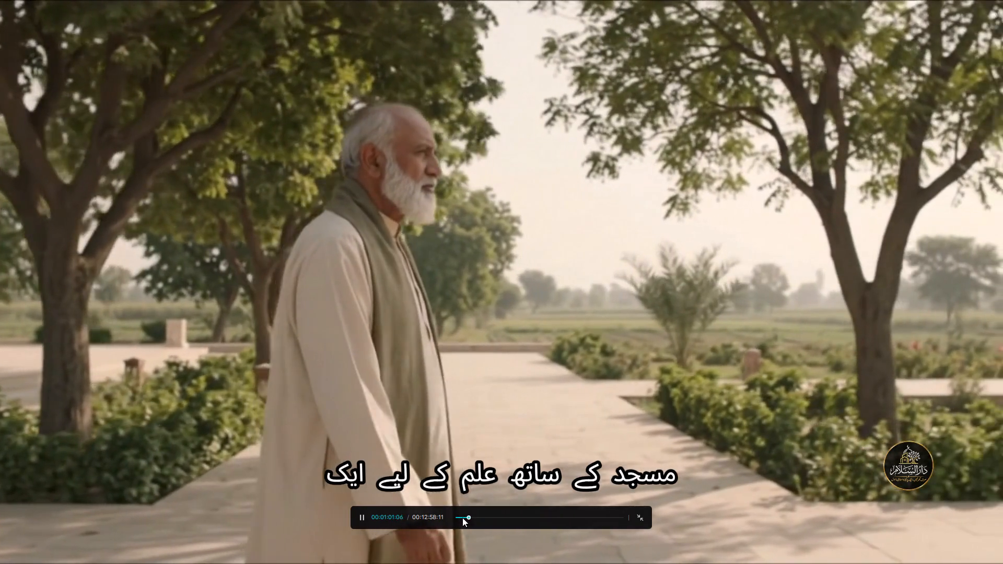
pyautogui.click(462, 518)
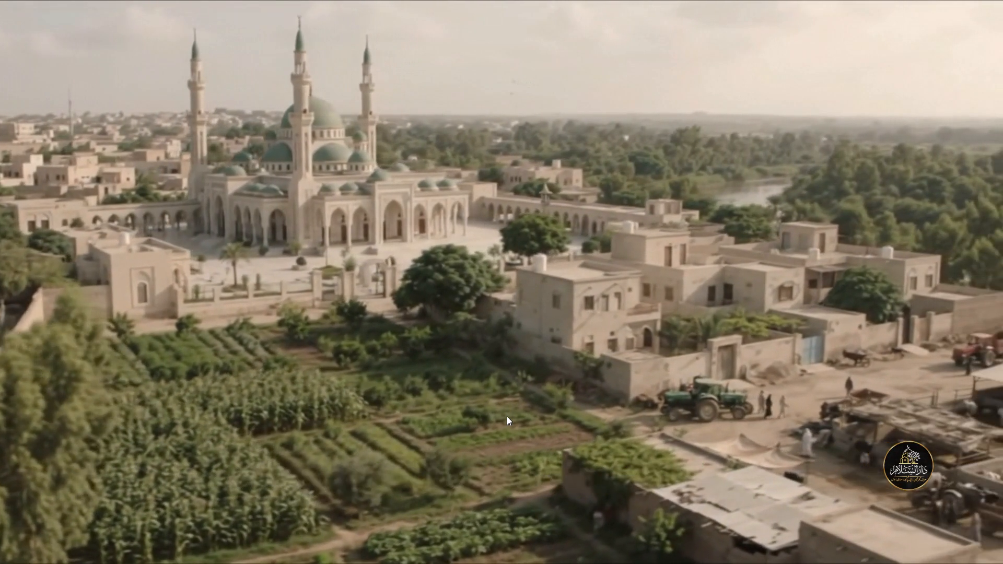
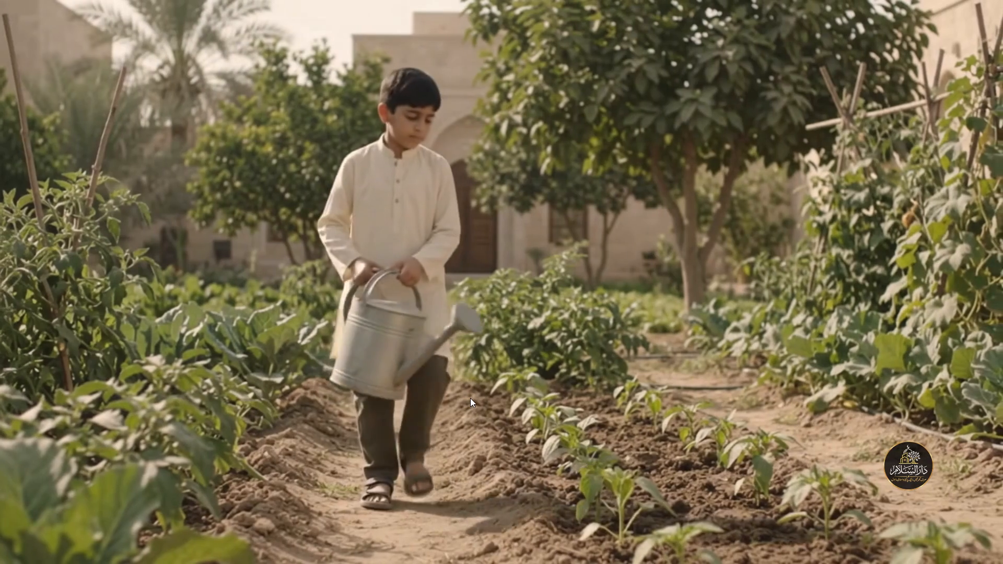
# Replay the video full screen from about 1:52, leave full screen, and pause at about 2:24 where the captions overlap.
pyautogui.click(470, 398)
pyautogui.click(364, 515)
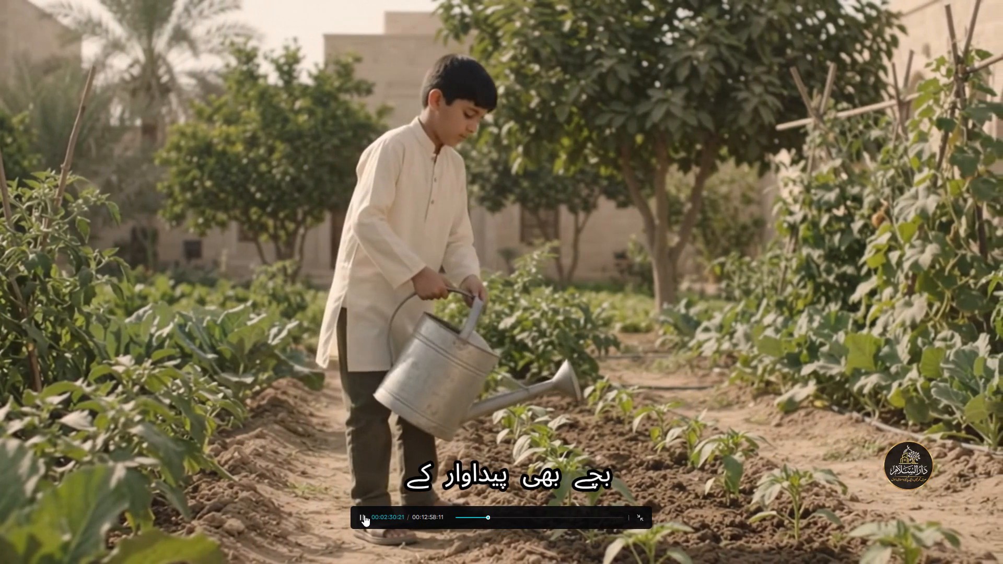
pyautogui.click(364, 515)
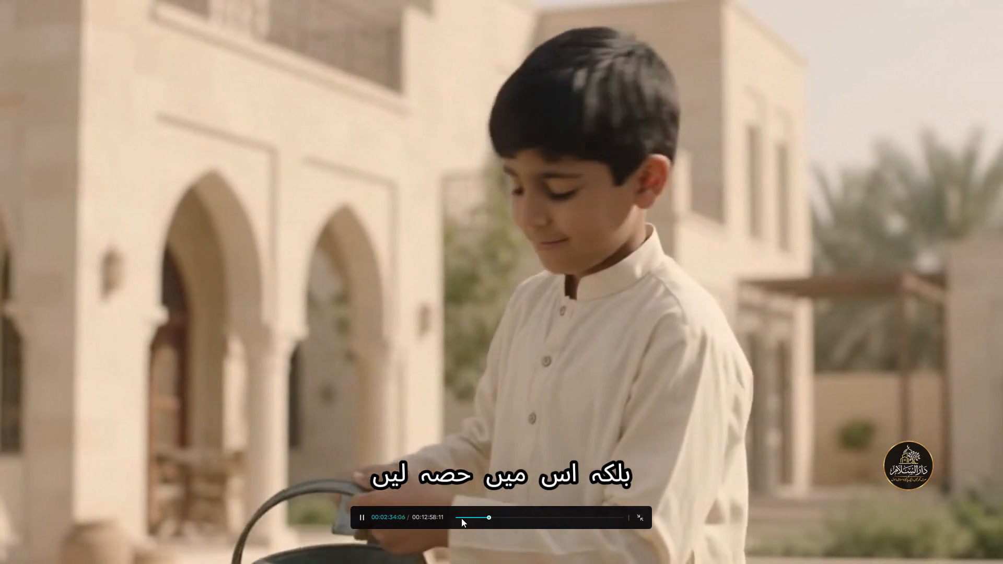
pyautogui.click(480, 516)
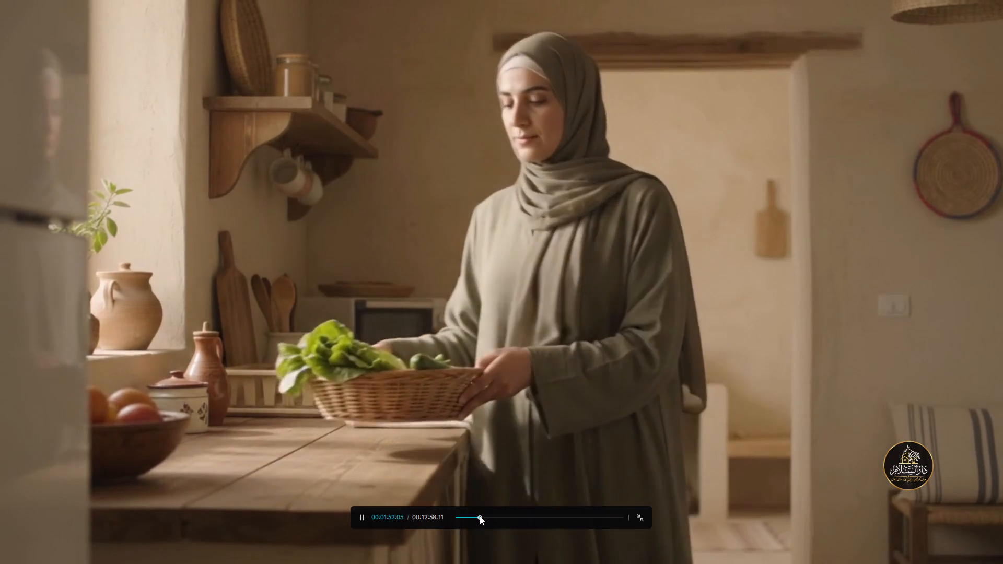
pyautogui.press('Escape')
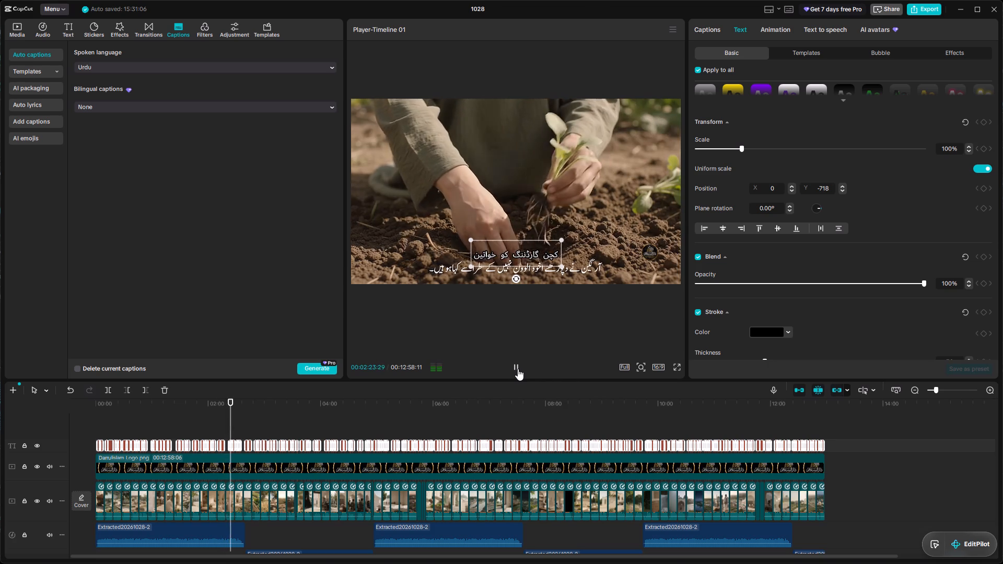
pyautogui.click(518, 369)
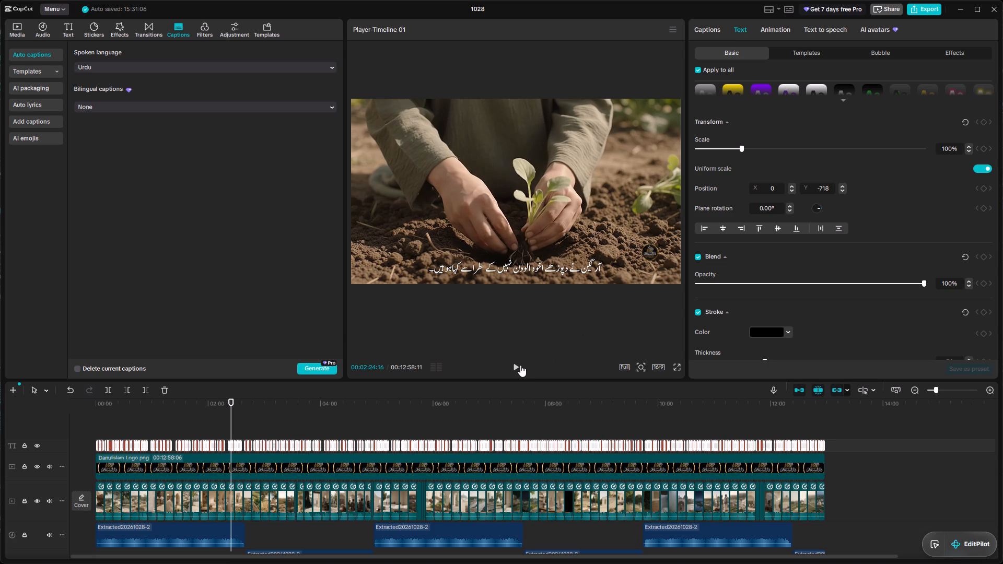
# Inspect the caption clips around 2:22 to 2:25 on the timeline and replay that section in the preview.
pyautogui.click(944, 390)
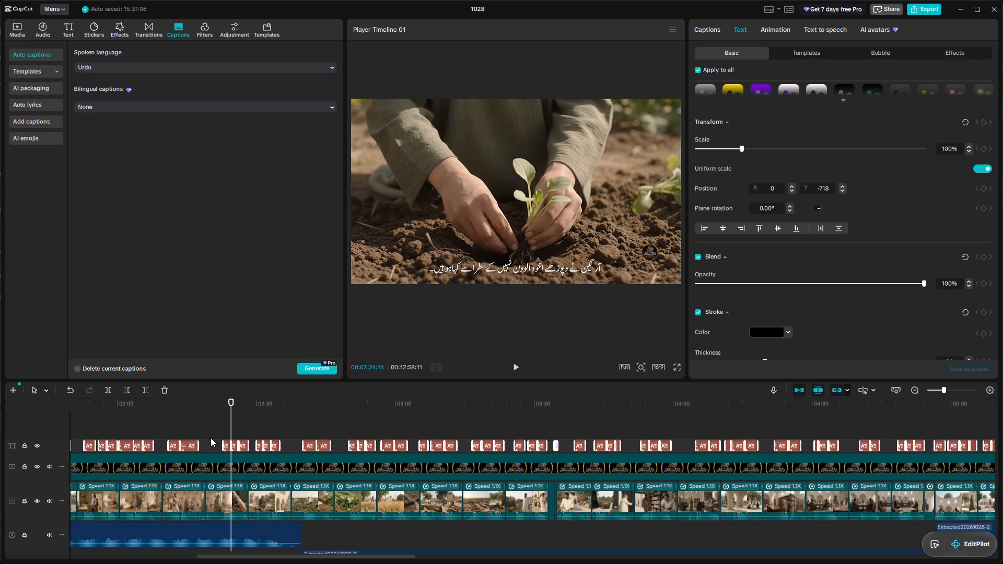
pyautogui.click(227, 446)
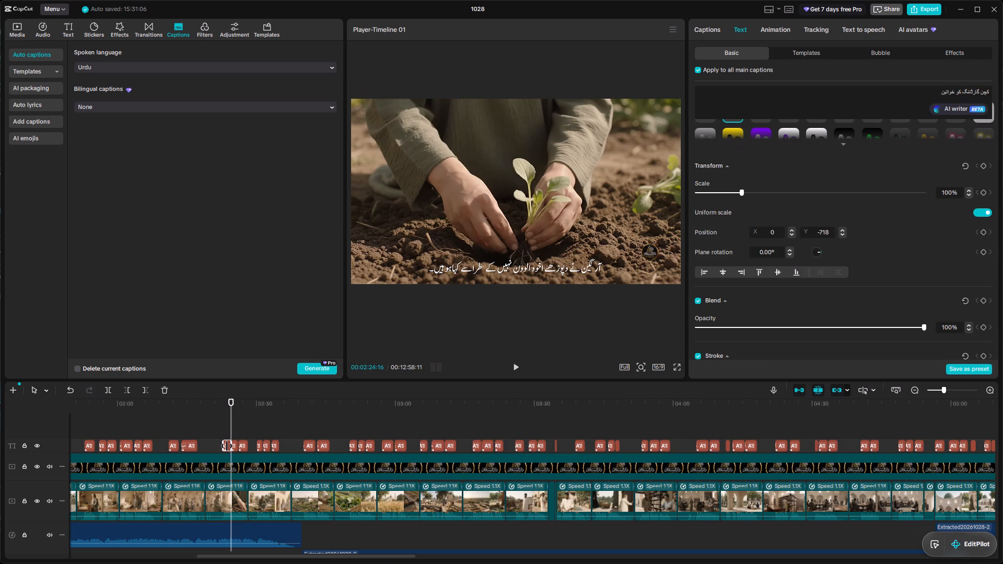
pyautogui.click(235, 446)
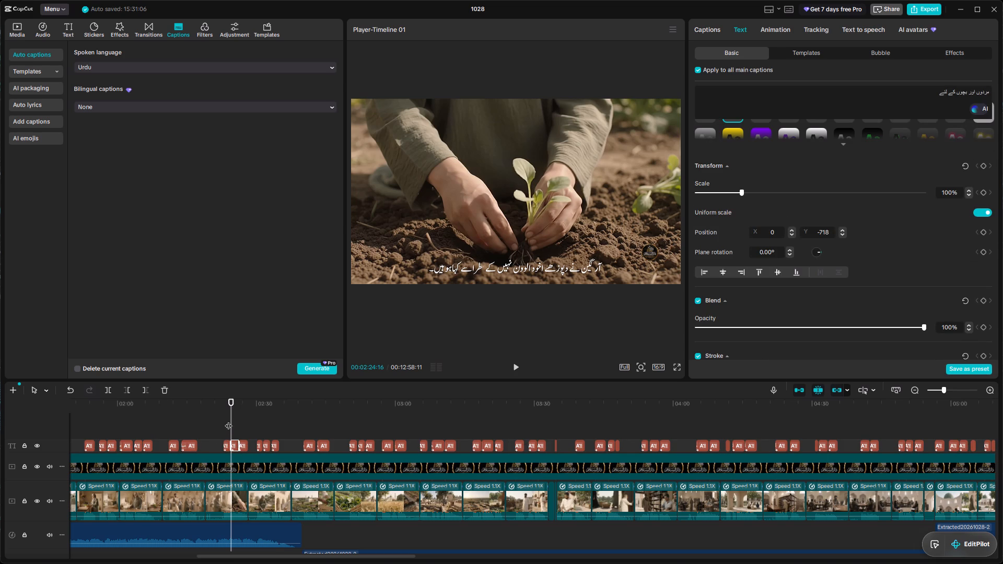
pyautogui.moveTo(230, 401); pyautogui.dragTo(221, 401)
pyautogui.click(516, 363)
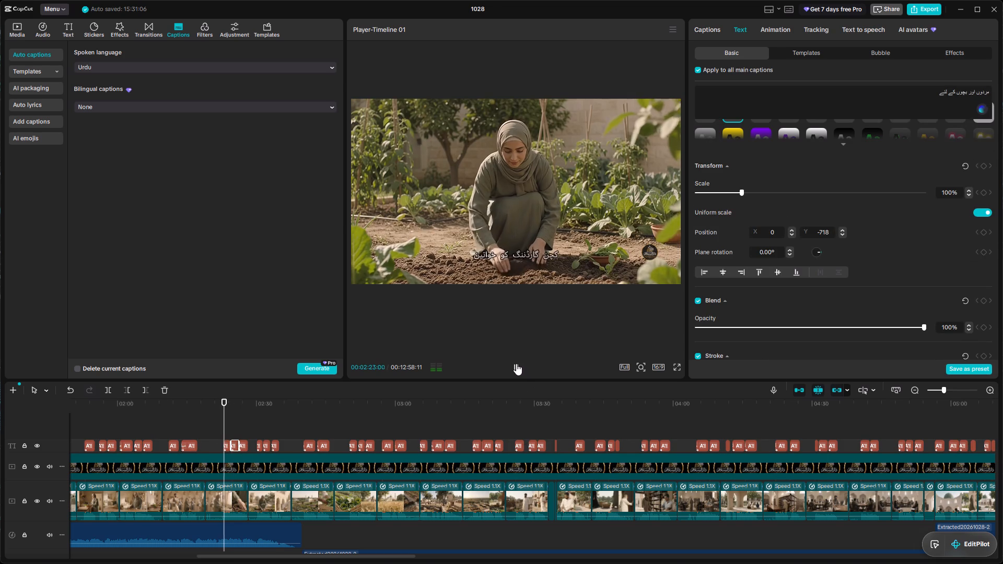
pyautogui.click(516, 363)
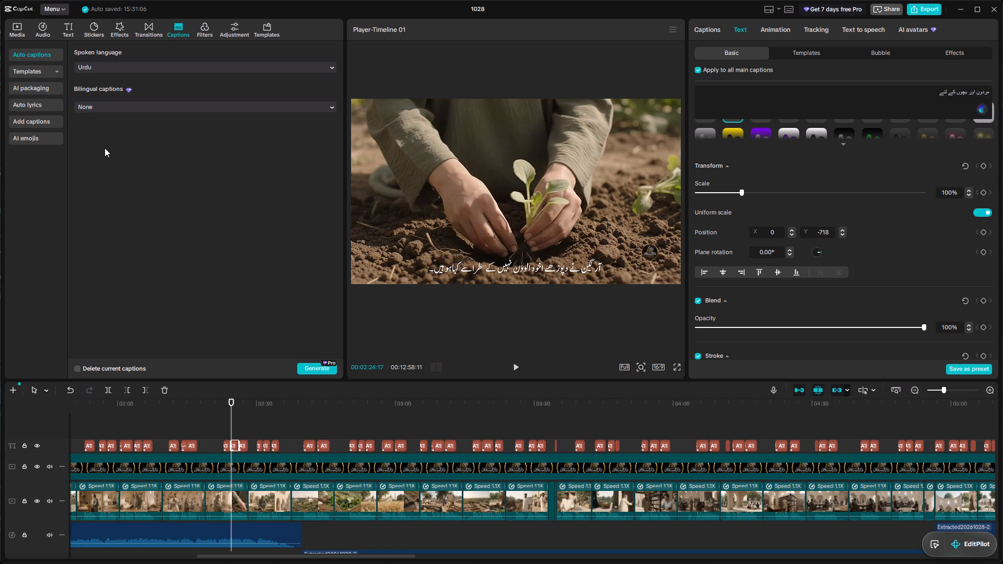
# Browse the trending stickers, then search the sticker library for "black rectangle censor".
pyautogui.click(86, 26)
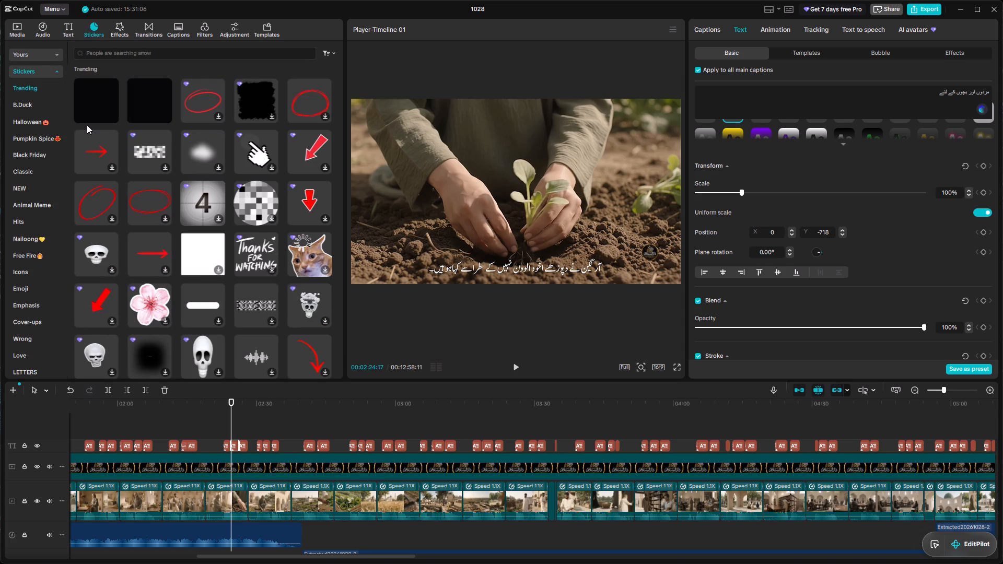
pyautogui.click(95, 51)
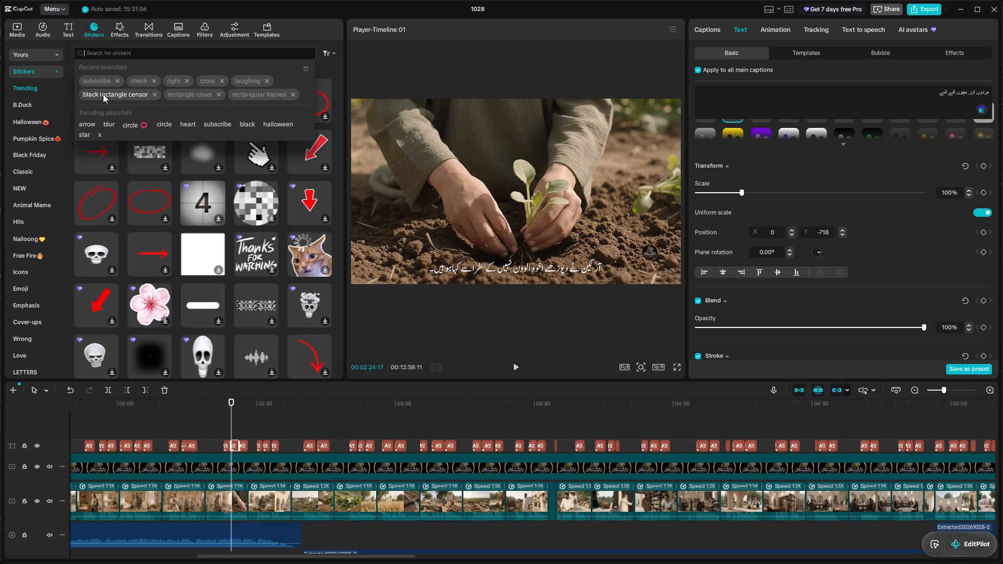
pyautogui.scroll(-2, 183, 272)
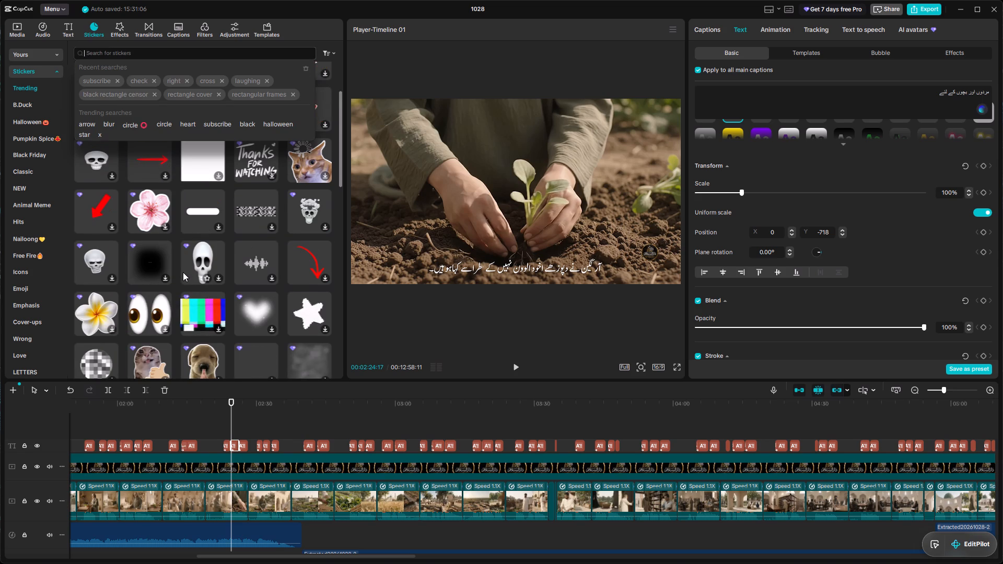
pyautogui.scroll(2, 183, 272)
pyautogui.scroll(-2, 183, 272)
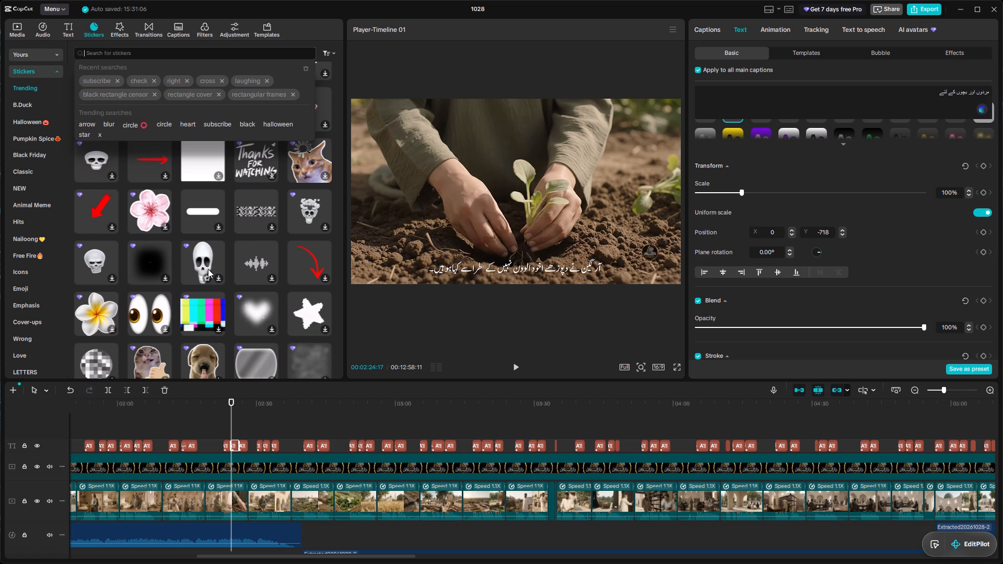
pyautogui.scroll(-5, 208, 269)
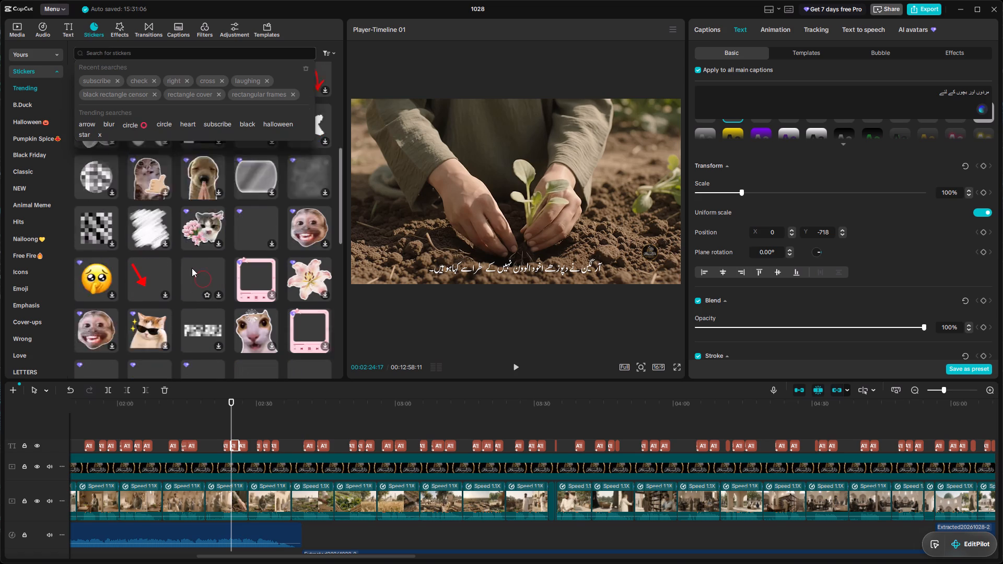
pyautogui.scroll(-1, 192, 268)
pyautogui.scroll(7, 192, 268)
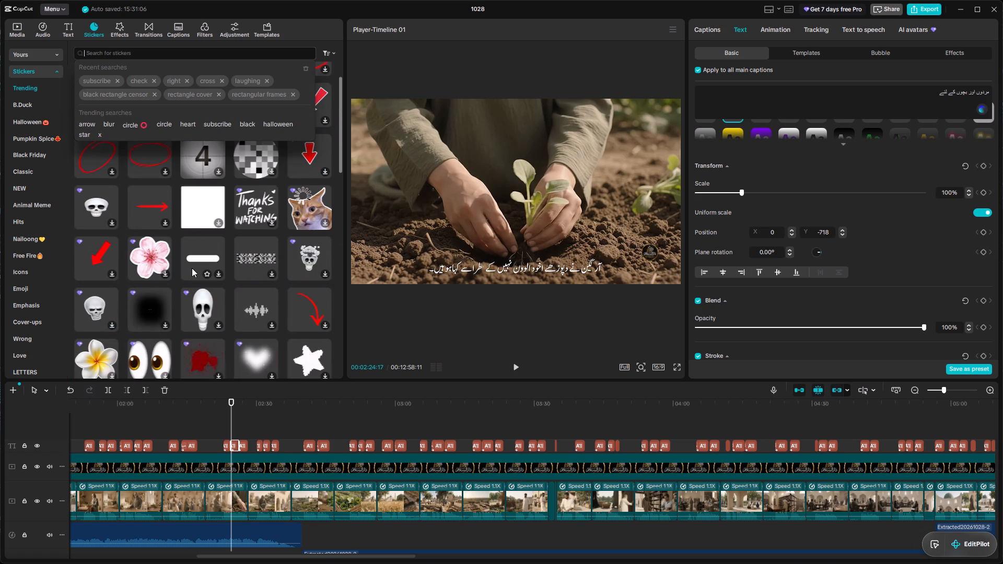
pyautogui.scroll(4, 192, 268)
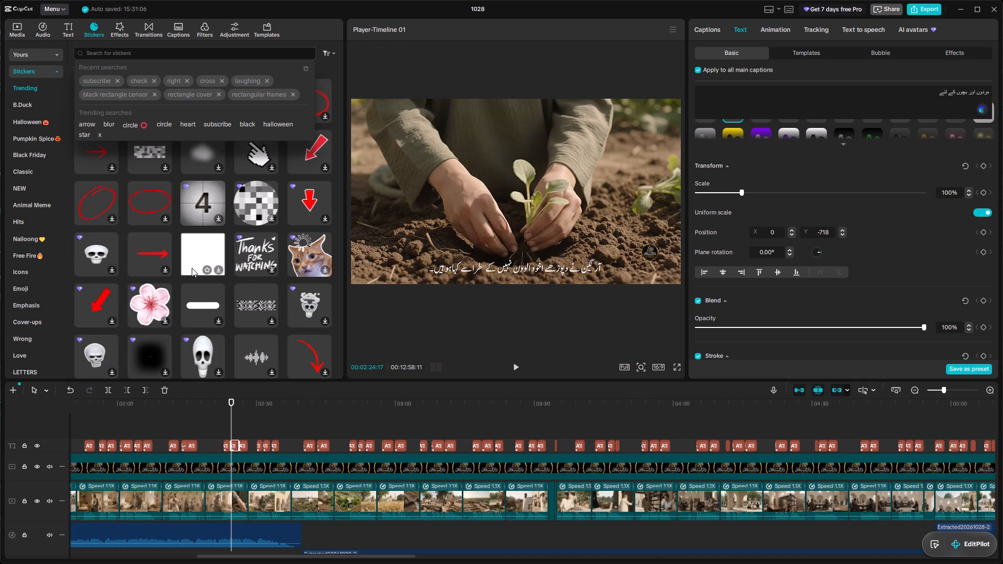
pyautogui.click(114, 98)
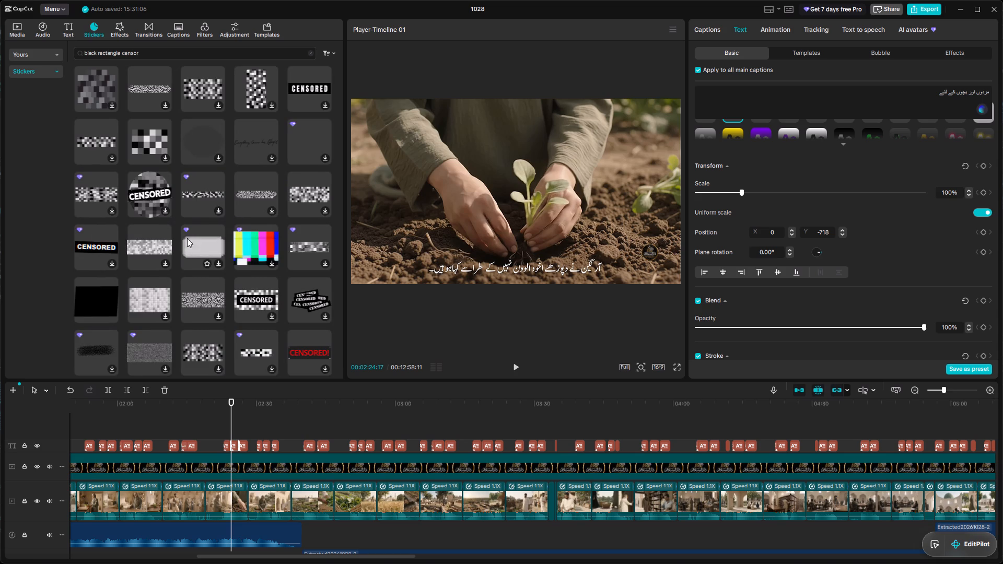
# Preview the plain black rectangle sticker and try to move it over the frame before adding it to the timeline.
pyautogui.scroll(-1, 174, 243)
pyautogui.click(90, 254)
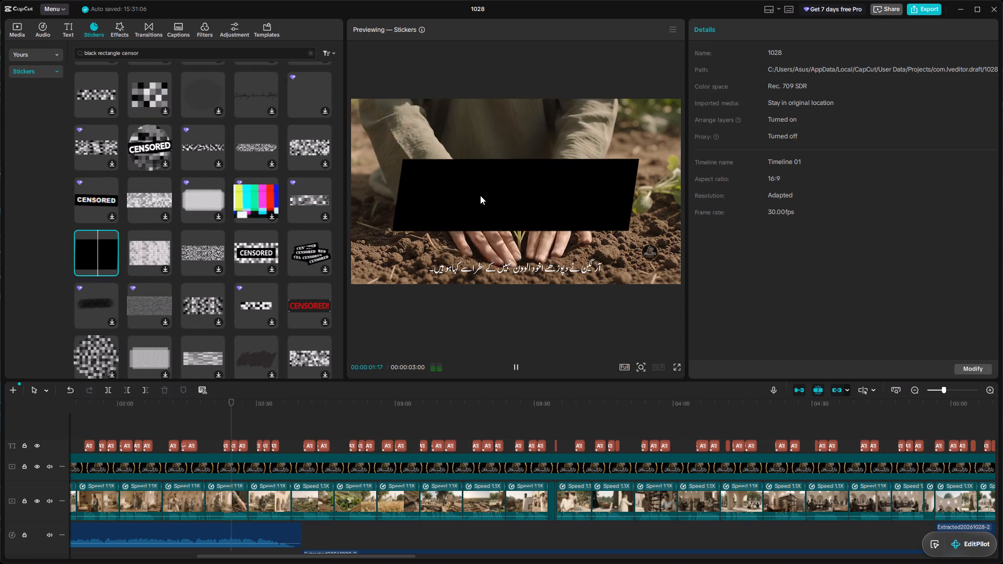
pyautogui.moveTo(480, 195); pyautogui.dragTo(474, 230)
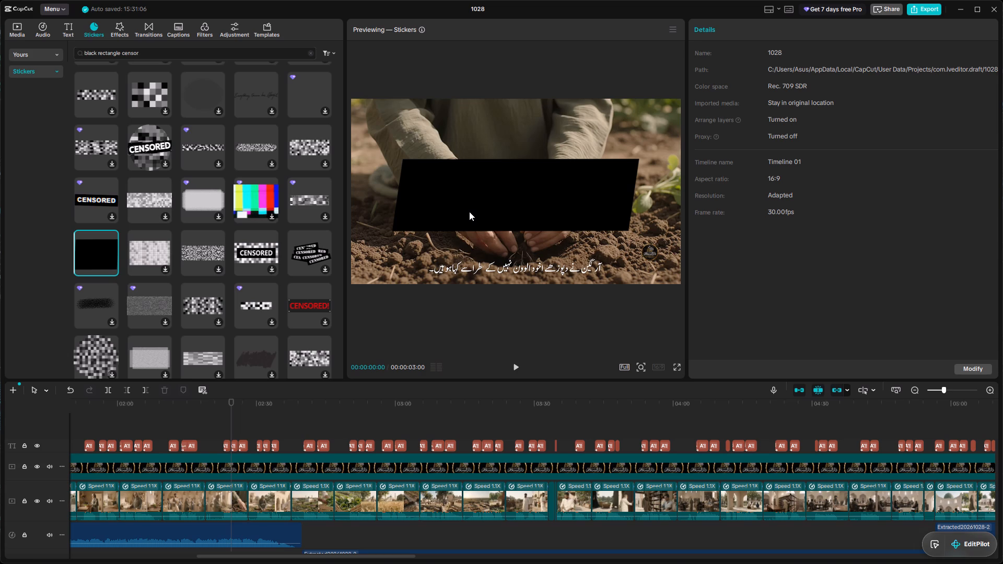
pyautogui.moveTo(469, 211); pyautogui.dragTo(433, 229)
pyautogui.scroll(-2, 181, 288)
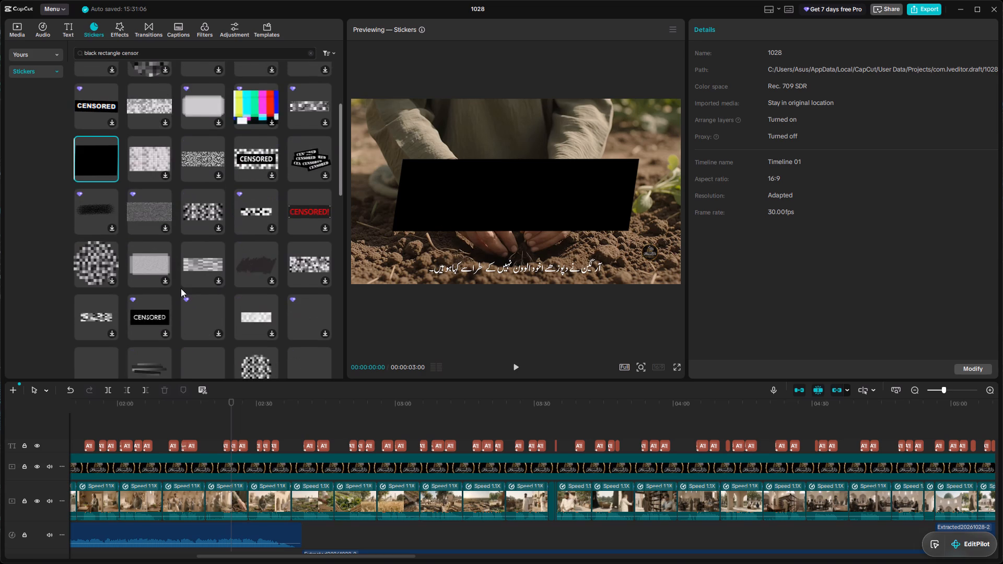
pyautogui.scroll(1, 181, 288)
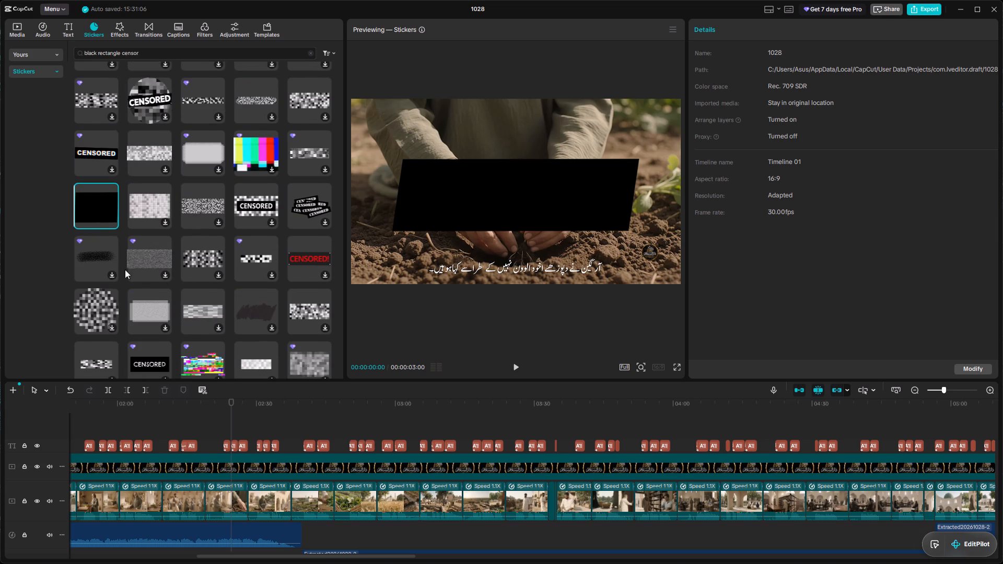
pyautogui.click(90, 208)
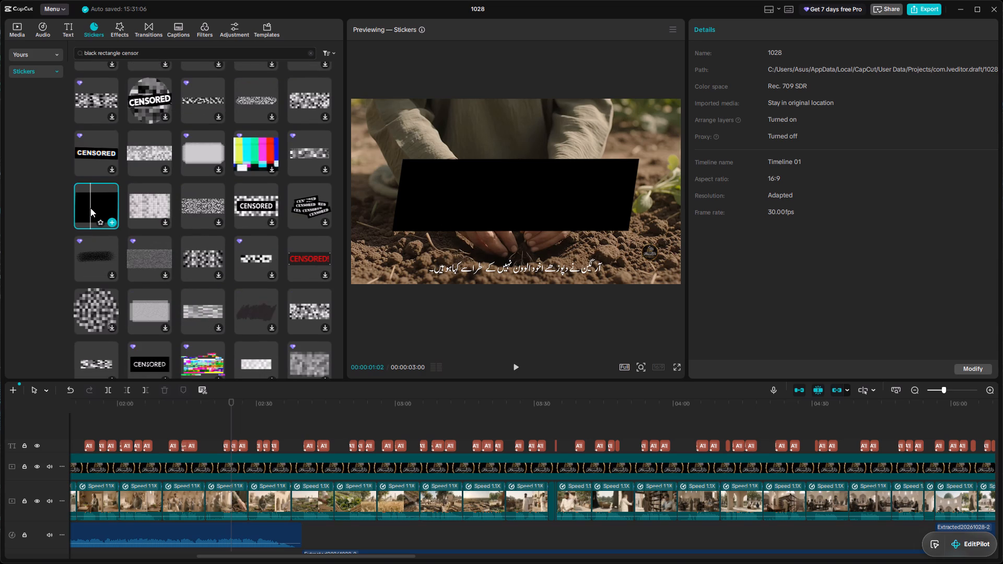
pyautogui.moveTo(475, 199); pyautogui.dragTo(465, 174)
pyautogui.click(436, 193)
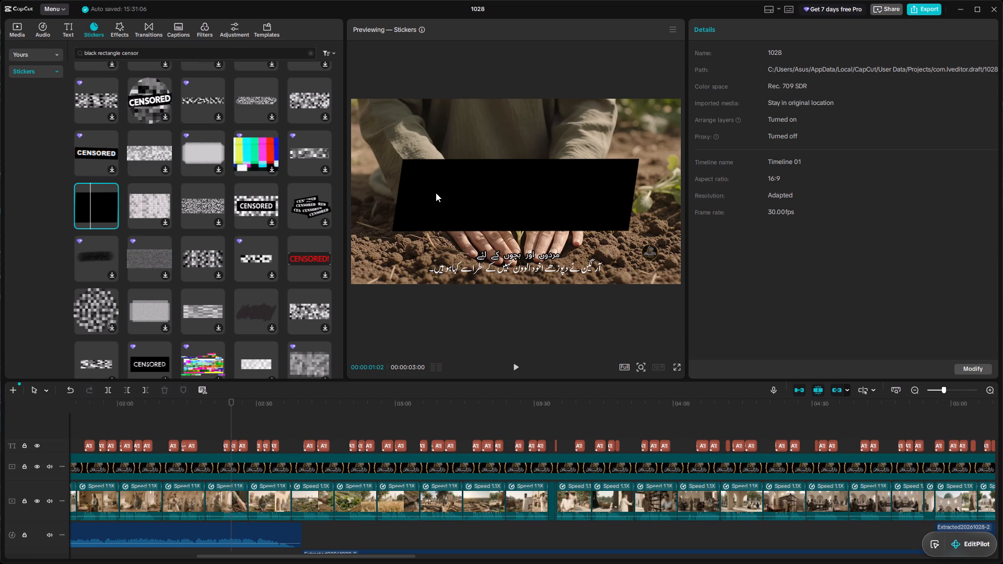
# Place the plain black rectangle sticker on a new track above the captions, starting at about 2:23.
pyautogui.moveTo(90, 213); pyautogui.dragTo(148, 305)
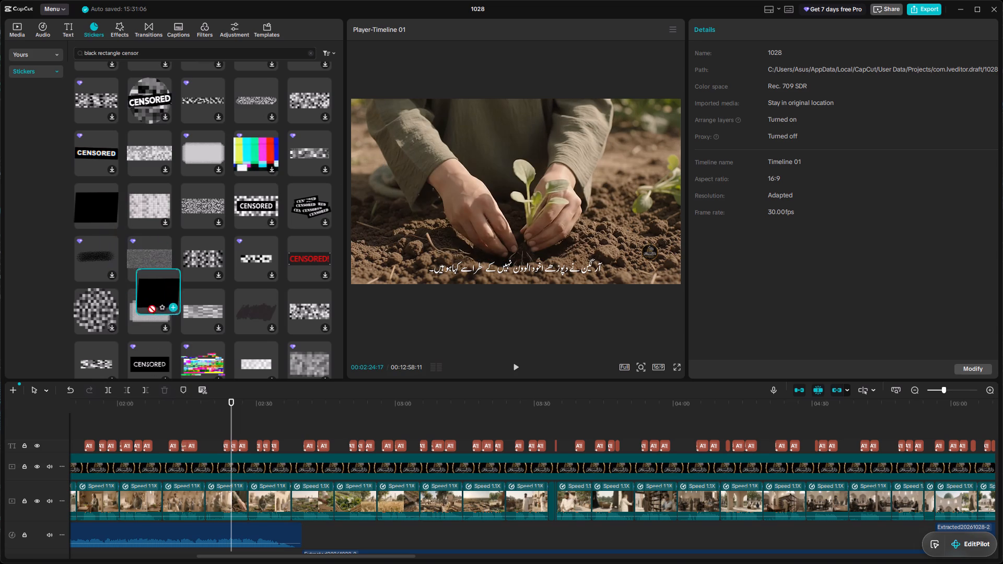
pyautogui.moveTo(148, 305); pyautogui.dragTo(213, 413)
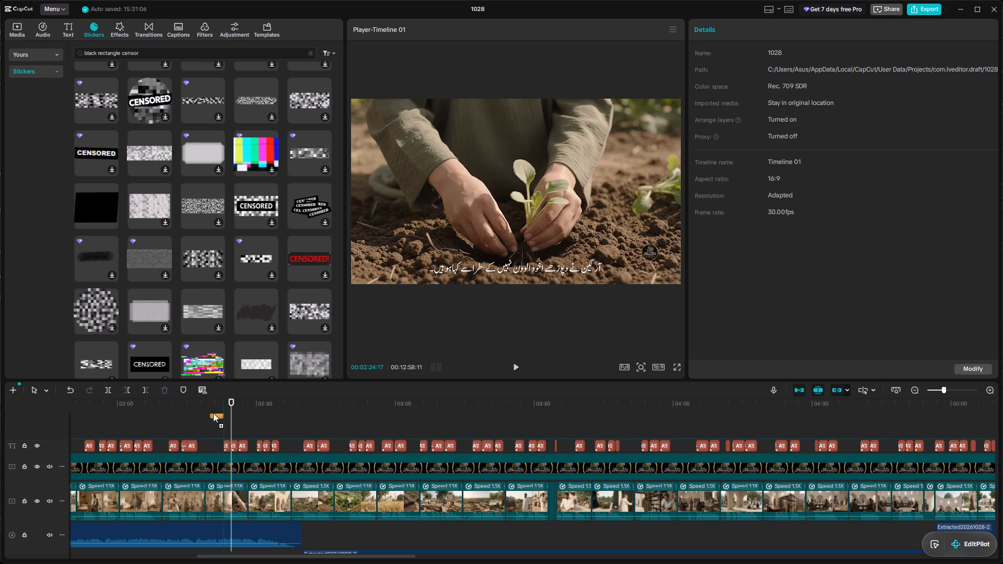
pyautogui.moveTo(213, 413); pyautogui.dragTo(221, 431)
pyautogui.moveTo(221, 431); pyautogui.dragTo(222, 432)
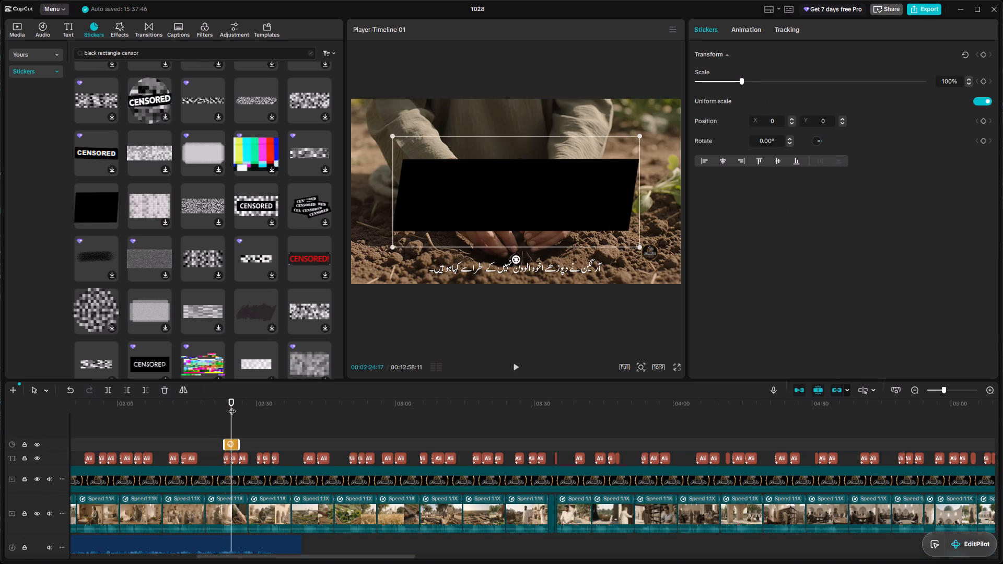
# Scale the black rectangle to 115% and move it to about X -417, Y -1211 to cover the stray Urdu subtitle line at the frame's bottom.
pyautogui.moveTo(536, 200); pyautogui.dragTo(536, 209)
pyautogui.moveTo(536, 209); pyautogui.dragTo(495, 301)
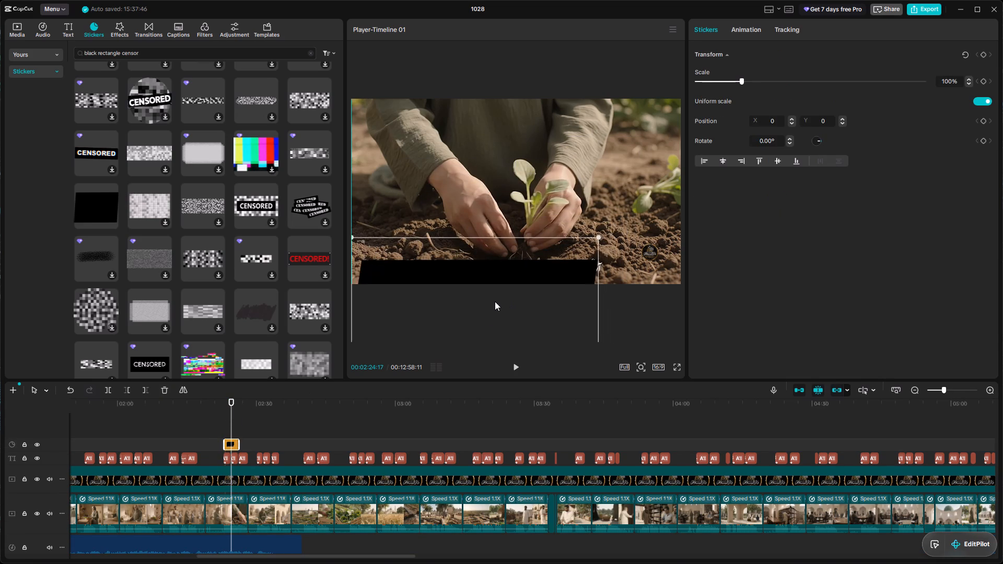
pyautogui.moveTo(495, 301); pyautogui.dragTo(503, 229)
pyautogui.moveTo(604, 273); pyautogui.dragTo(607, 274)
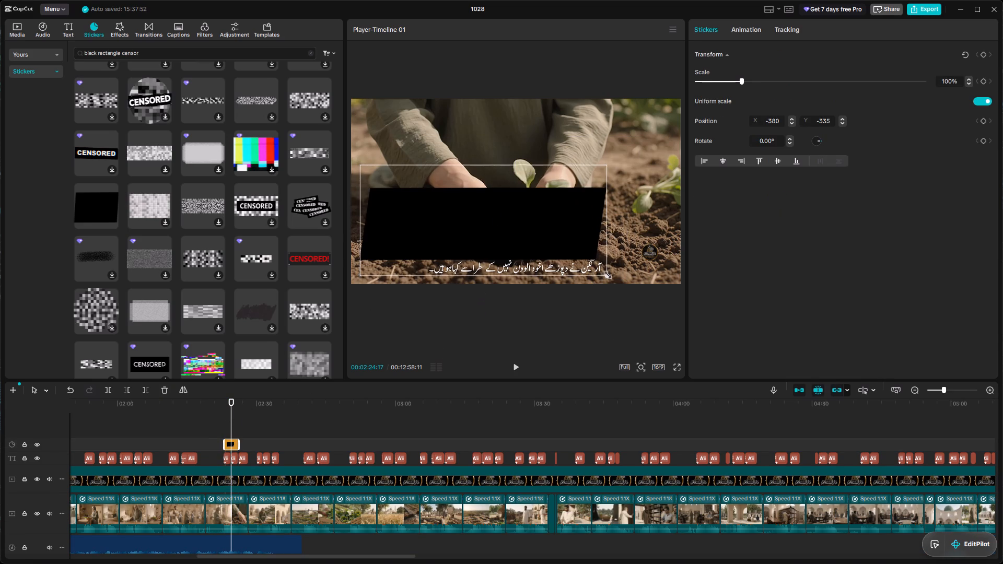
pyautogui.moveTo(607, 274); pyautogui.dragTo(623, 289)
pyautogui.moveTo(503, 224); pyautogui.dragTo(513, 285)
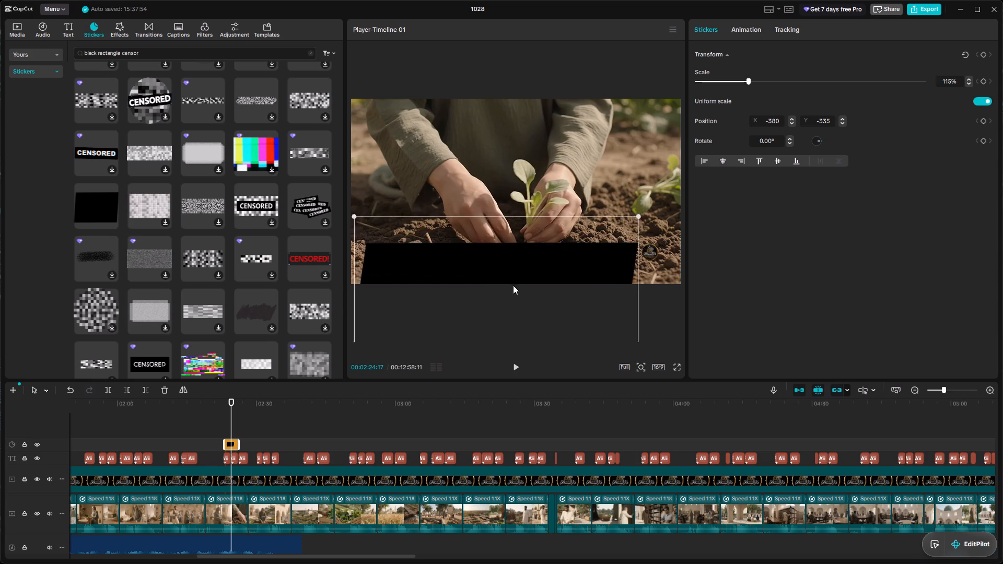
pyautogui.moveTo(513, 285); pyautogui.dragTo(499, 306)
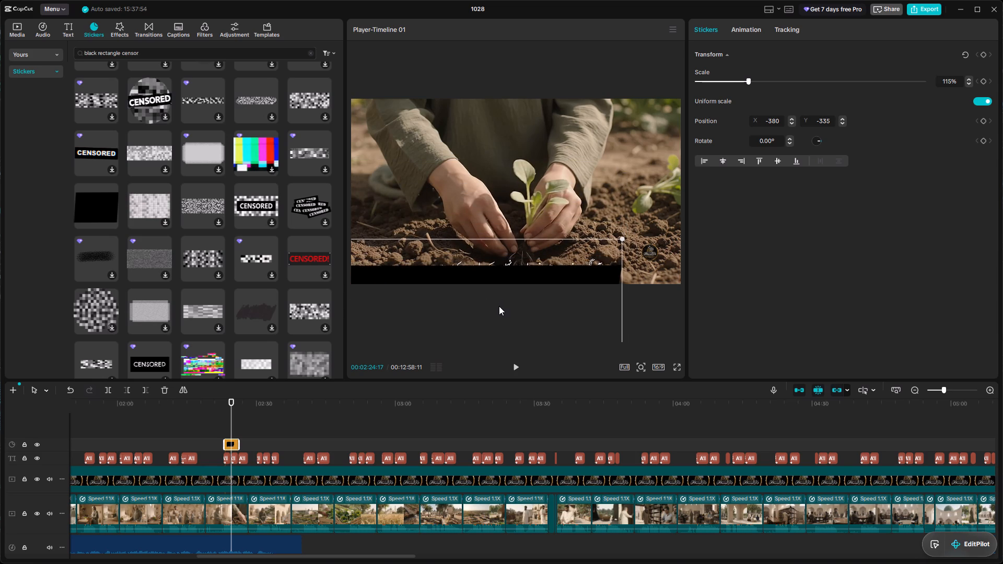
pyautogui.moveTo(499, 306); pyautogui.dragTo(499, 302)
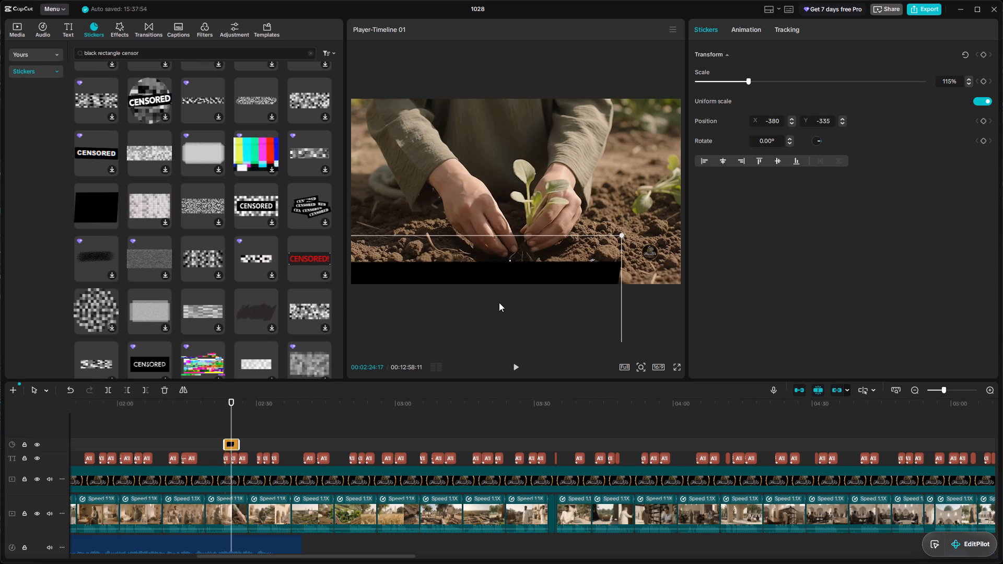
pyautogui.moveTo(499, 302); pyautogui.dragTo(499, 299)
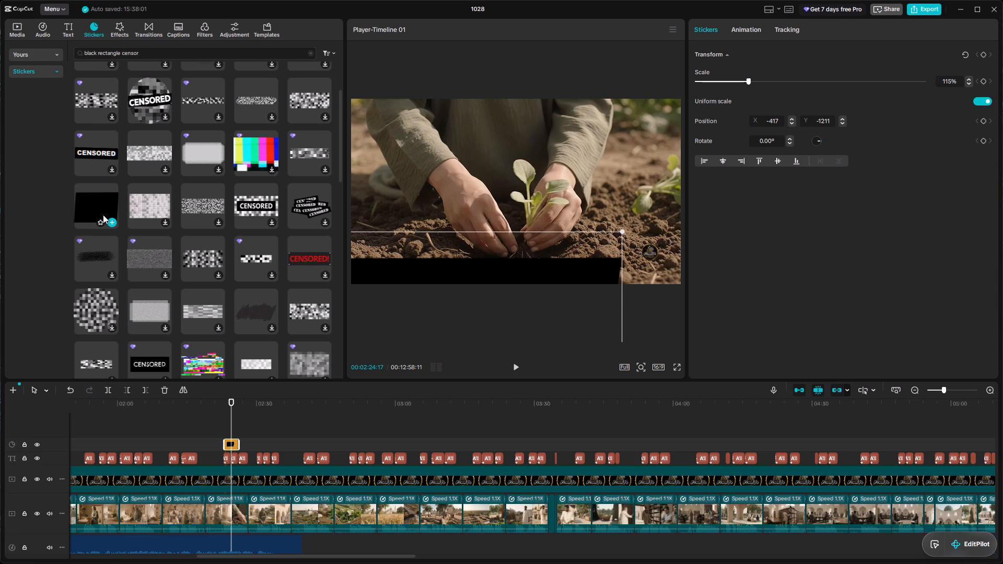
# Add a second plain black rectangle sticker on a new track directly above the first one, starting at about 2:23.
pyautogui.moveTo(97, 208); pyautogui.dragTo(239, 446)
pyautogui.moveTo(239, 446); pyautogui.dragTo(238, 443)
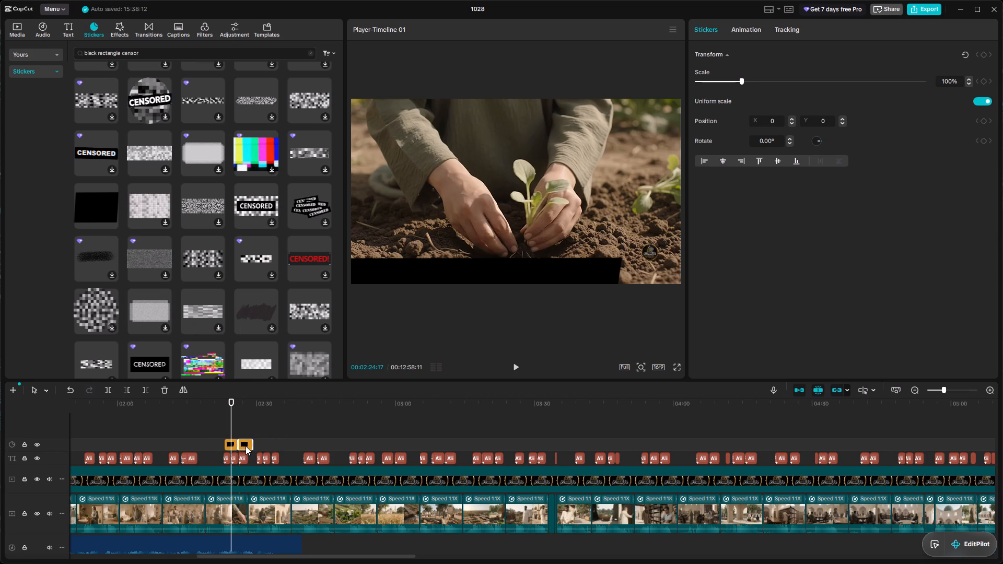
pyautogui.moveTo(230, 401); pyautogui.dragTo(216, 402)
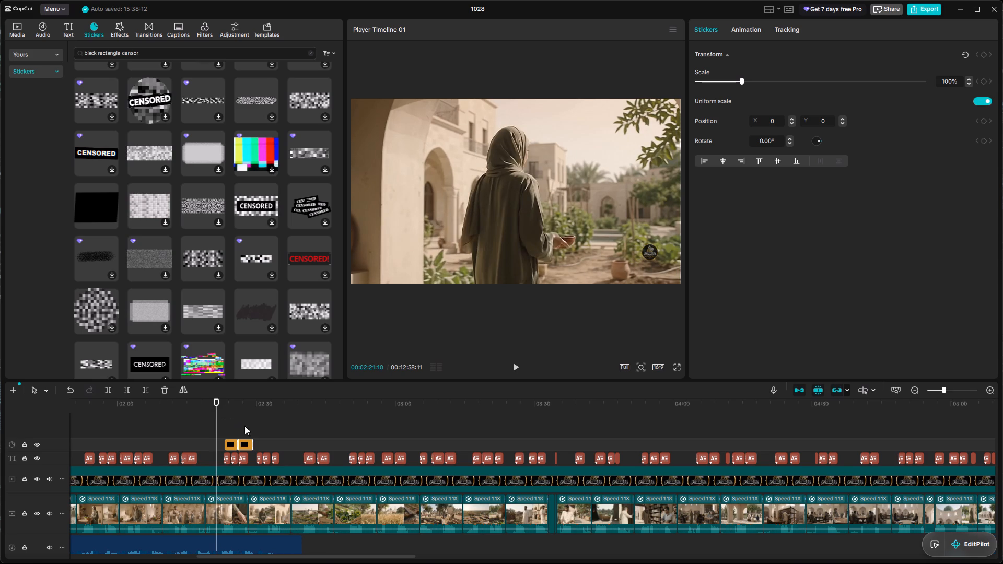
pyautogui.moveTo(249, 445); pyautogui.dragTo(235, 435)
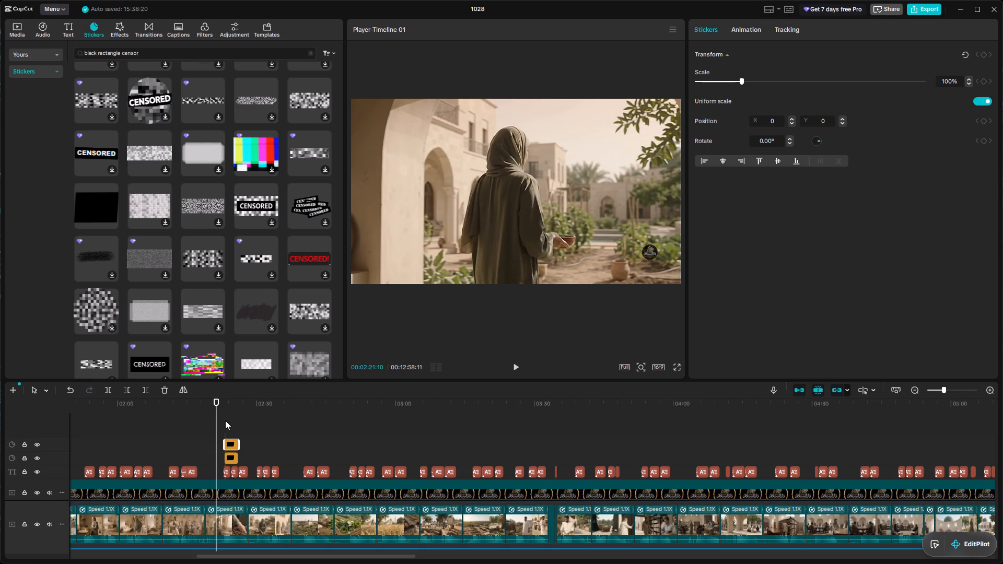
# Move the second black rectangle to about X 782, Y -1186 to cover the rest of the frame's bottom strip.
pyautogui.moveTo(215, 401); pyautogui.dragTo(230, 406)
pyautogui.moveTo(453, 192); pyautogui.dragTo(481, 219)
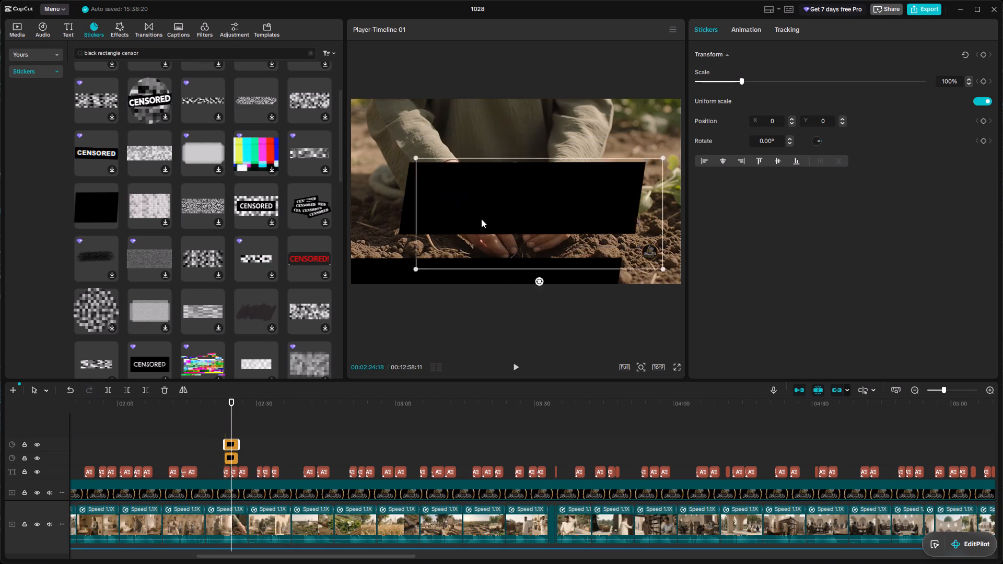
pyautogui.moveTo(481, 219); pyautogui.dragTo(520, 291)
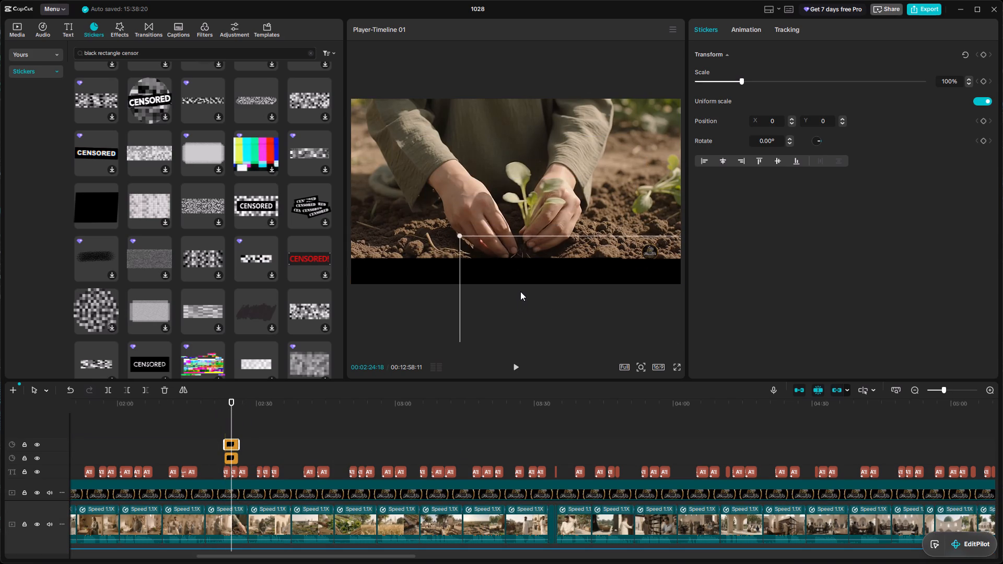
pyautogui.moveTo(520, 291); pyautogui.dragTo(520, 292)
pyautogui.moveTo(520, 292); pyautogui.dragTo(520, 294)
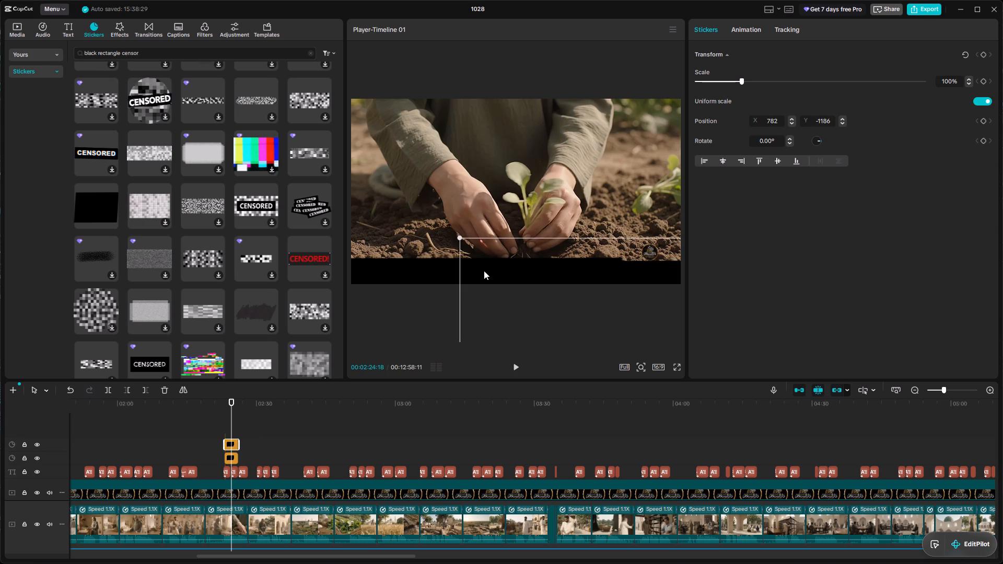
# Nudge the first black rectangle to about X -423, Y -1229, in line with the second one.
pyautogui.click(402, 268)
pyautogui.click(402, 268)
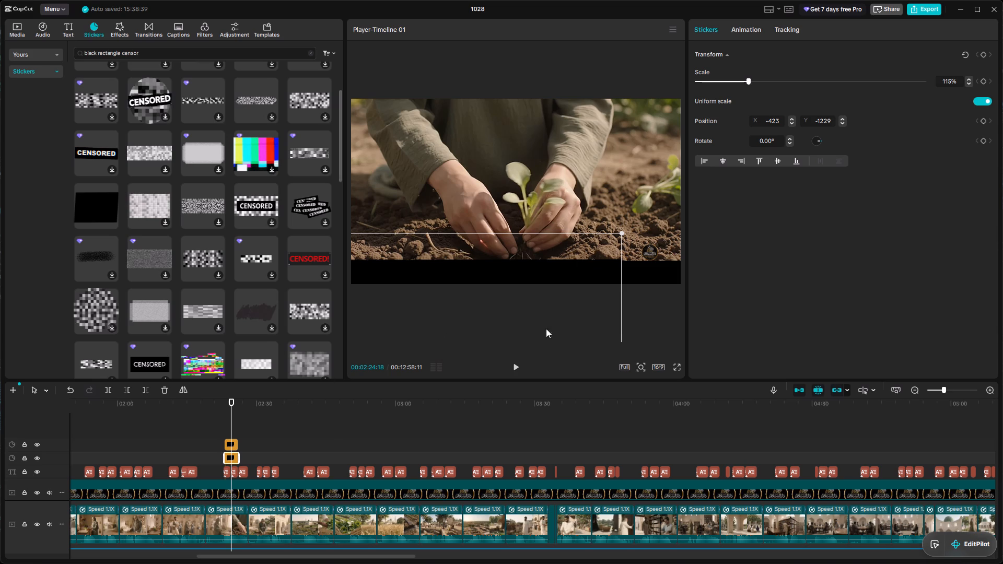
# Play the video from about 2:15 to 2:28 to check how long the stray subtitle line needs covering.
pyautogui.moveTo(226, 403); pyautogui.dragTo(191, 407)
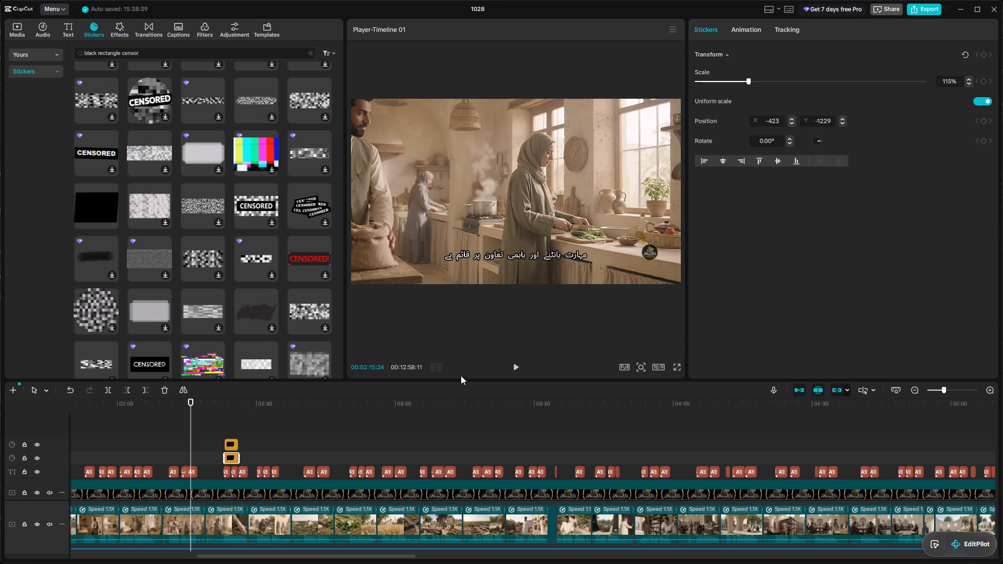
pyautogui.click(517, 367)
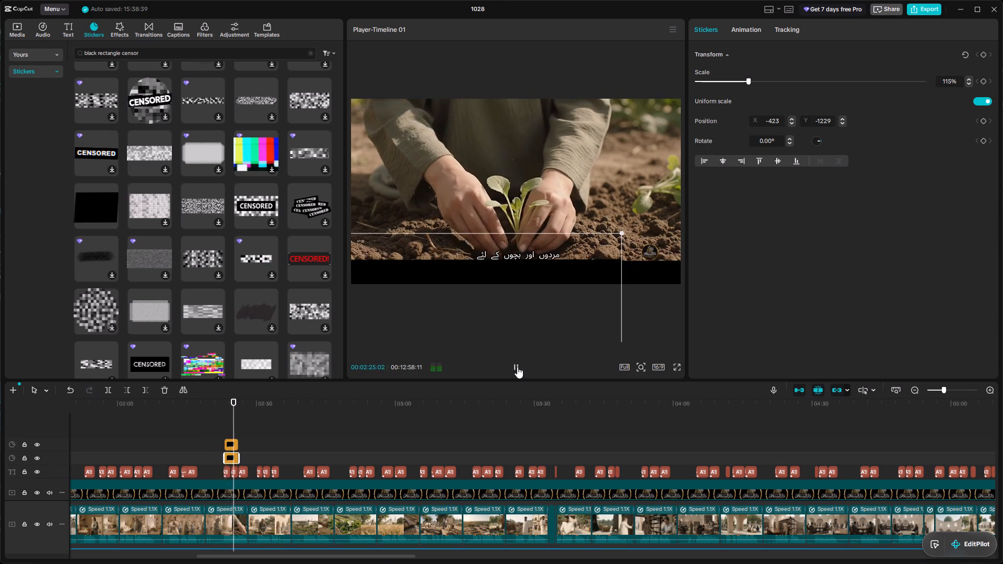
pyautogui.click(517, 367)
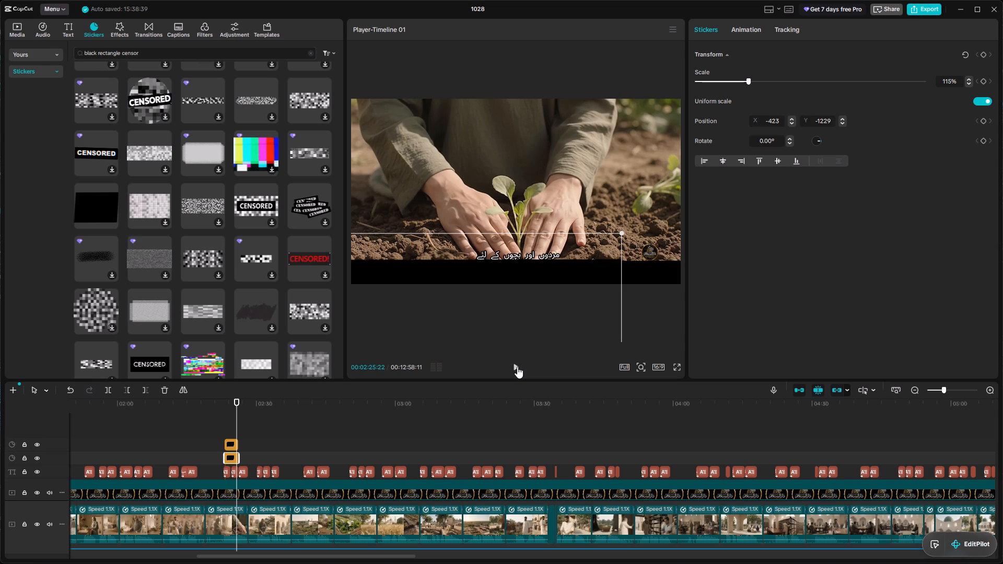
pyautogui.click(517, 367)
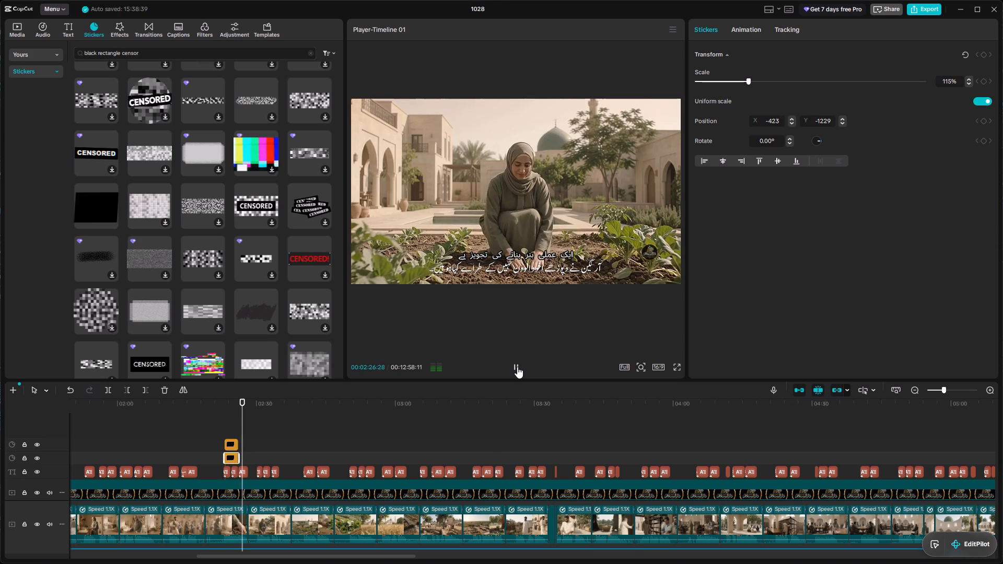
pyautogui.click(517, 367)
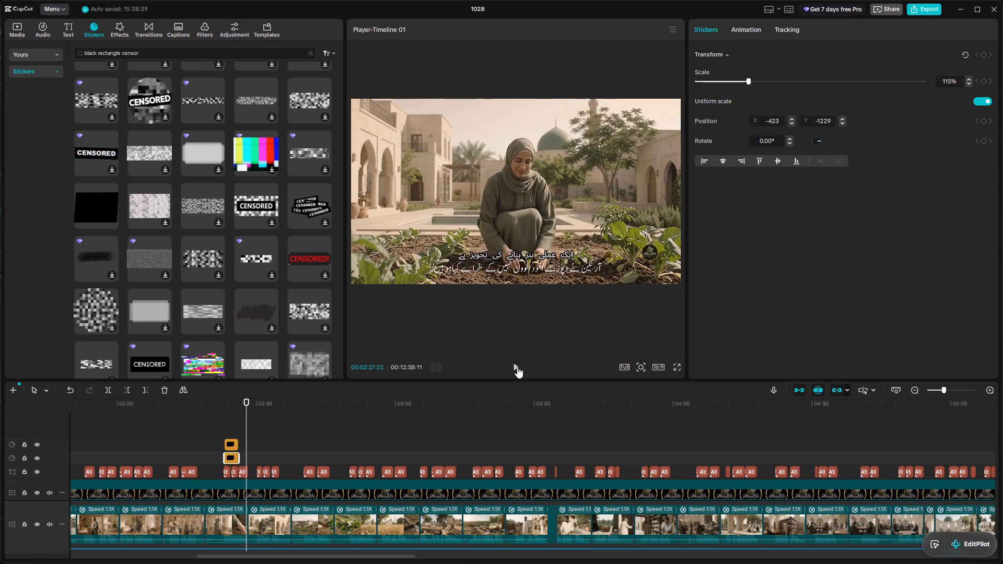
pyautogui.click(517, 367)
pyautogui.click(517, 367)
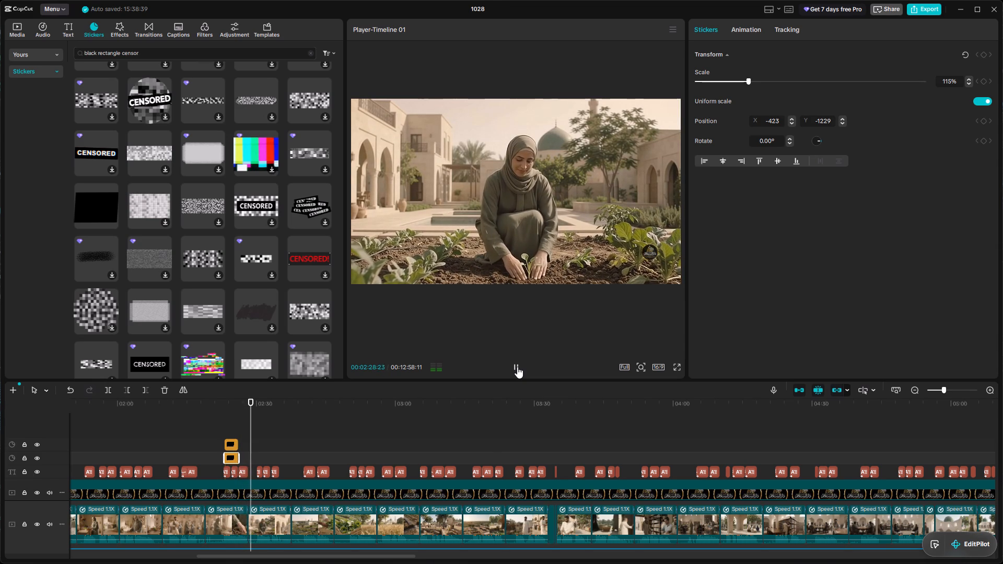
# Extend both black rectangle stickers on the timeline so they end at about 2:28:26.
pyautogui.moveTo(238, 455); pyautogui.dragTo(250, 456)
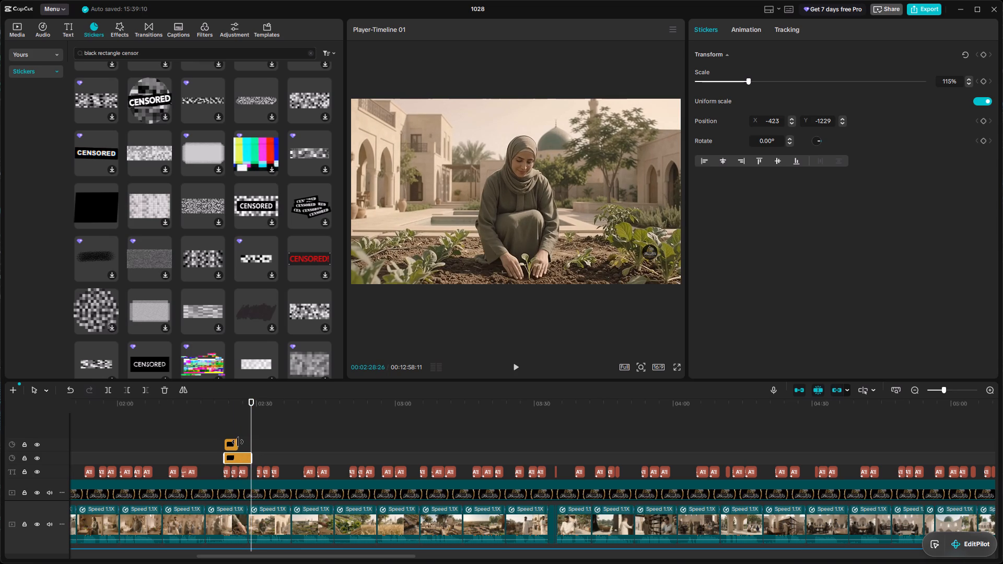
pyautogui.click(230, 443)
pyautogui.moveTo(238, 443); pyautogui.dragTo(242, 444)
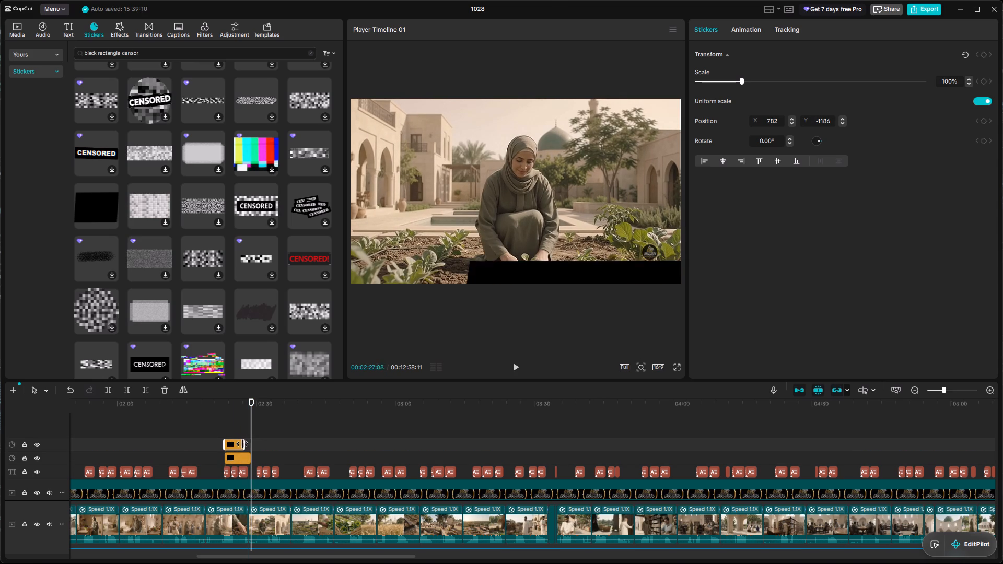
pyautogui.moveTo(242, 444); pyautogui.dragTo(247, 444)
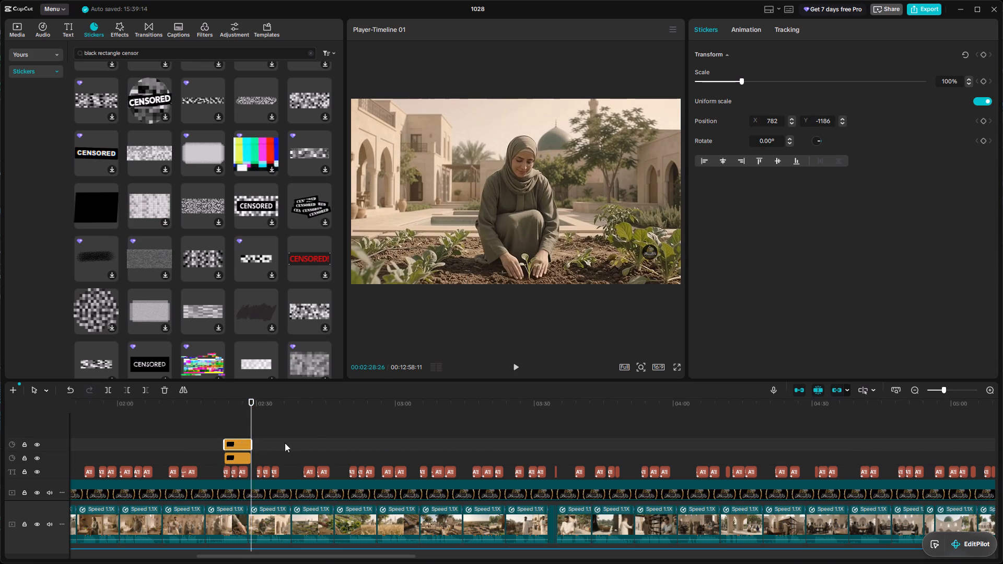
# Play the section from about 2:21 to 2:31 to review the black strip over the stray subtitle line.
pyautogui.moveTo(246, 399); pyautogui.dragTo(217, 400)
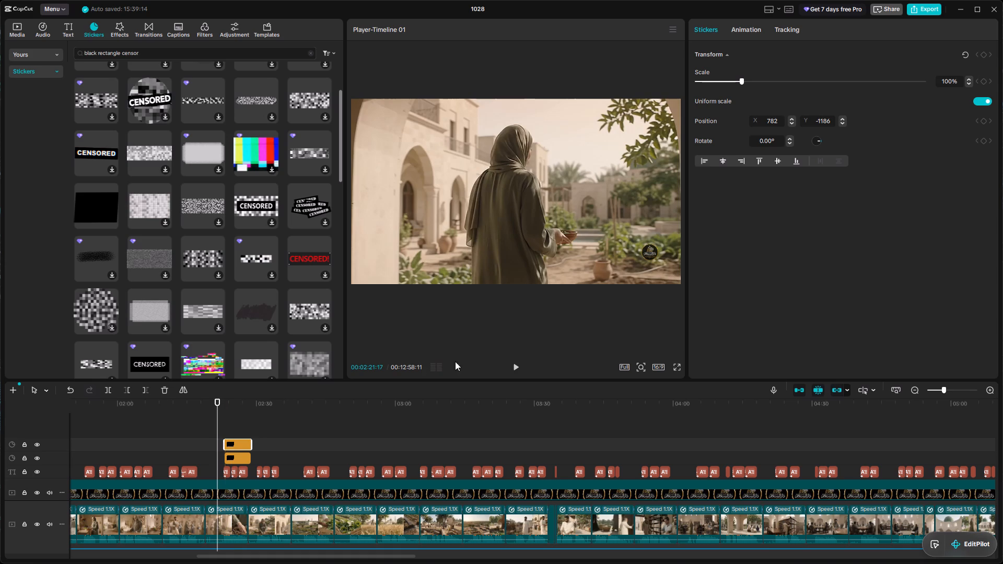
pyautogui.click(516, 365)
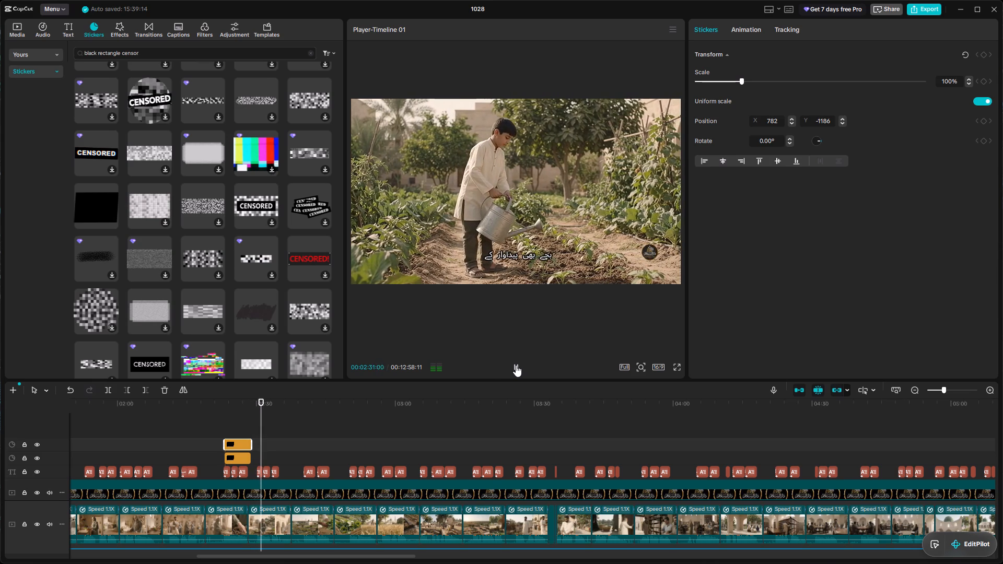
pyautogui.click(516, 365)
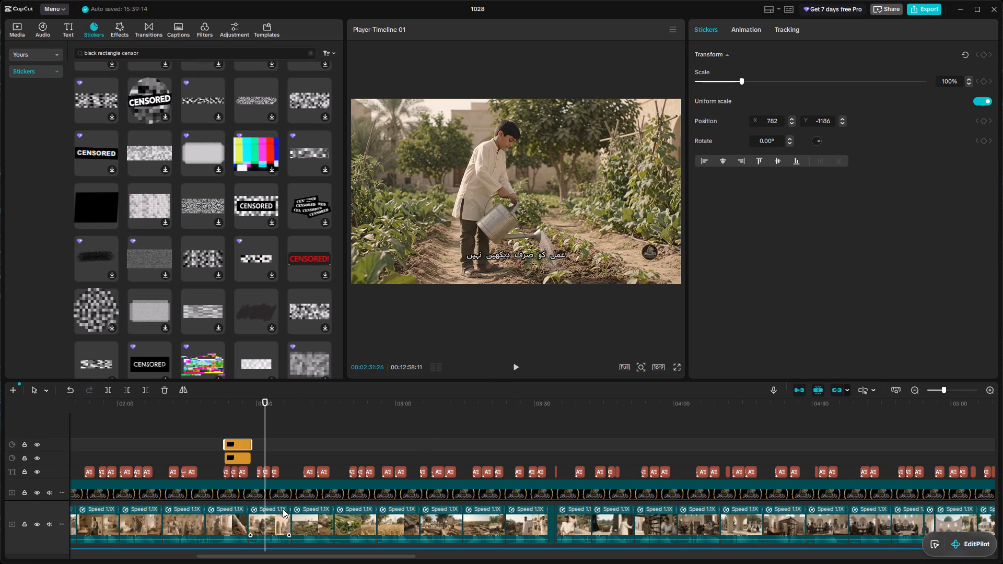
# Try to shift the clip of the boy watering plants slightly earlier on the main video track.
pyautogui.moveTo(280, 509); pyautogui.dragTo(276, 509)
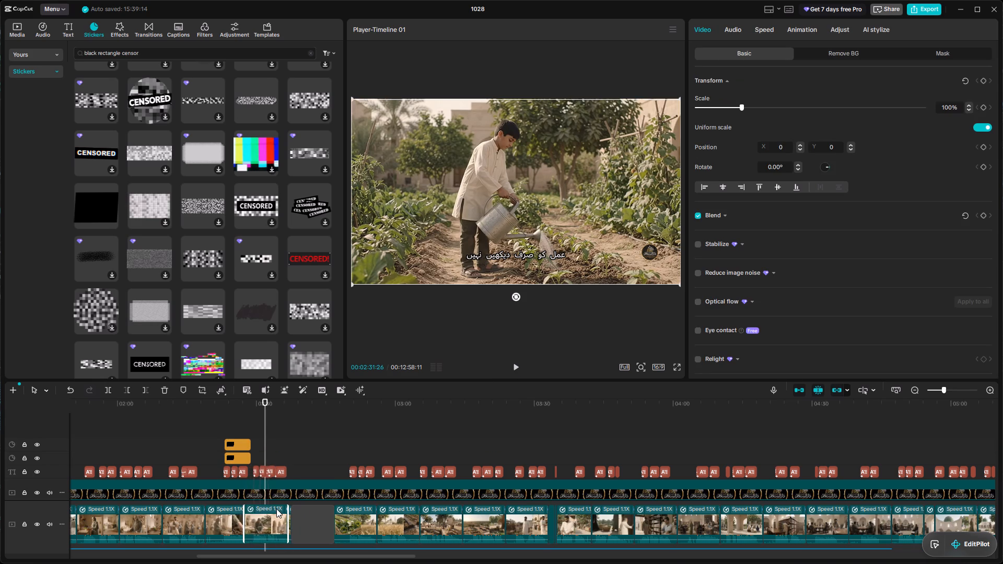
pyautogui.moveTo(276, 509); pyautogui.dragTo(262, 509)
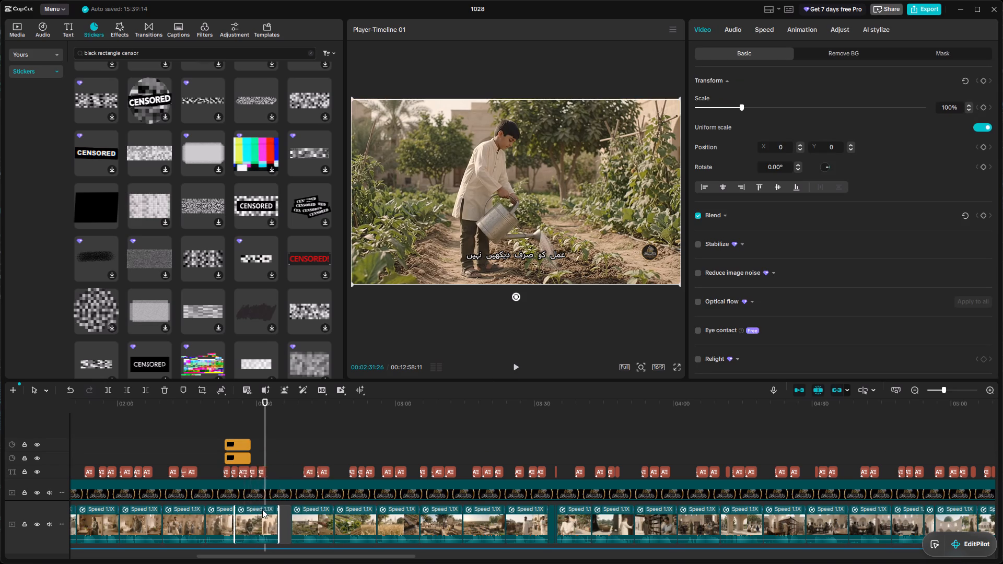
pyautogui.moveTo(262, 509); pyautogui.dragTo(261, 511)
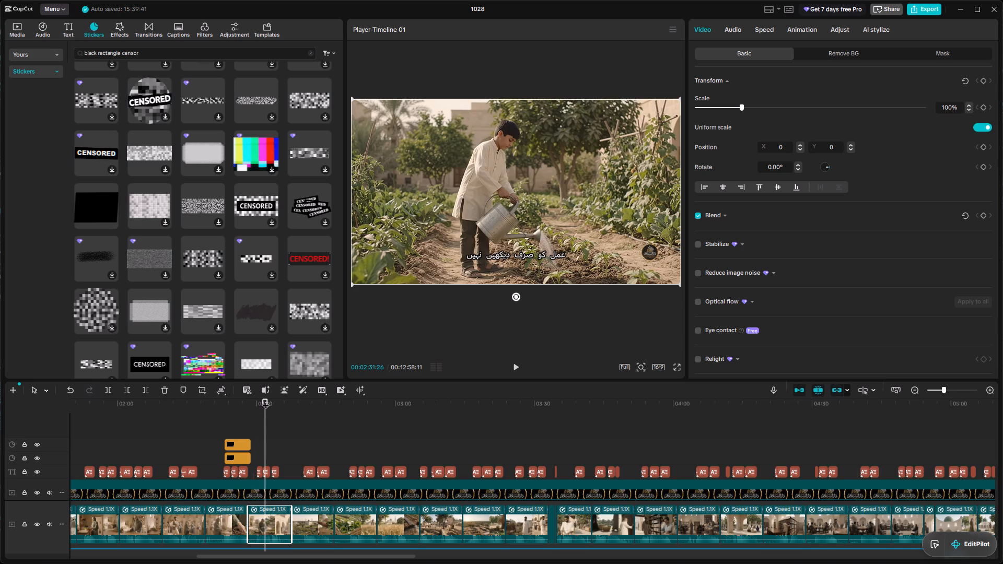
# Replay the section around the black rectangles, between about 2:23 and 2:30, to check the covering against the scene changes.
pyautogui.moveTo(265, 400); pyautogui.dragTo(243, 400)
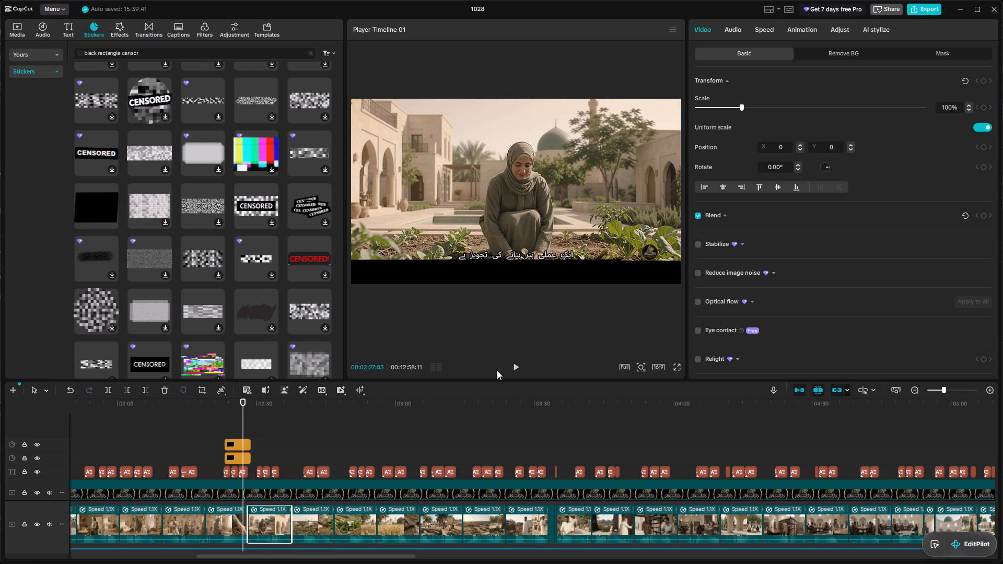
pyautogui.click(512, 368)
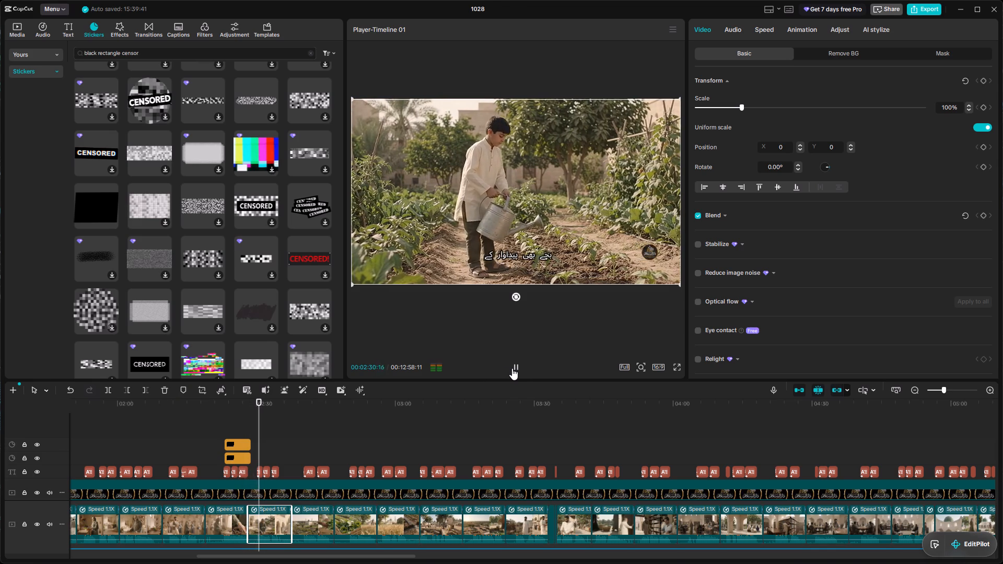
pyautogui.moveTo(267, 401); pyautogui.dragTo(233, 403)
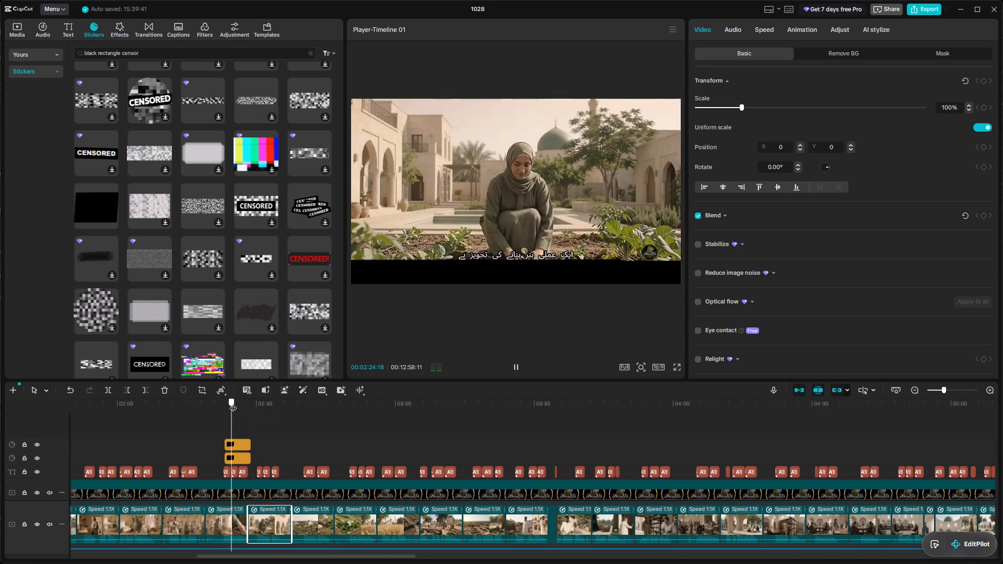
pyautogui.moveTo(233, 403); pyautogui.dragTo(227, 403)
pyautogui.click(512, 366)
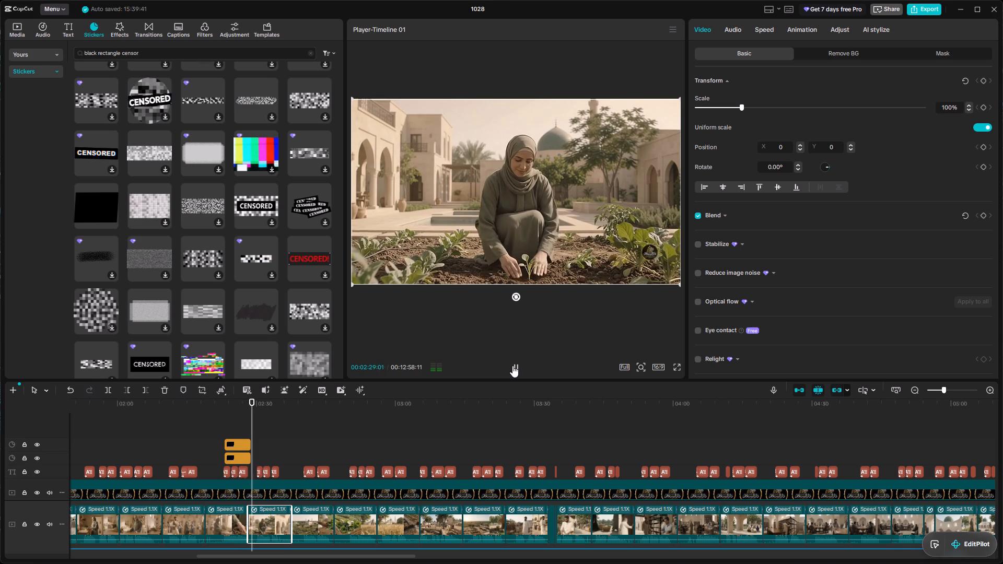
pyautogui.click(514, 371)
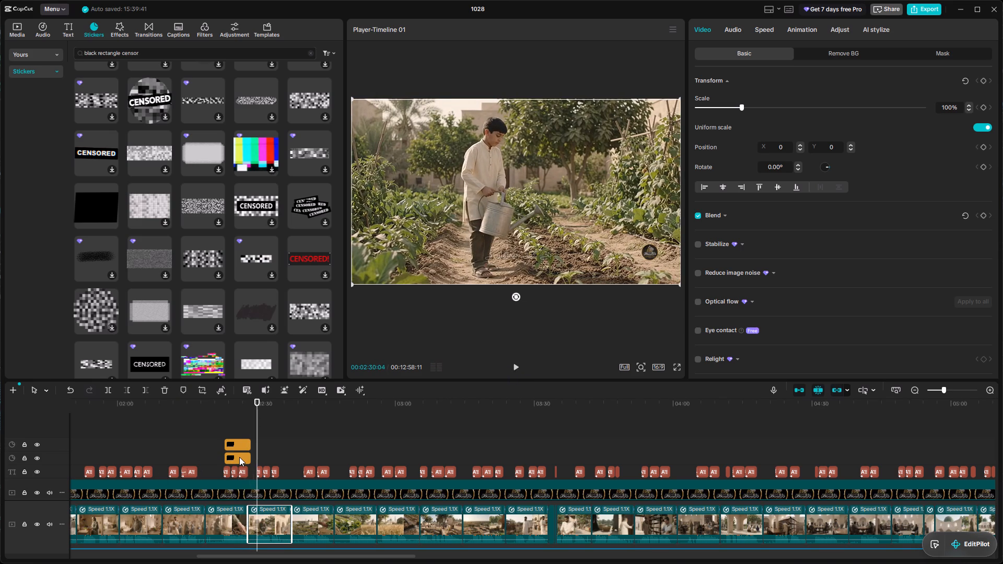
# Delete both black rectangle stickers from the timeline.
pyautogui.click(240, 457)
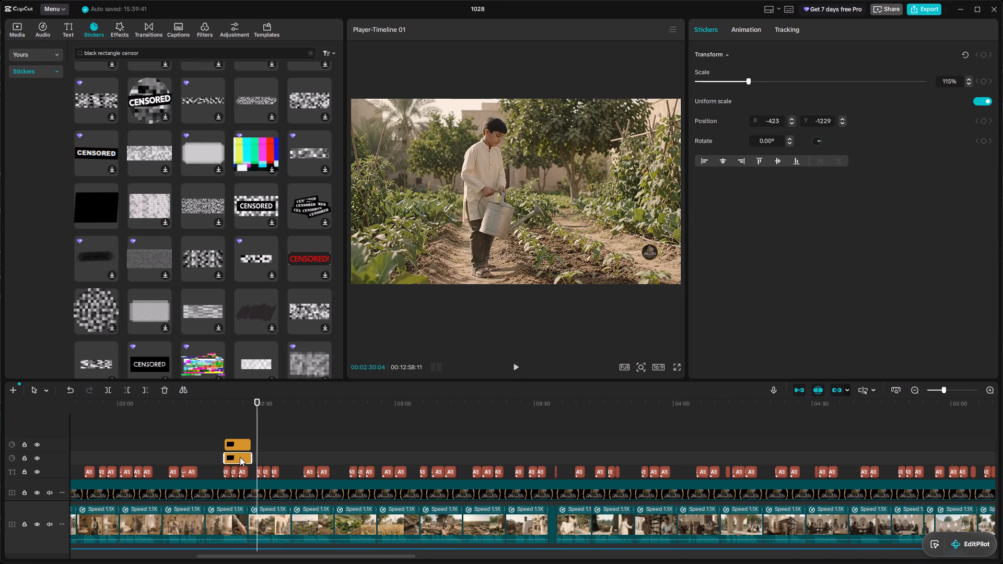
pyautogui.press('BackSpace')
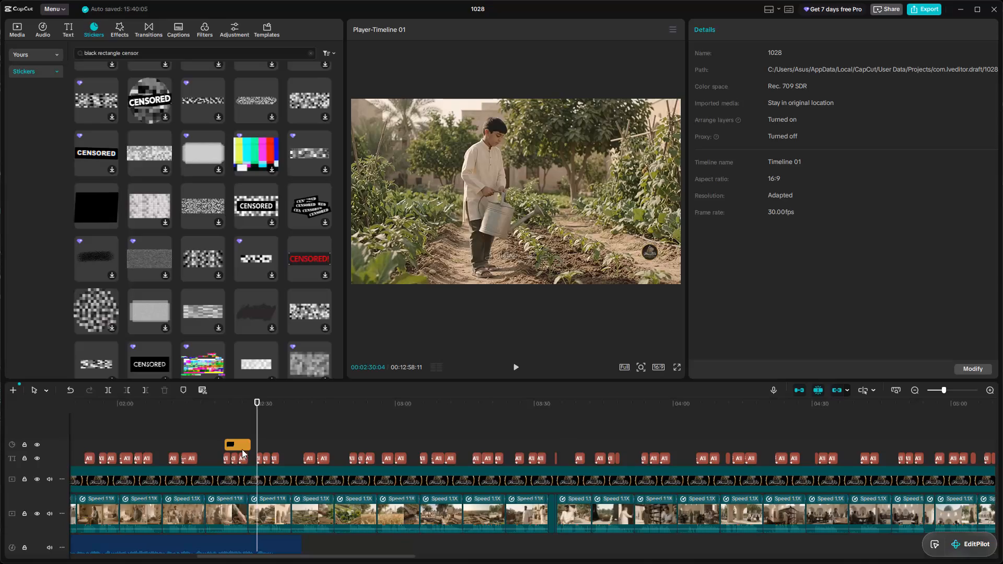
pyautogui.click(242, 443)
pyautogui.press('BackSpace')
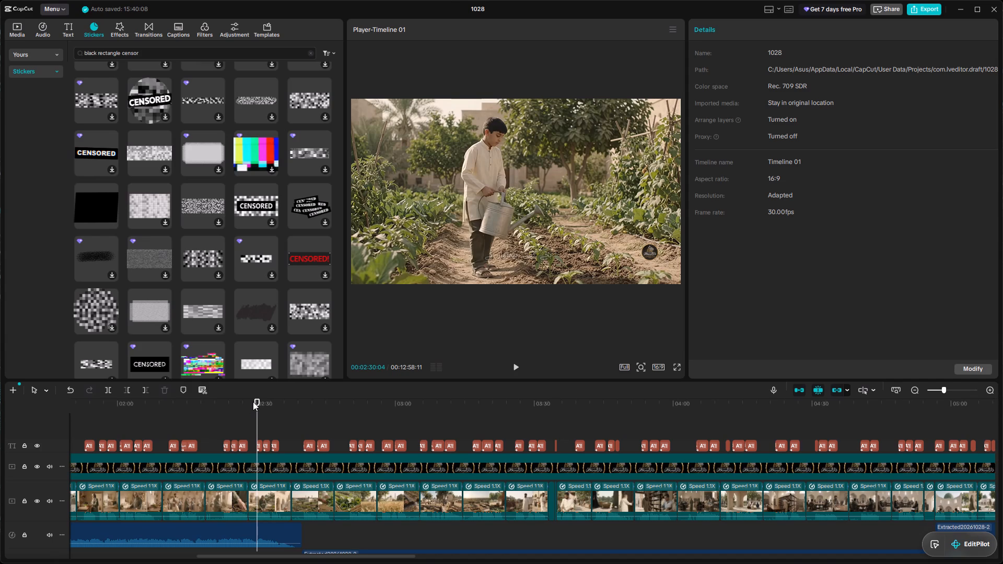
# Play the uncovered section from about 2:17 to 2:28 to examine the stray embedded subtitle line.
pyautogui.moveTo(253, 402); pyautogui.dragTo(199, 408)
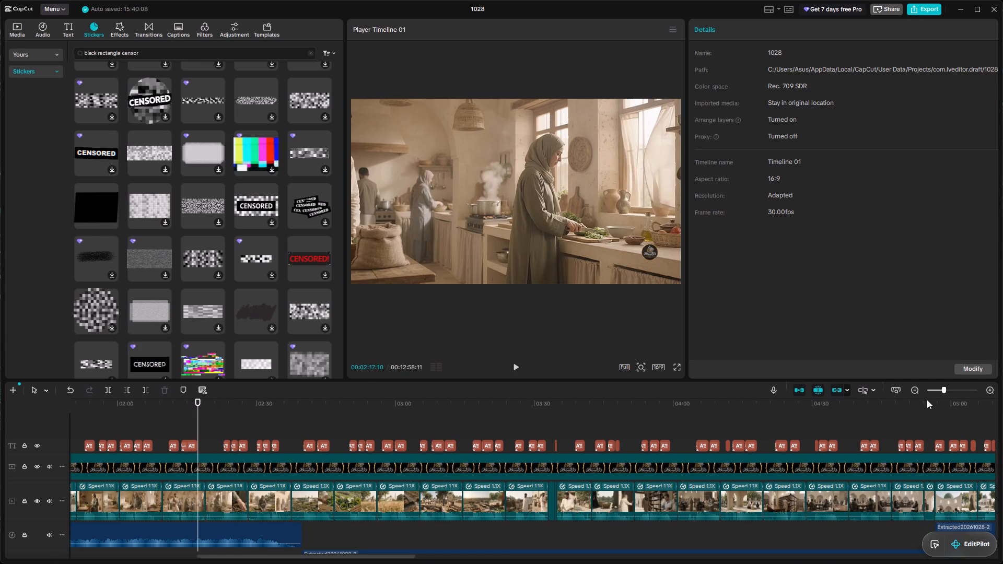
pyautogui.click(513, 366)
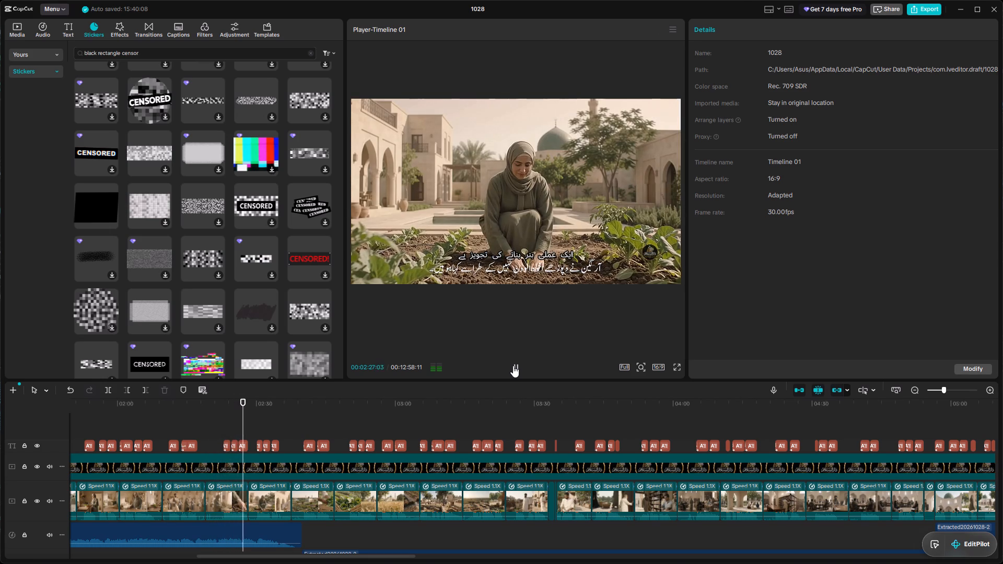
pyautogui.click(513, 366)
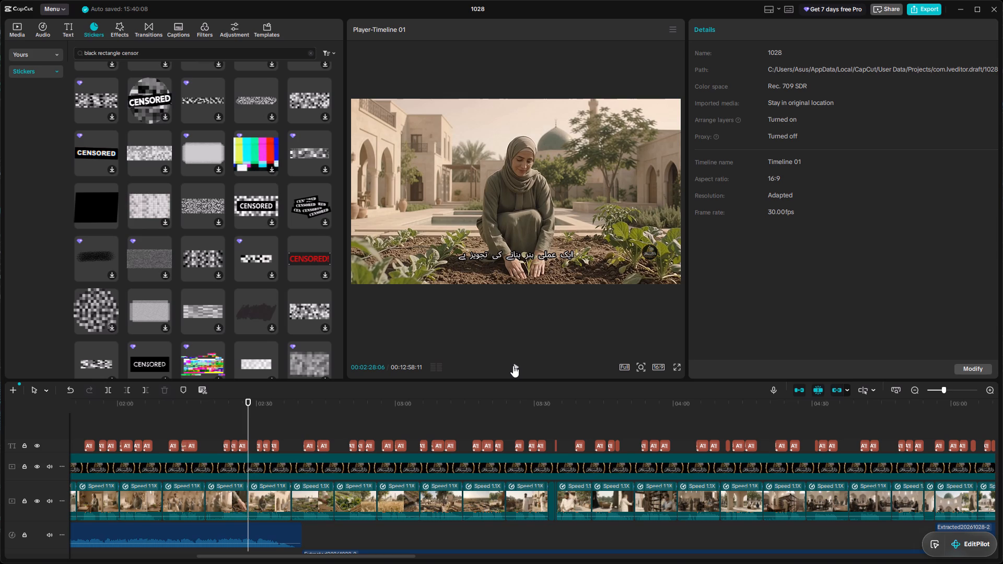
# Replay the section from about 2:19 to 2:29 to examine when the stray embedded subtitle line appears in the footage.
pyautogui.click(245, 402)
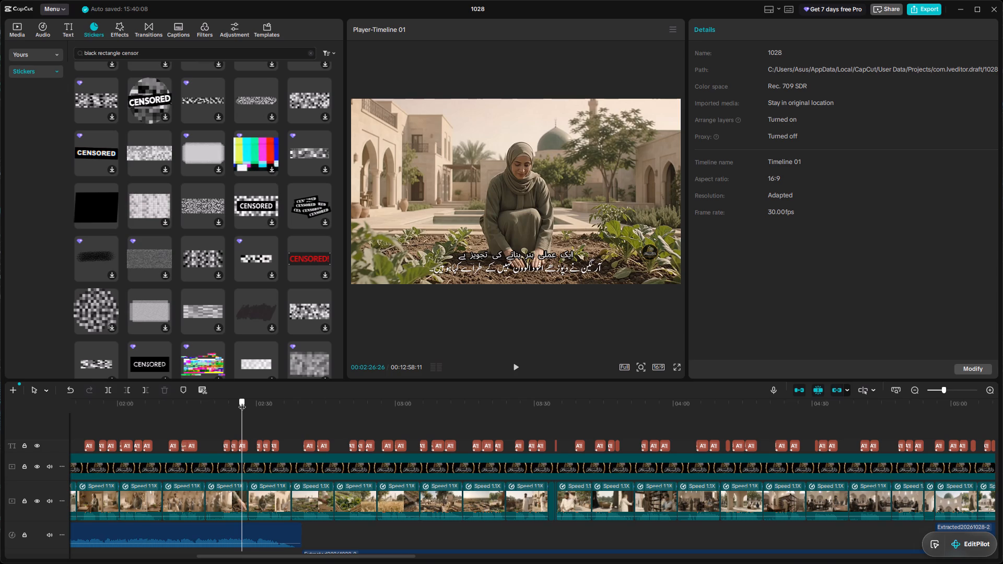
pyautogui.click(515, 366)
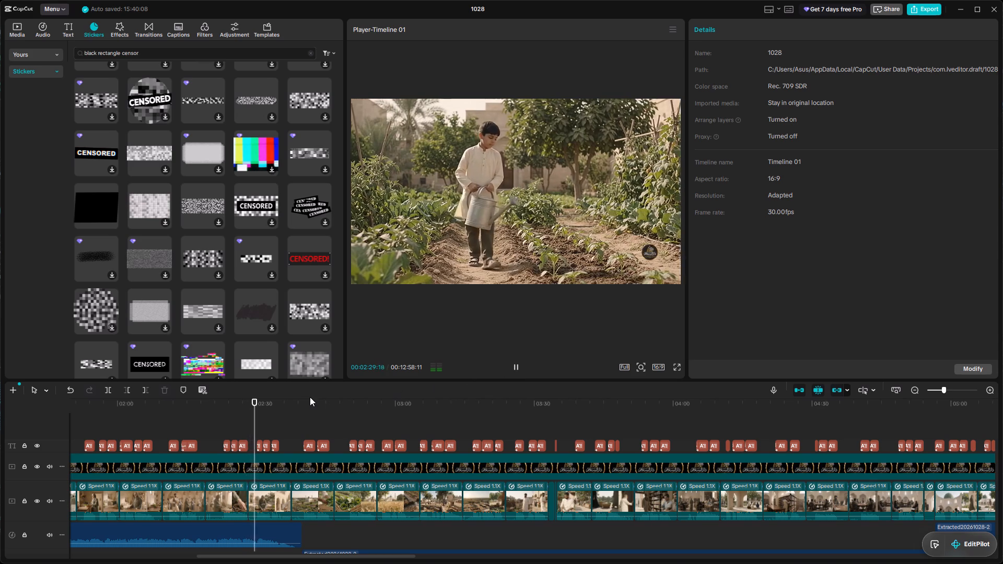
pyautogui.moveTo(263, 405); pyautogui.dragTo(204, 420)
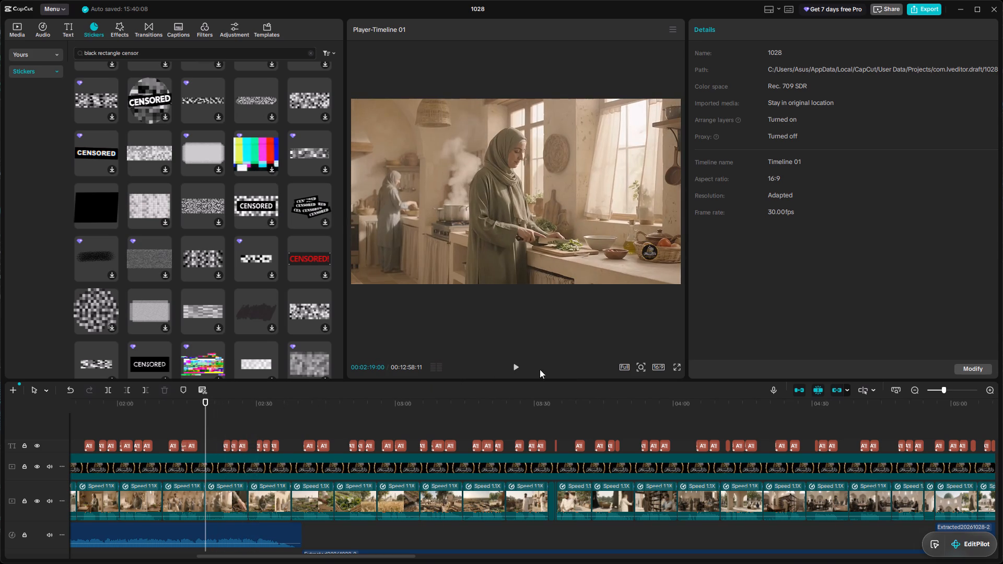
pyautogui.click(508, 368)
pyautogui.click(516, 369)
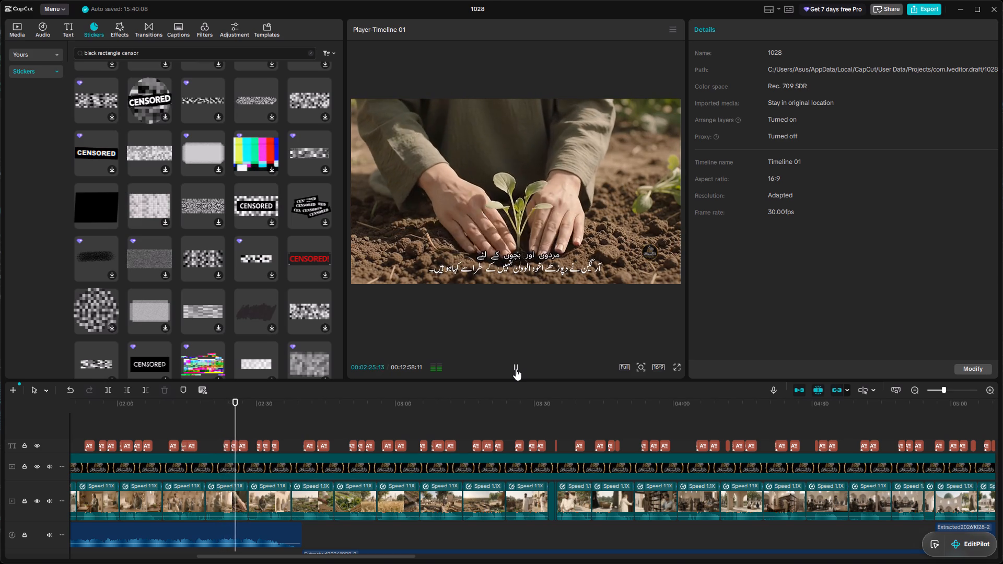
pyautogui.click(516, 369)
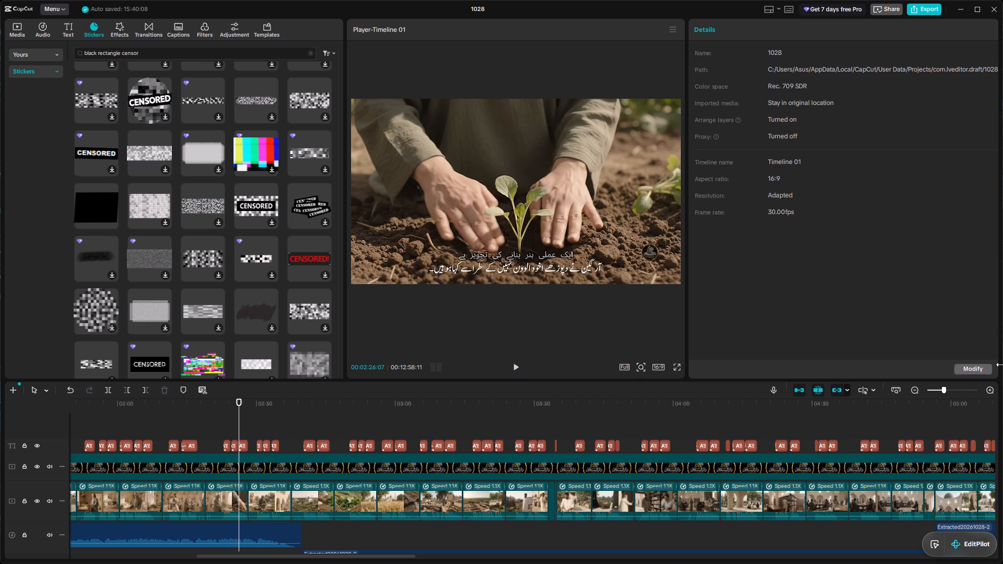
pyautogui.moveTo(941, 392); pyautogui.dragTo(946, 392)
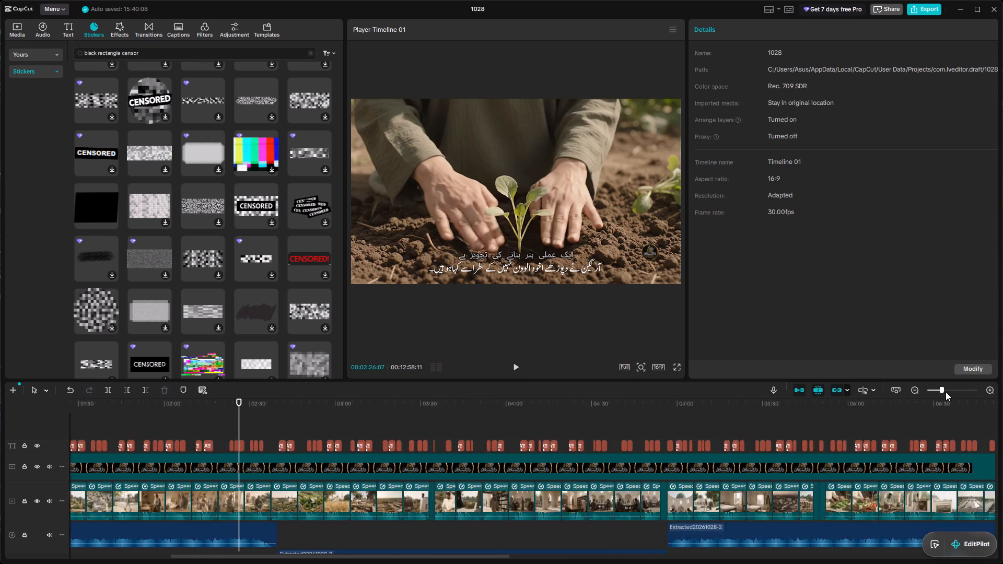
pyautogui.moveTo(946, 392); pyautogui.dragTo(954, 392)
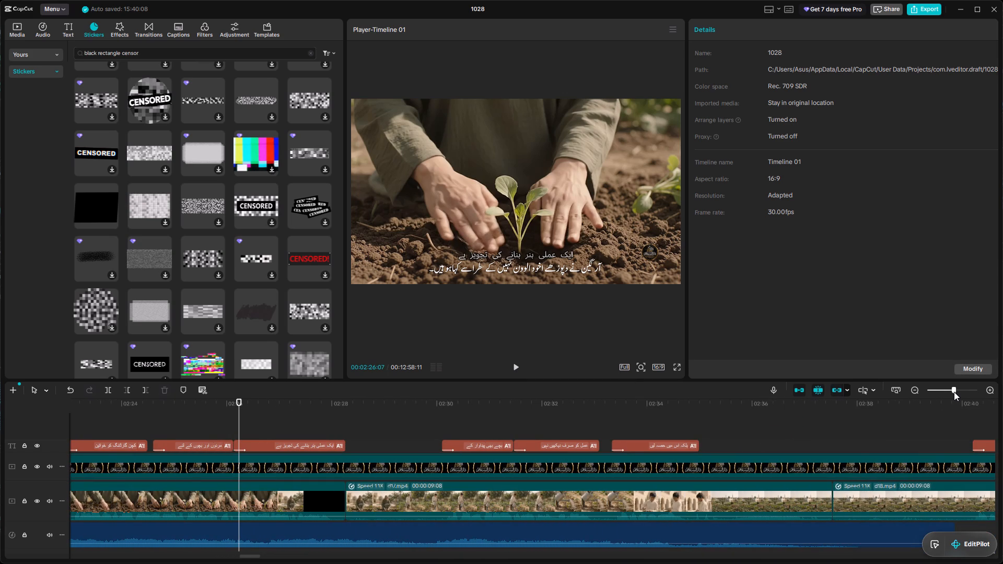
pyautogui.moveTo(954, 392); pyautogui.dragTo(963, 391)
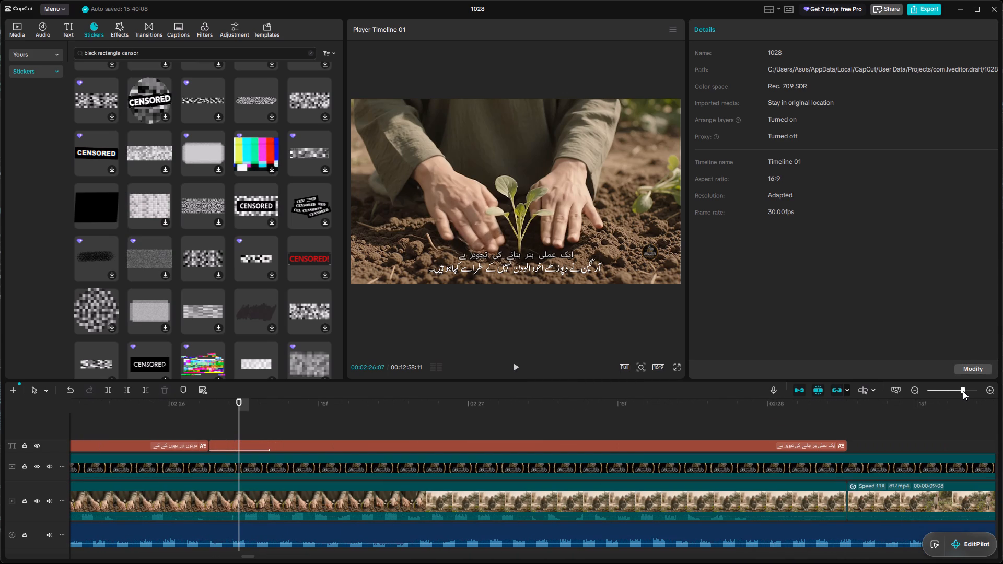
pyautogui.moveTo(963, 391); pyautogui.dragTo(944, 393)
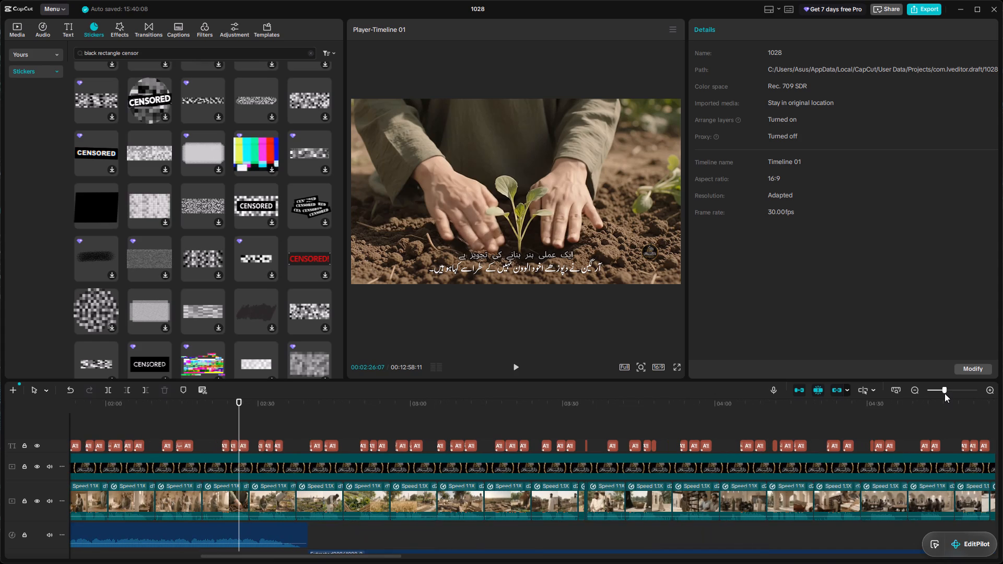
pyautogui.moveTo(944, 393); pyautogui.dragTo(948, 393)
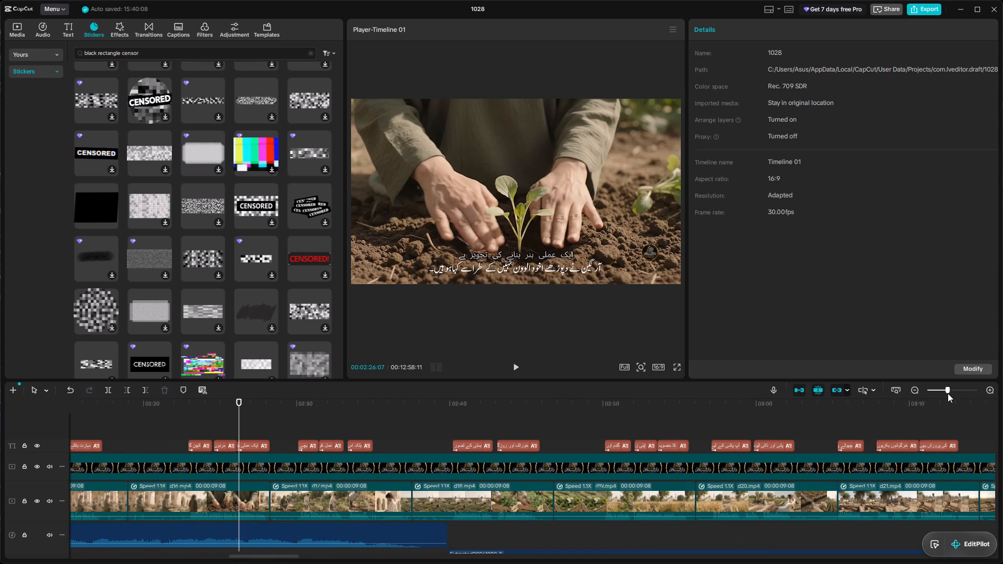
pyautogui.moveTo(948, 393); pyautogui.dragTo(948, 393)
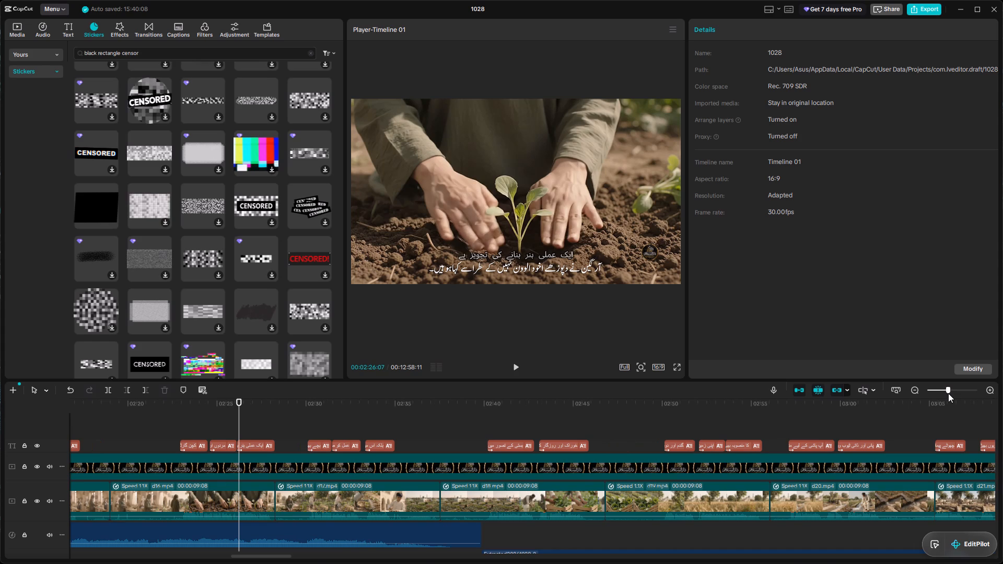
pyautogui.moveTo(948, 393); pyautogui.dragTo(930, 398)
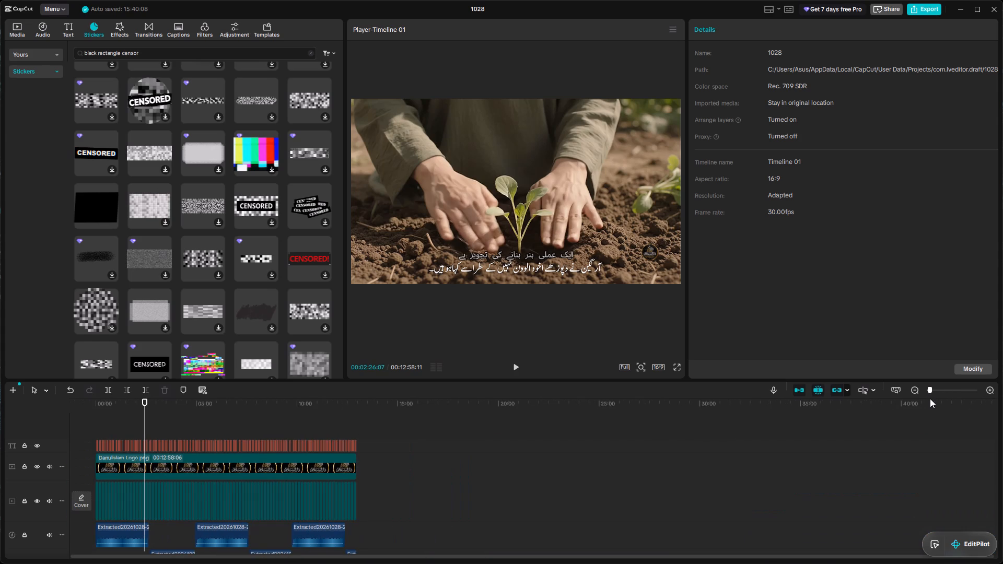
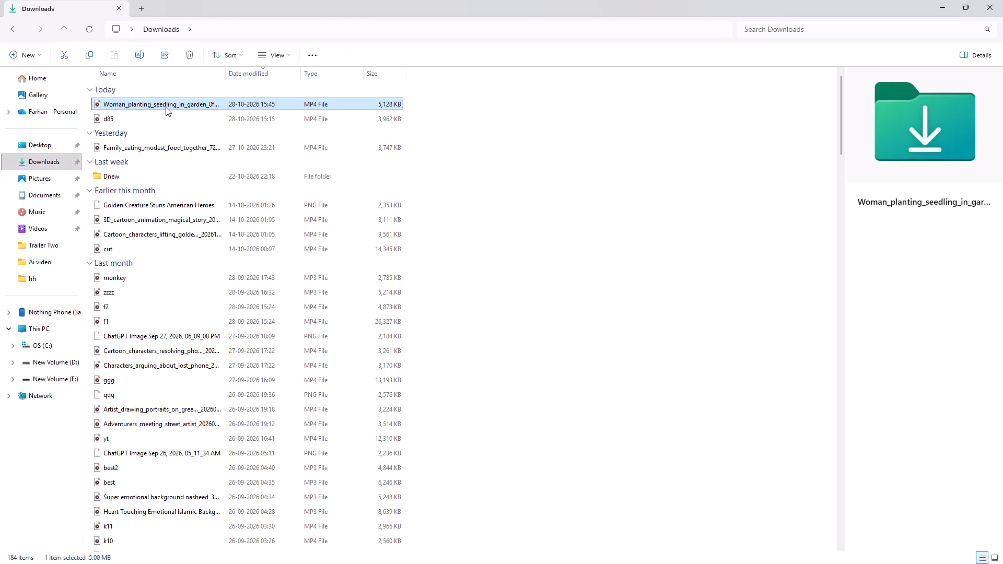
pyautogui.rightClick(166, 107)
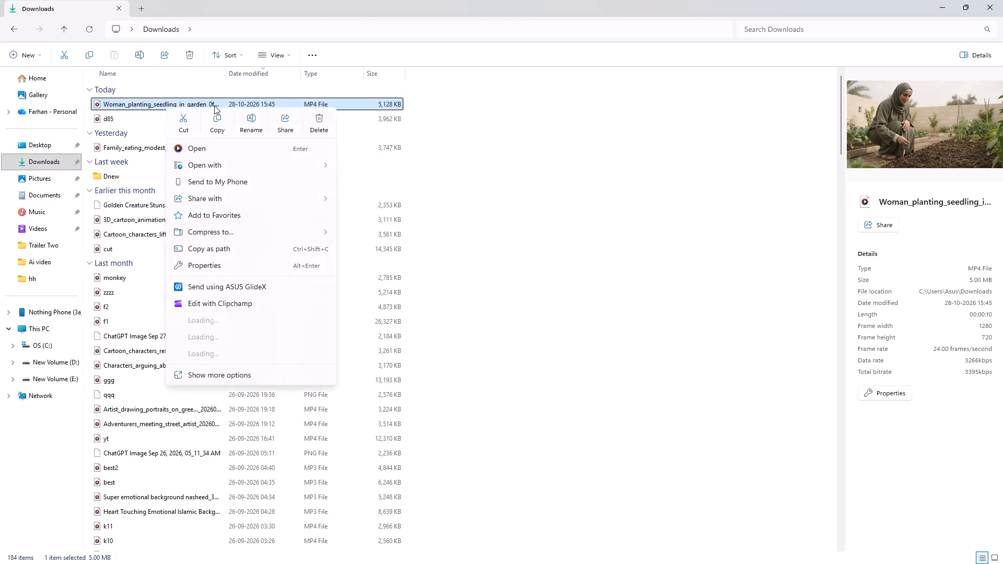
pyautogui.click(247, 120)
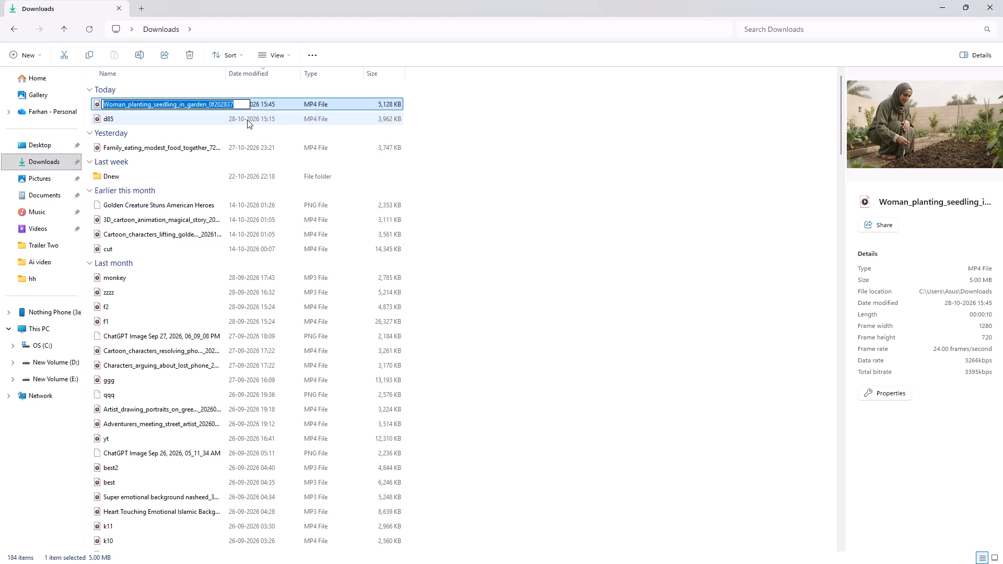
pyautogui.write('d16')
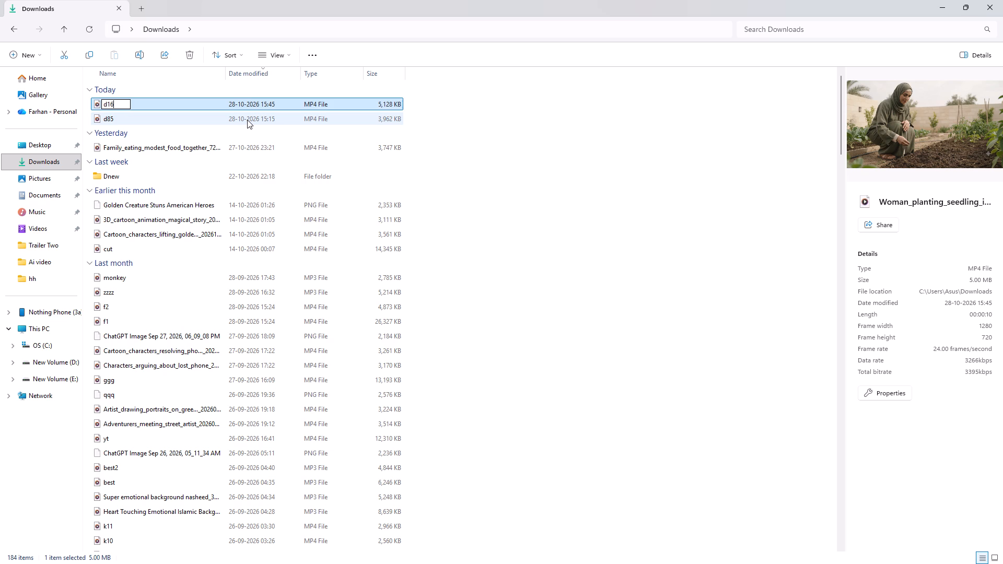
pyautogui.press('.')
pyautogui.press('1')
pyautogui.press('Return')
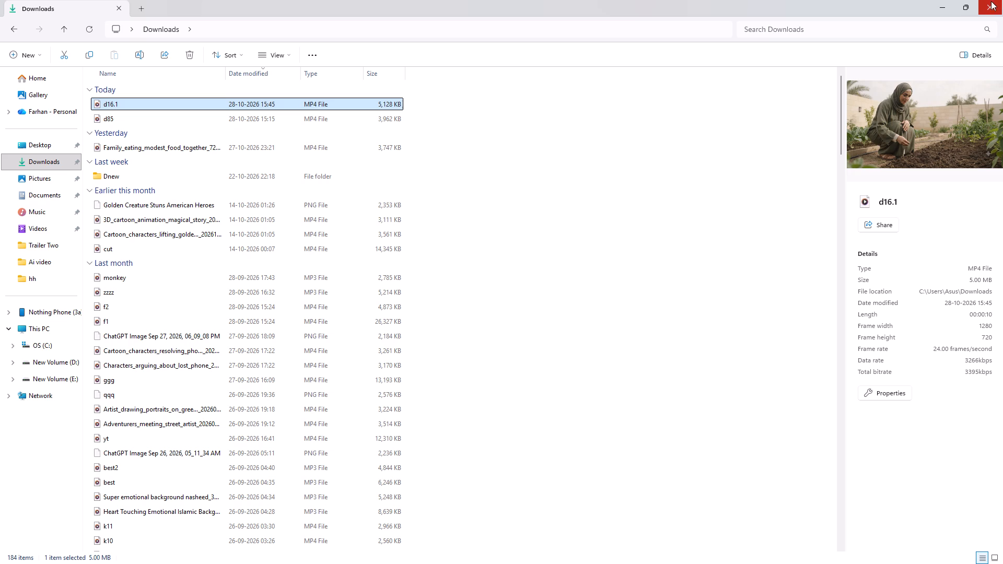
pyautogui.click(950, 4)
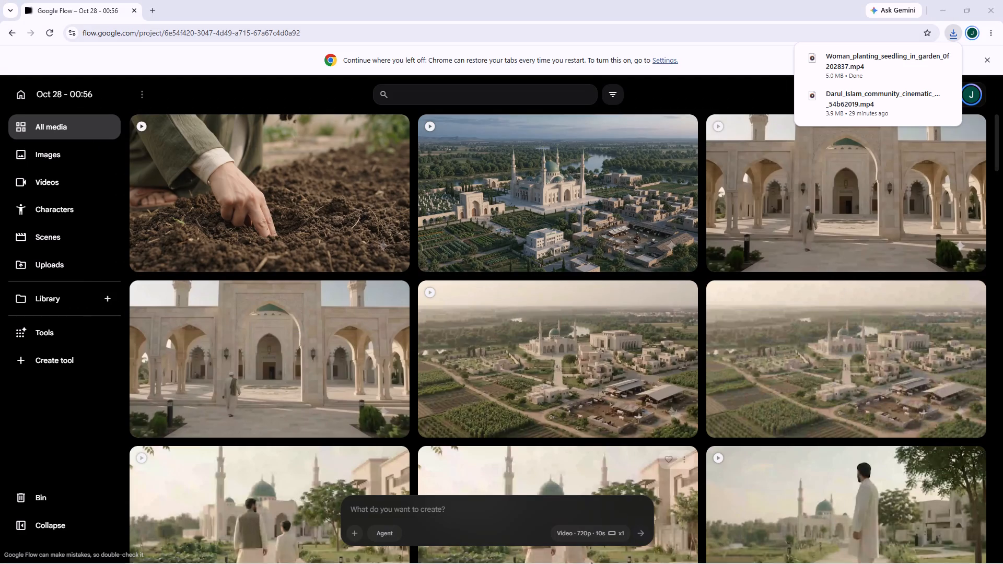
# Switch to CapCut, play the existing kitchen garden scene to locate it, and import d16.1 from Downloads into the project media.
pyautogui.click(626, 554)
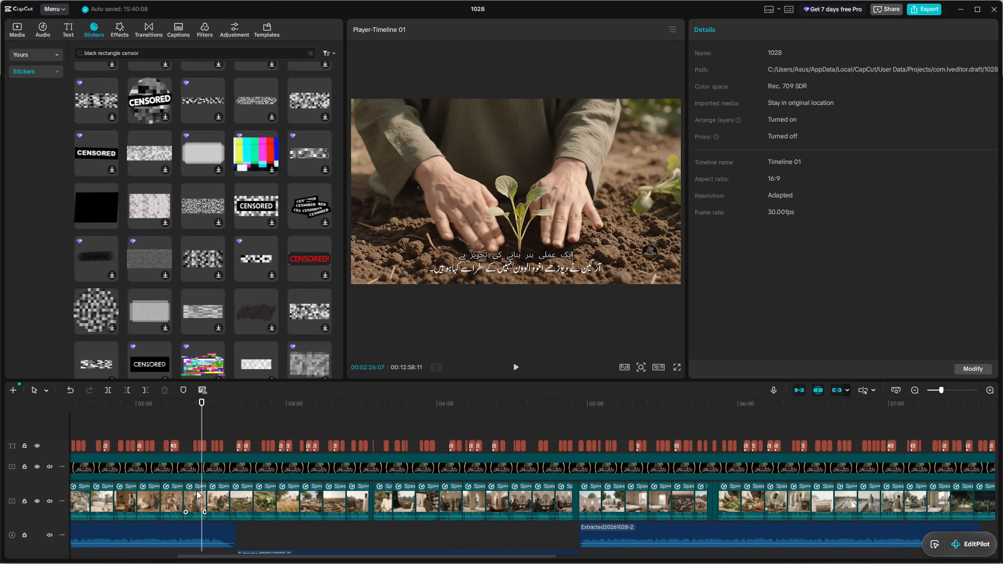
pyautogui.moveTo(197, 403); pyautogui.dragTo(189, 403)
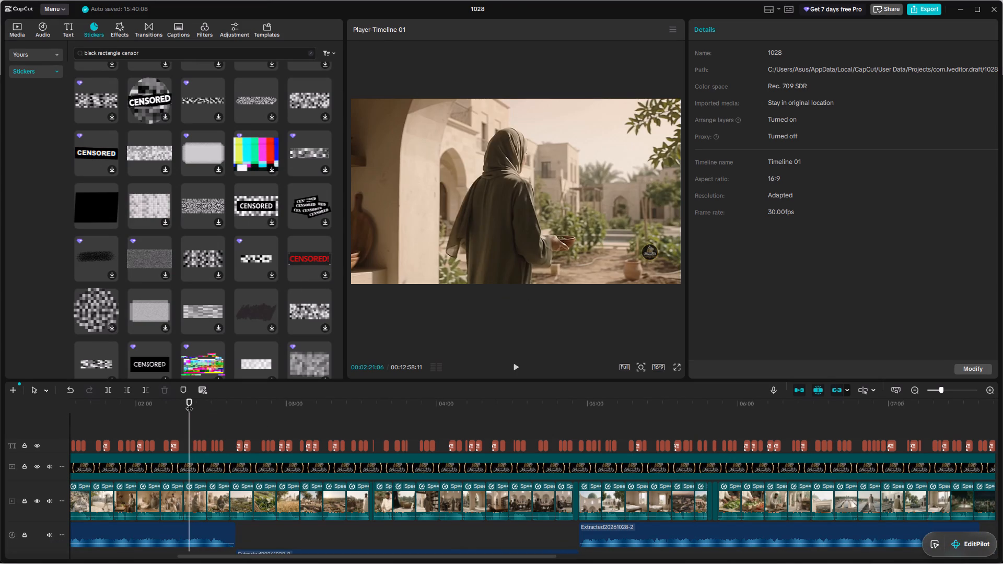
pyautogui.click(514, 368)
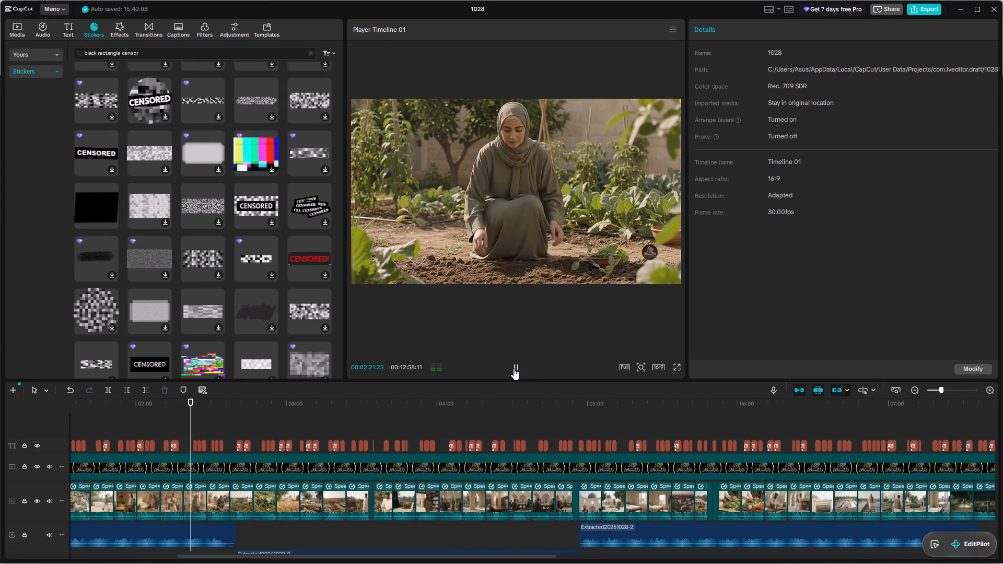
pyautogui.click(514, 368)
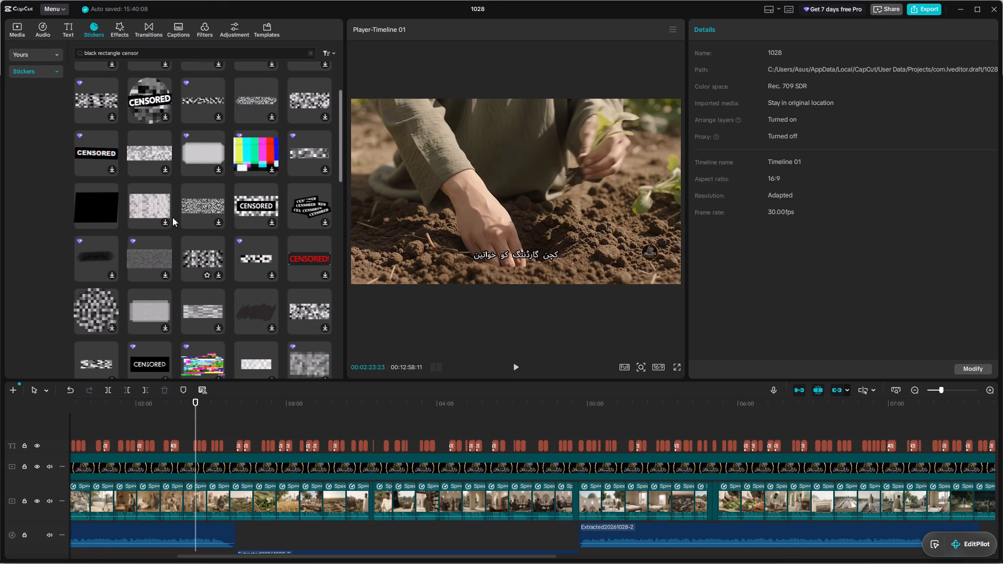
pyautogui.click(14, 30)
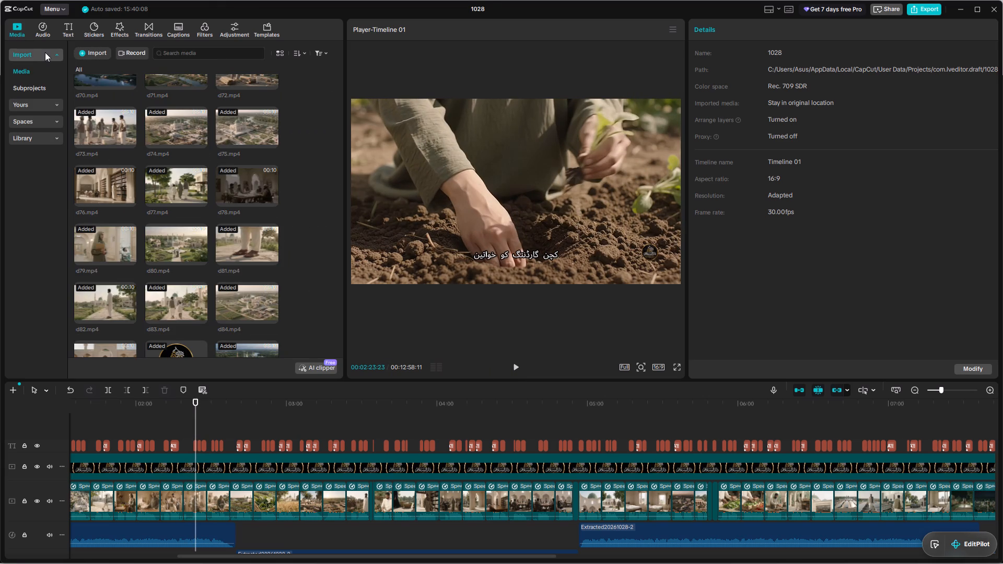
pyautogui.click(53, 53)
pyautogui.click(80, 57)
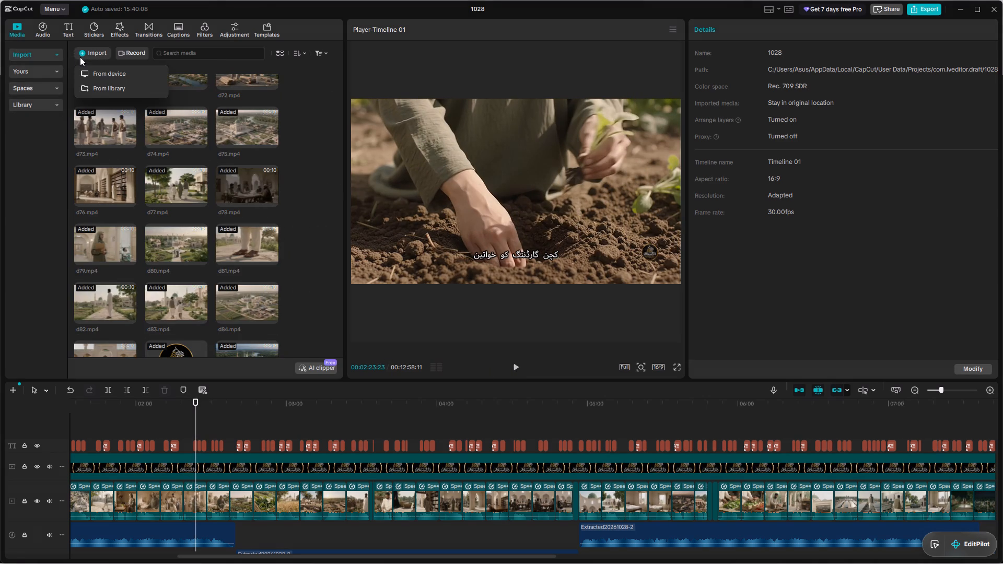
pyautogui.click(93, 69)
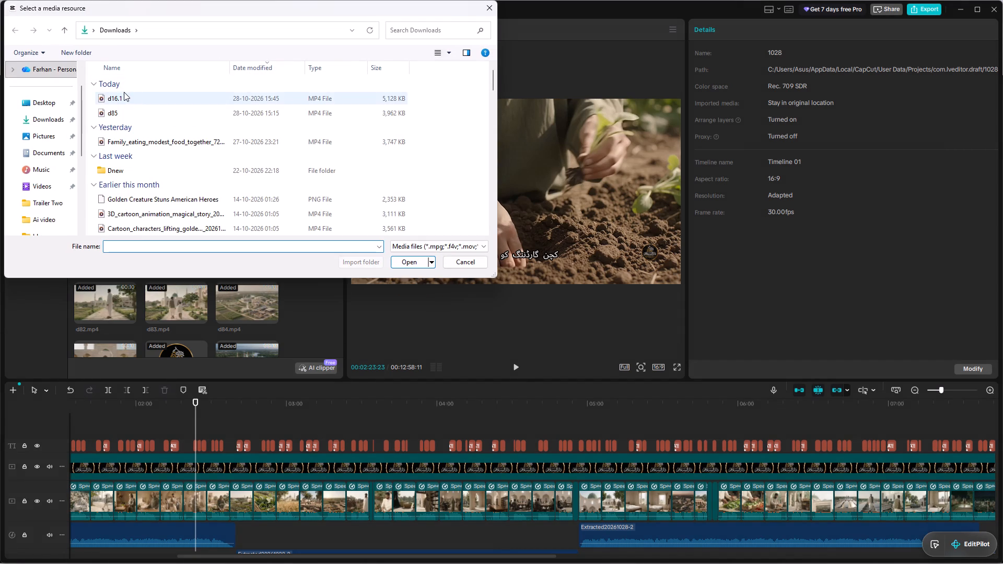
pyautogui.click(123, 92)
pyautogui.click(414, 268)
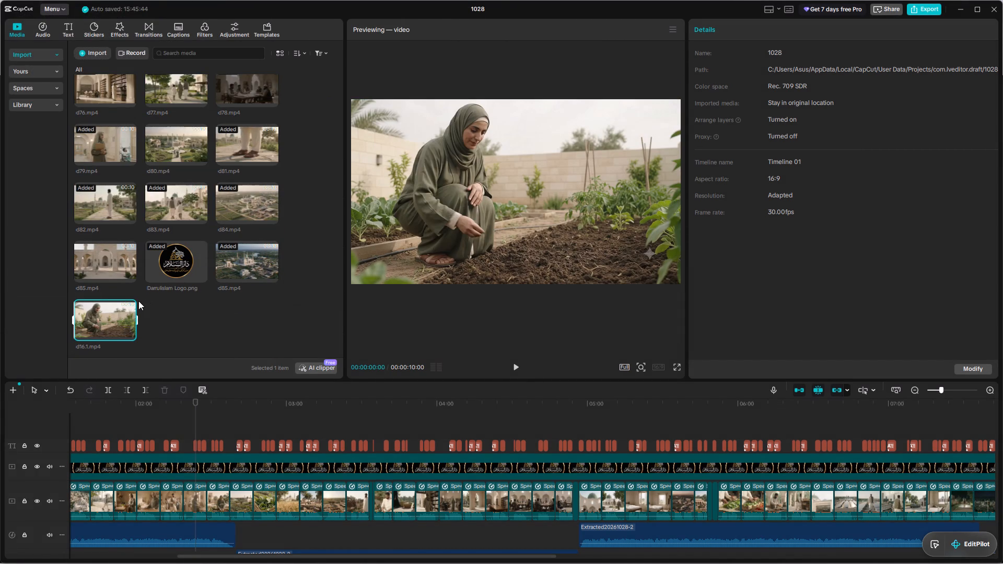
# Insert the d16.1.mp4 clip into the main video track directly before the existing kitchen garden planting clip.
pyautogui.moveTo(103, 312); pyautogui.dragTo(178, 482)
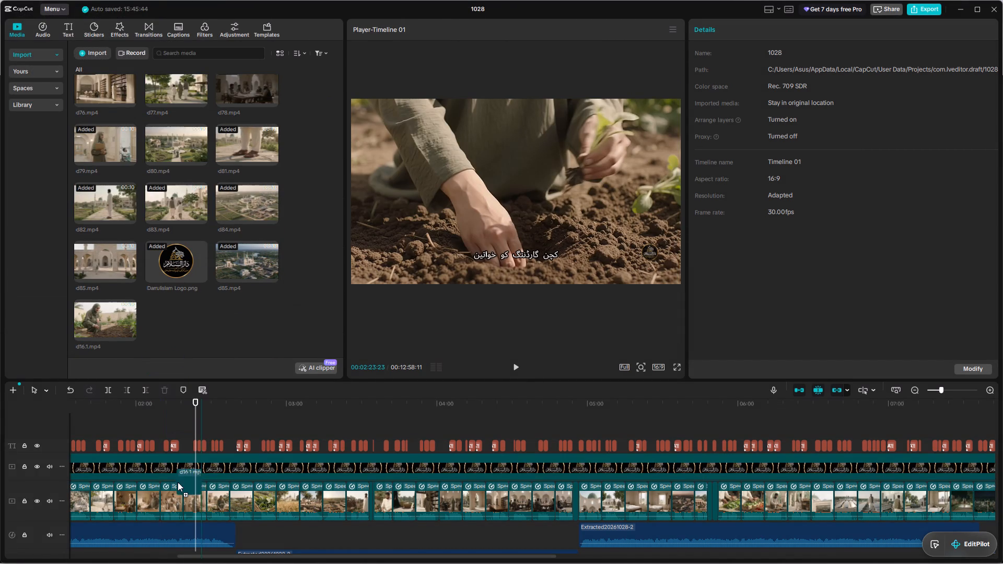
pyautogui.moveTo(178, 482); pyautogui.dragTo(184, 496)
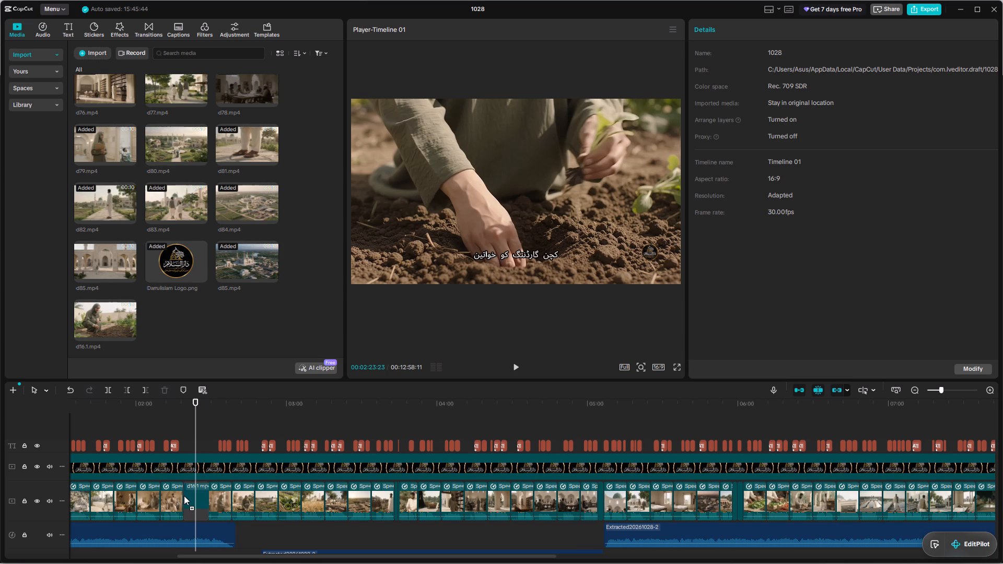
pyautogui.moveTo(184, 496); pyautogui.dragTo(184, 496)
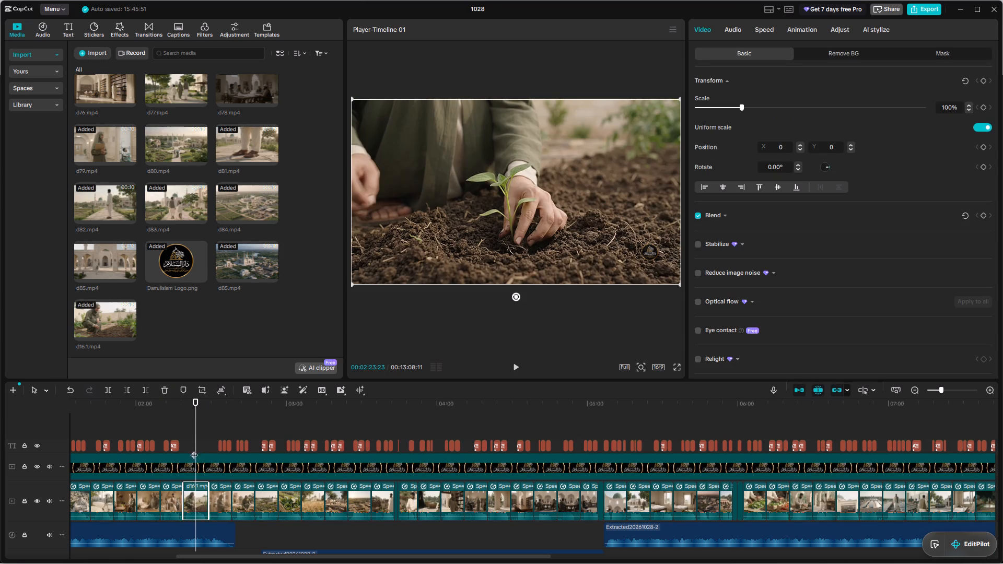
# Play the timeline from about 00:02:07 to review the section leading into the inserted d16.1 clip.
pyautogui.moveTo(194, 405); pyautogui.dragTo(154, 406)
pyautogui.click(516, 367)
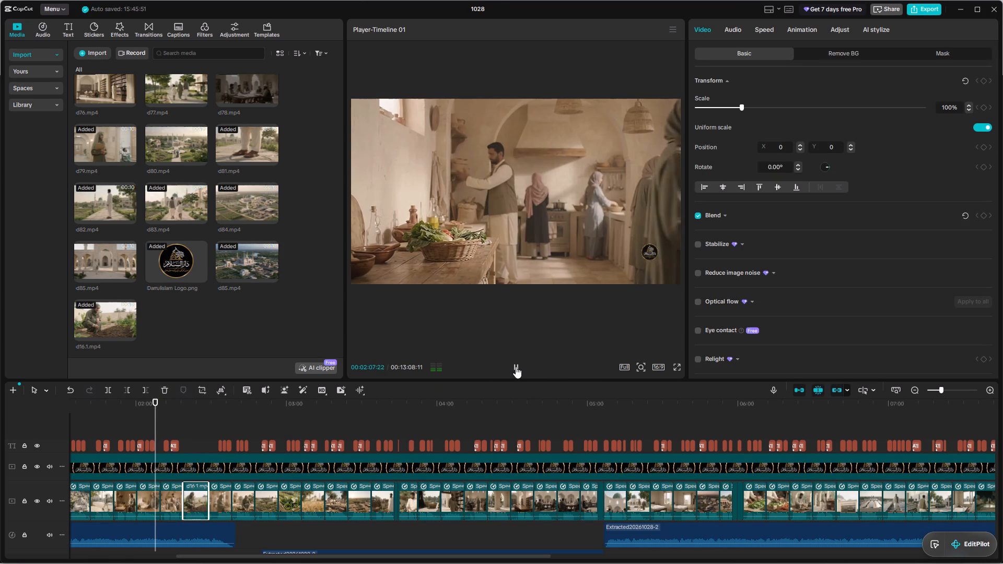
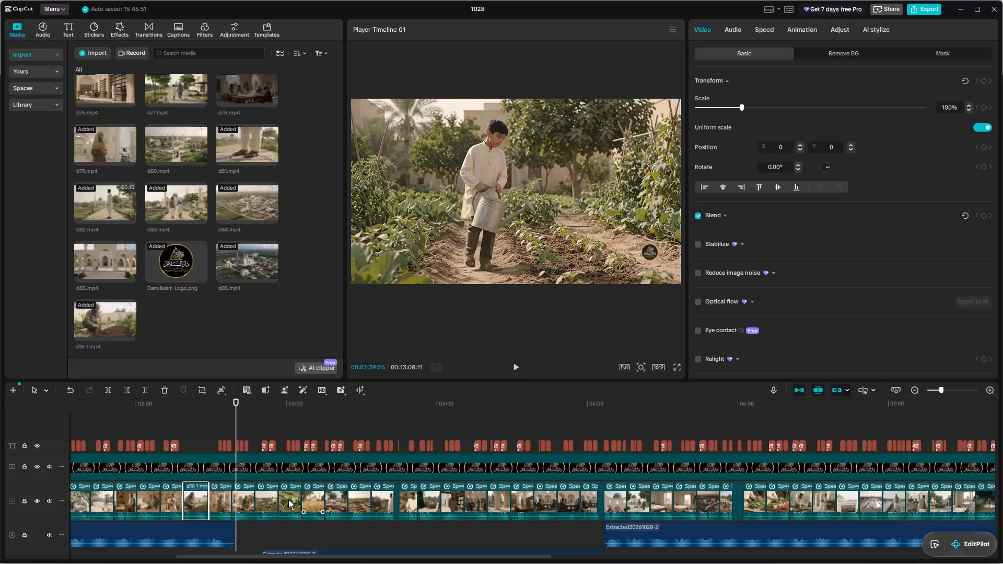
# Delete the old kitchen garden planting clip that directly follows d16.1 on the main video track.
pyautogui.click(221, 502)
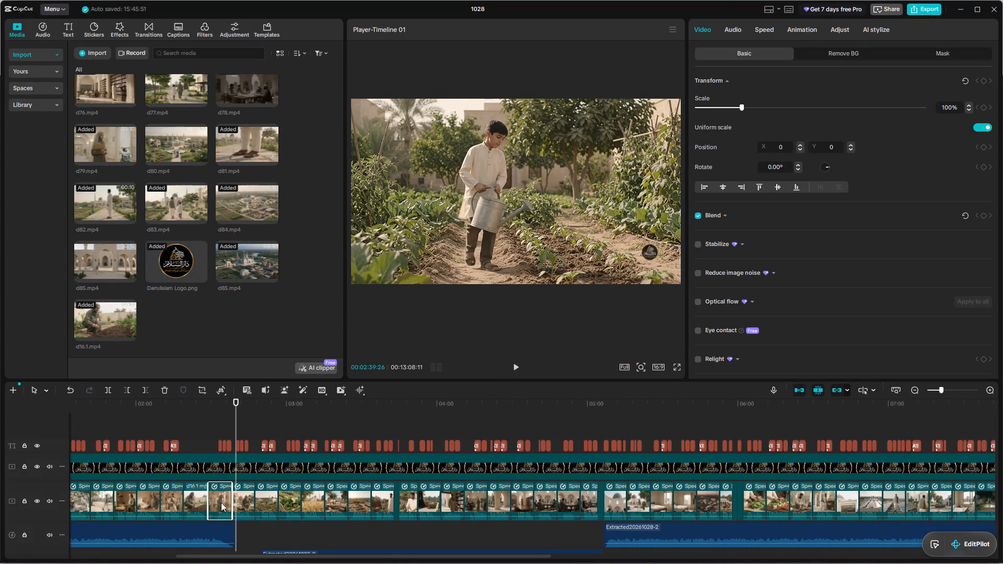
pyautogui.press('BackSpace')
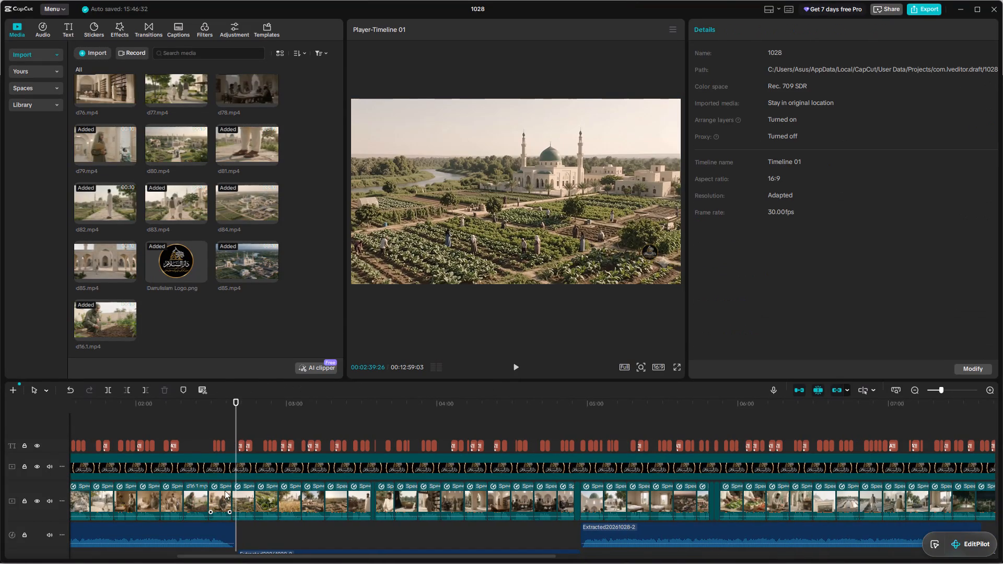
# Play the timeline from about 00:02:09 into the d16.1 clip to review the replacement.
pyautogui.moveTo(237, 403); pyautogui.dragTo(163, 412)
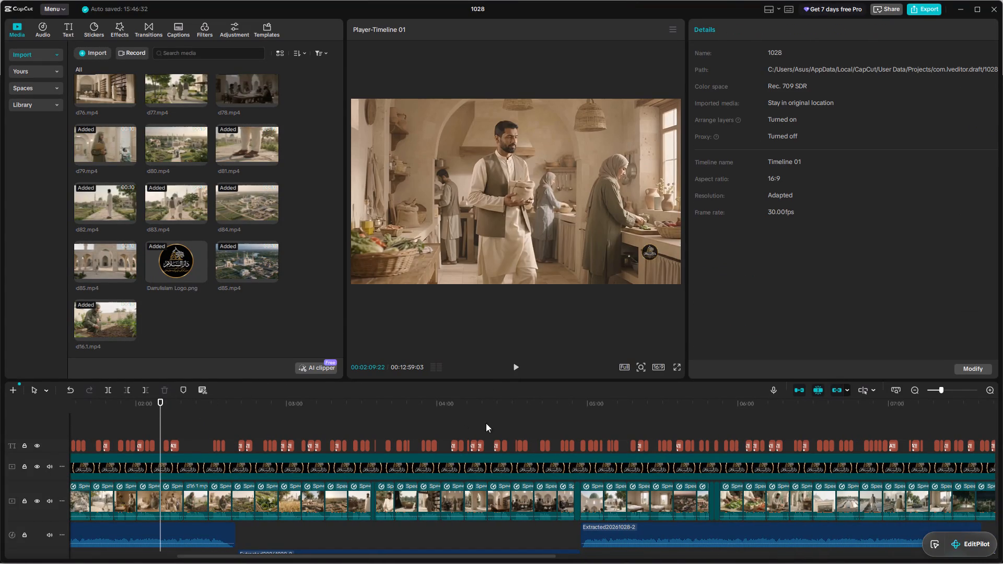
pyautogui.click(518, 365)
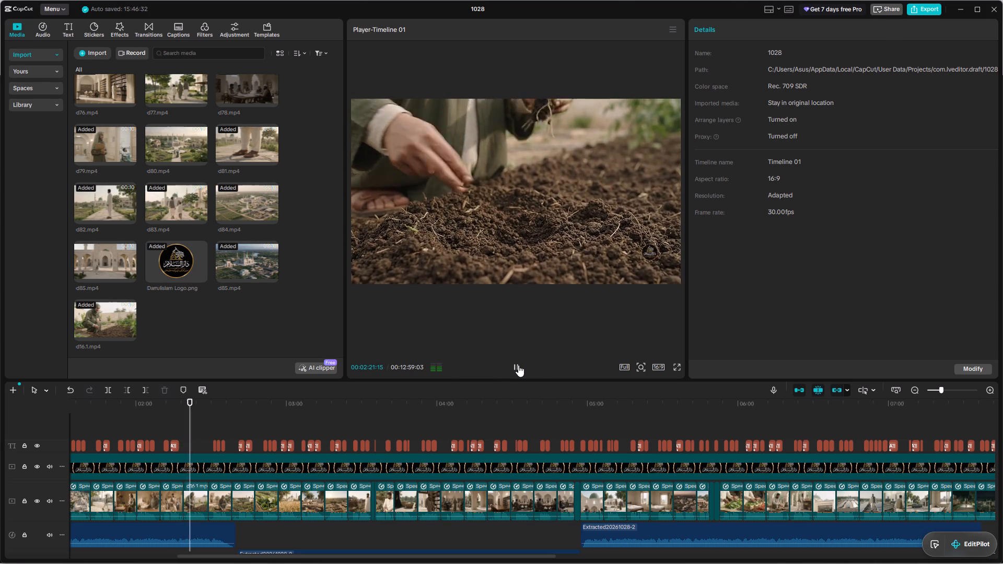
pyautogui.click(518, 365)
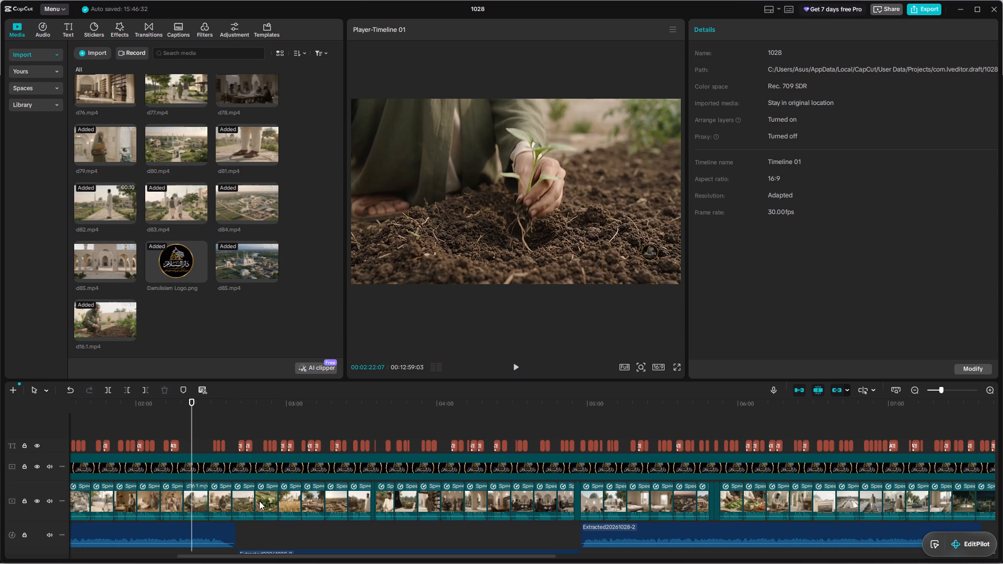
# Set the playback speed of the d16.1 clip to 1.10x.
pyautogui.click(194, 501)
pyautogui.click(762, 31)
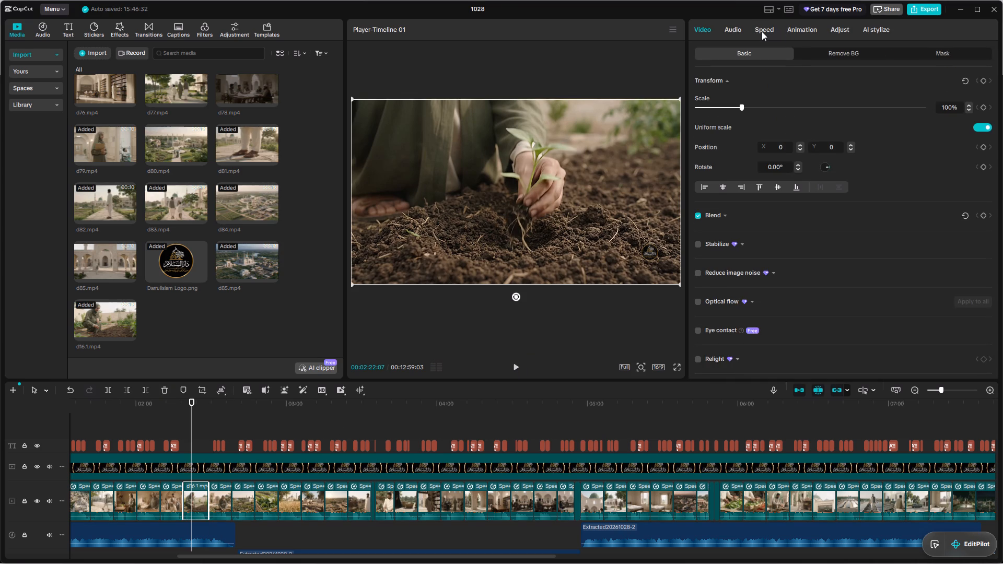
pyautogui.click(987, 92)
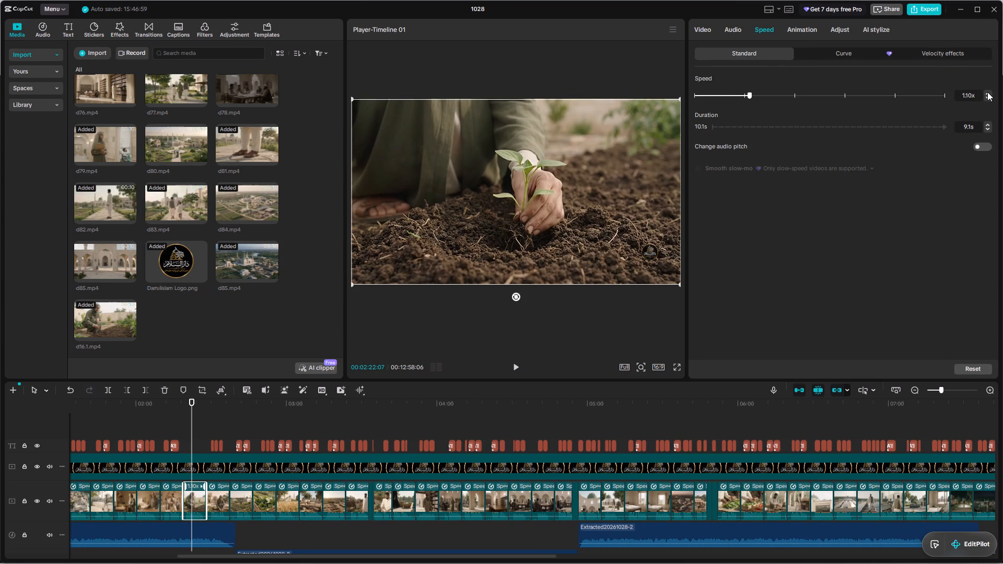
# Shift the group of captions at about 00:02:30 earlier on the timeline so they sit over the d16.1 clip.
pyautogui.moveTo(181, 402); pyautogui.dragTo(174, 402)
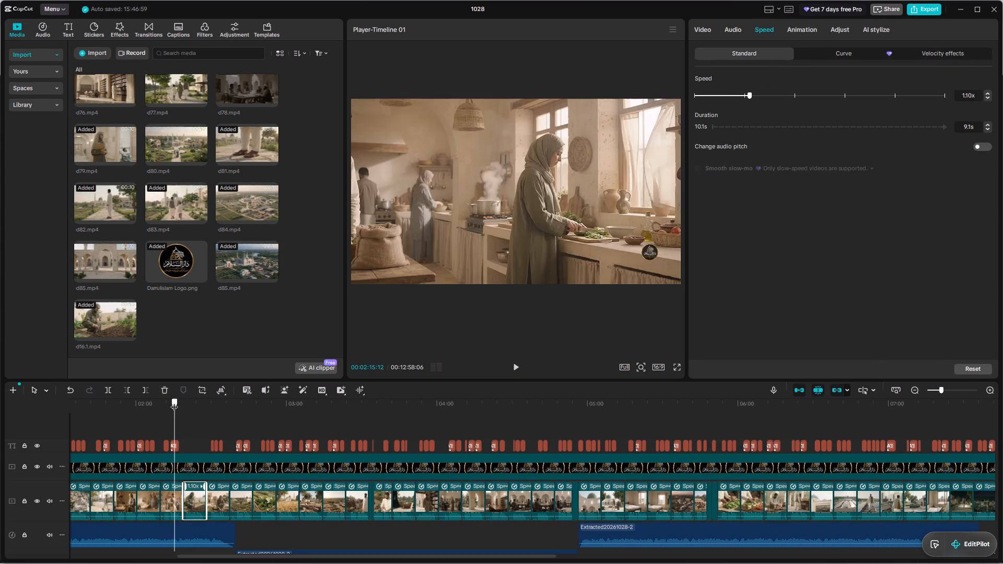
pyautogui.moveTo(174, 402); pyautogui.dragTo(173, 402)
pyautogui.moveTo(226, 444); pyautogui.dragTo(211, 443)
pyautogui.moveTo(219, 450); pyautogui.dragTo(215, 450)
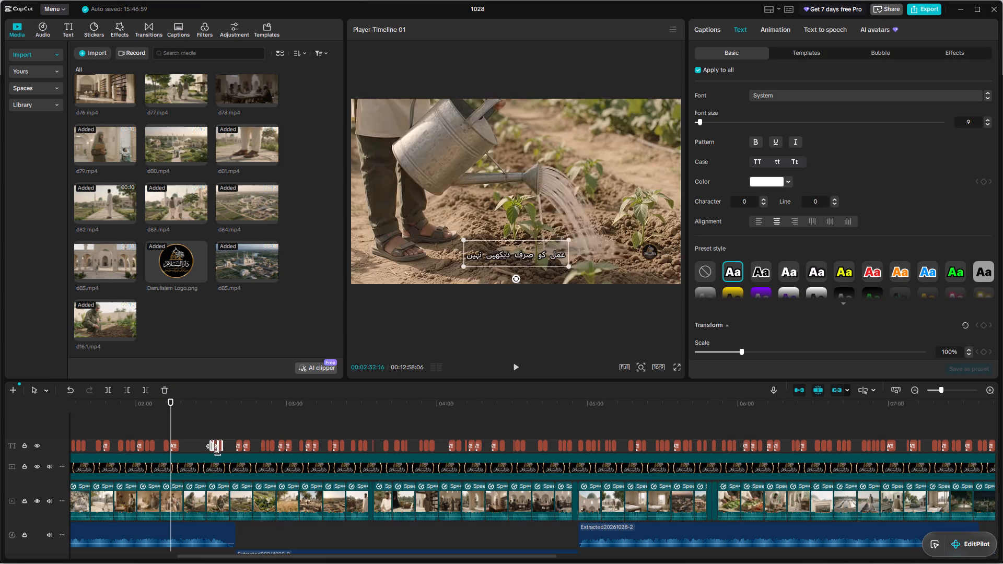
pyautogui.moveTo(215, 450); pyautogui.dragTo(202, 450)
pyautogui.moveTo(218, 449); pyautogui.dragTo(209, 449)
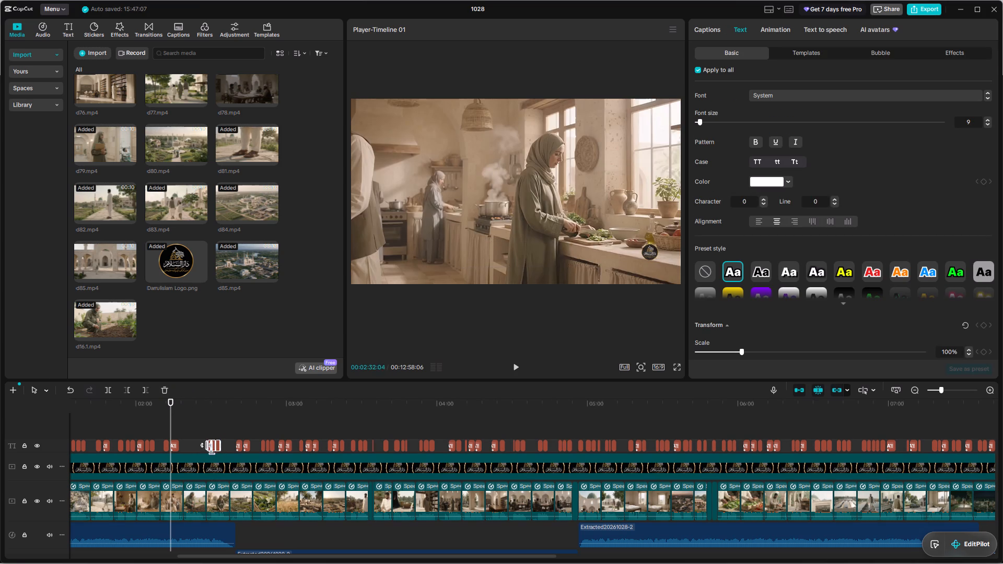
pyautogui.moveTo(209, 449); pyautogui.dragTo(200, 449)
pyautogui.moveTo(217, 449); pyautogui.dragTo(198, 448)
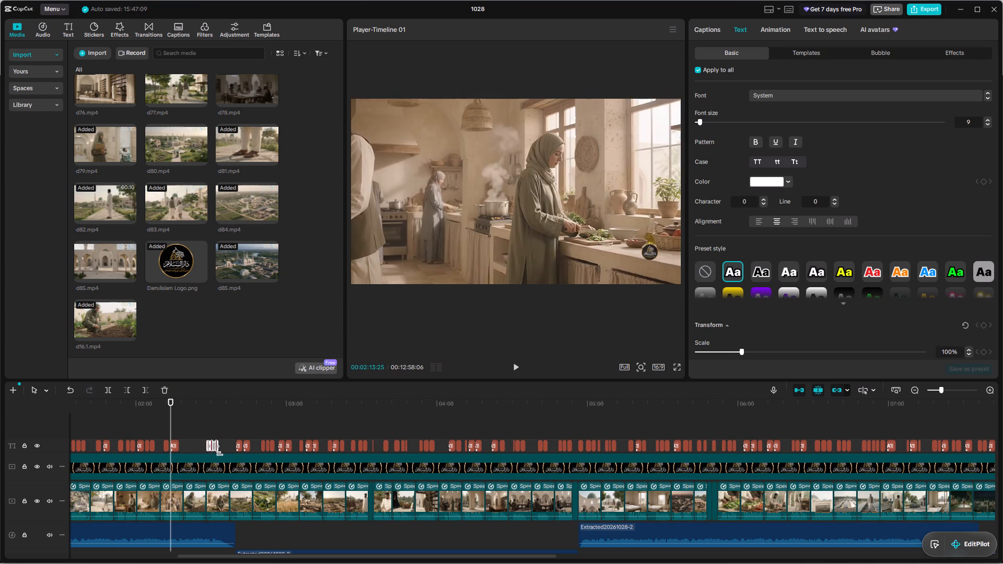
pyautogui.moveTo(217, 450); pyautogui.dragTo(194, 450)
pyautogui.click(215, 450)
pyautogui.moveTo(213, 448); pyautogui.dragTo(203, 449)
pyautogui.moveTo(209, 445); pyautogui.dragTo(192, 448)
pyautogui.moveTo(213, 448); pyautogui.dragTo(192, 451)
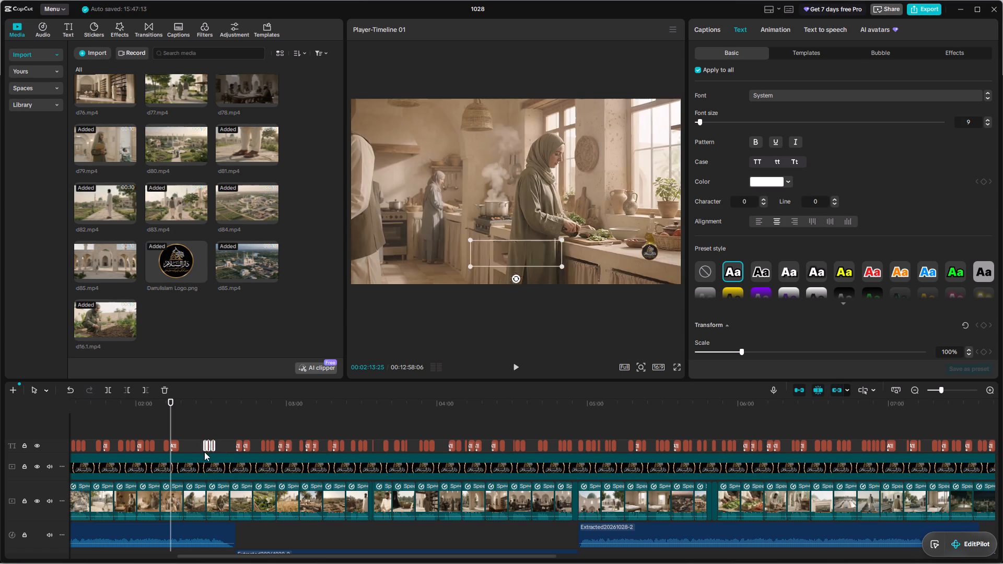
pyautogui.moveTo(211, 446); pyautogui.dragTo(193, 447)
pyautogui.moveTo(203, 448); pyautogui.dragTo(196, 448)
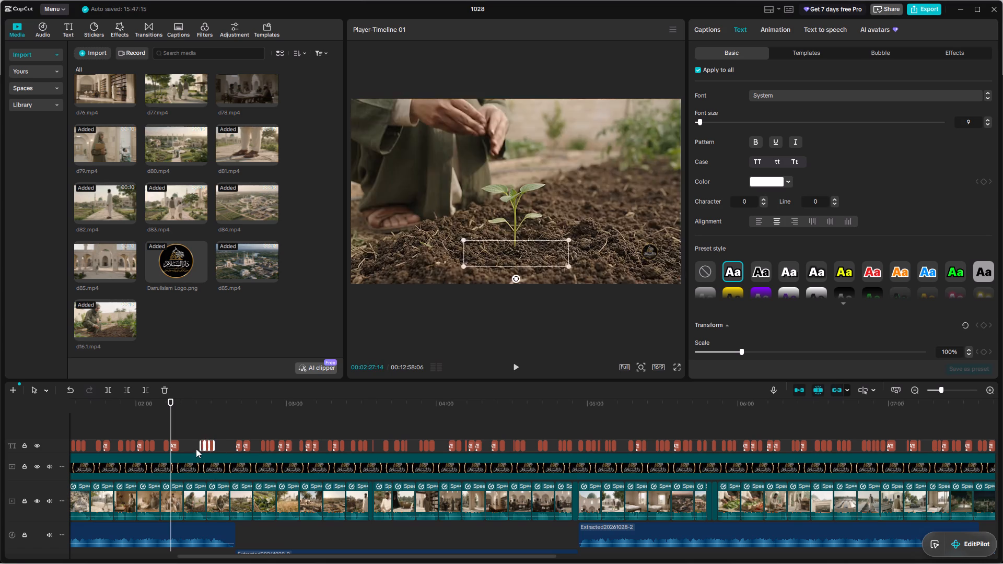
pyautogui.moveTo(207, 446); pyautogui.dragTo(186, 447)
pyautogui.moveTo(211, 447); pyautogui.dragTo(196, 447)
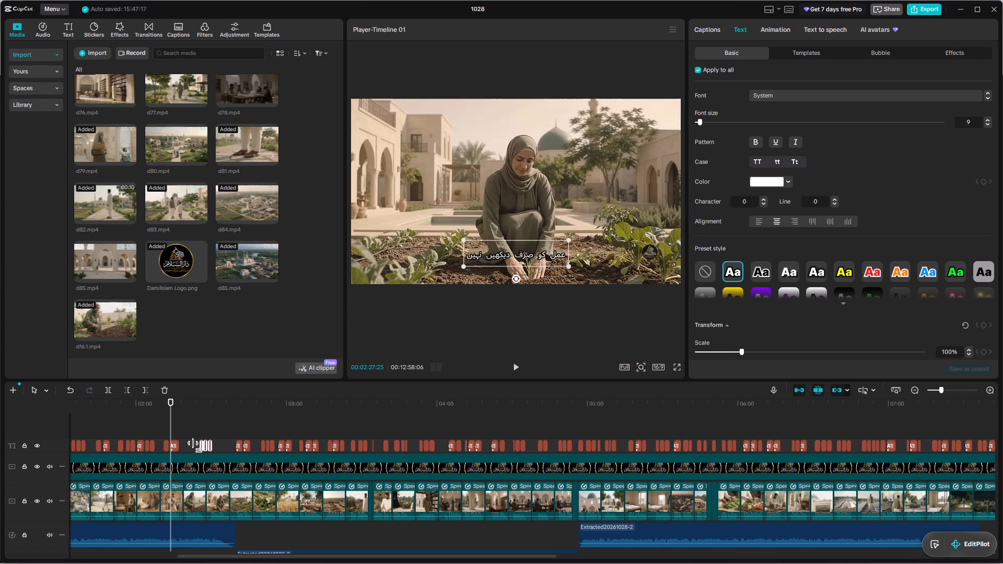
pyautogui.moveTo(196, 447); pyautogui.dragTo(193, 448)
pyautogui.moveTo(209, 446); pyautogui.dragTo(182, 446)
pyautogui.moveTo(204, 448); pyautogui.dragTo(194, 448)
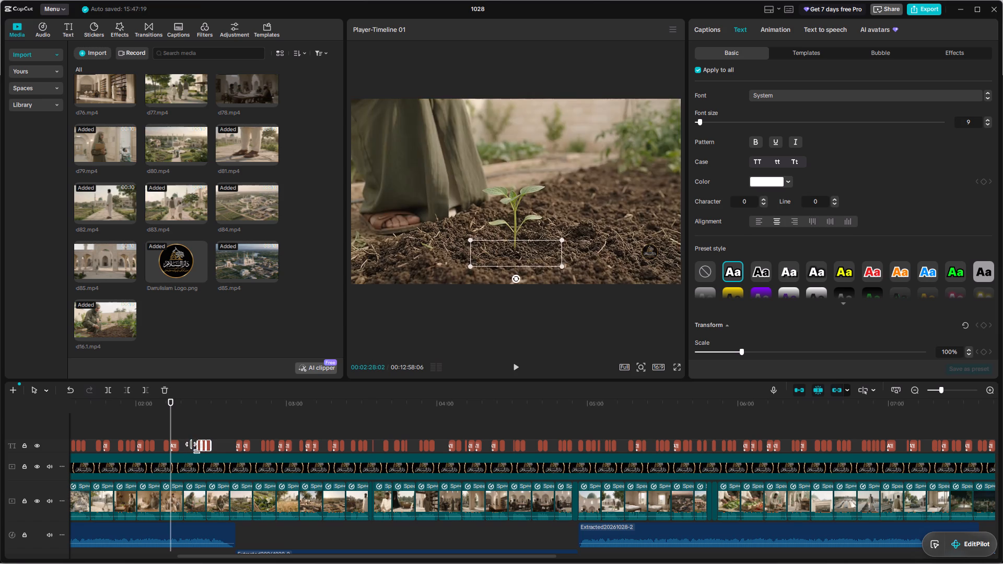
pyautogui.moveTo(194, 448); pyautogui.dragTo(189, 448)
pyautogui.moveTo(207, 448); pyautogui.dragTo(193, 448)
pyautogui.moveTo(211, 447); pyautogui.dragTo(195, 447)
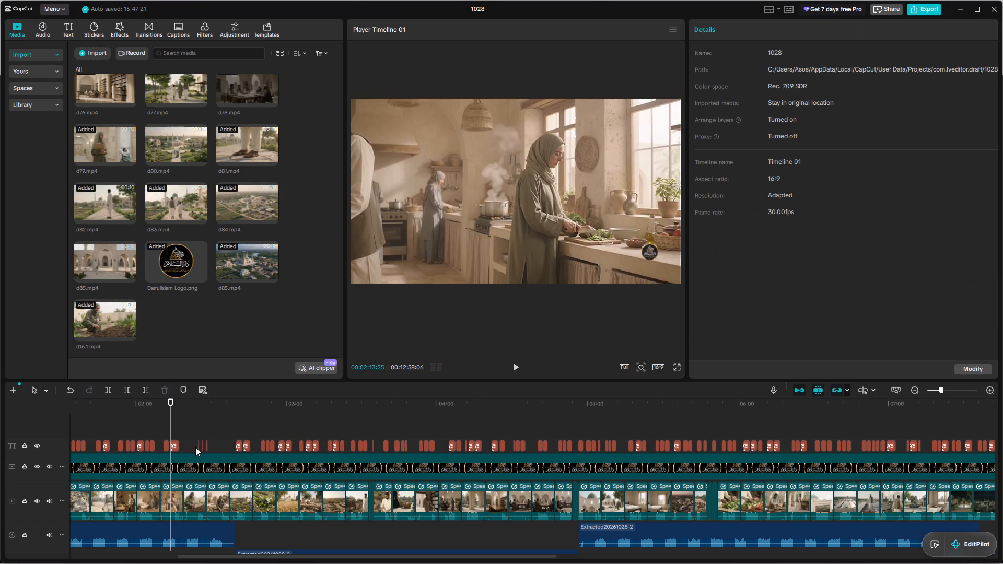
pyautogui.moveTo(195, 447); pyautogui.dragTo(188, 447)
# Play the timeline from about 00:02:11 through the d16.1 clip to check the caption timing.
pyautogui.moveTo(190, 413); pyautogui.dragTo(164, 416)
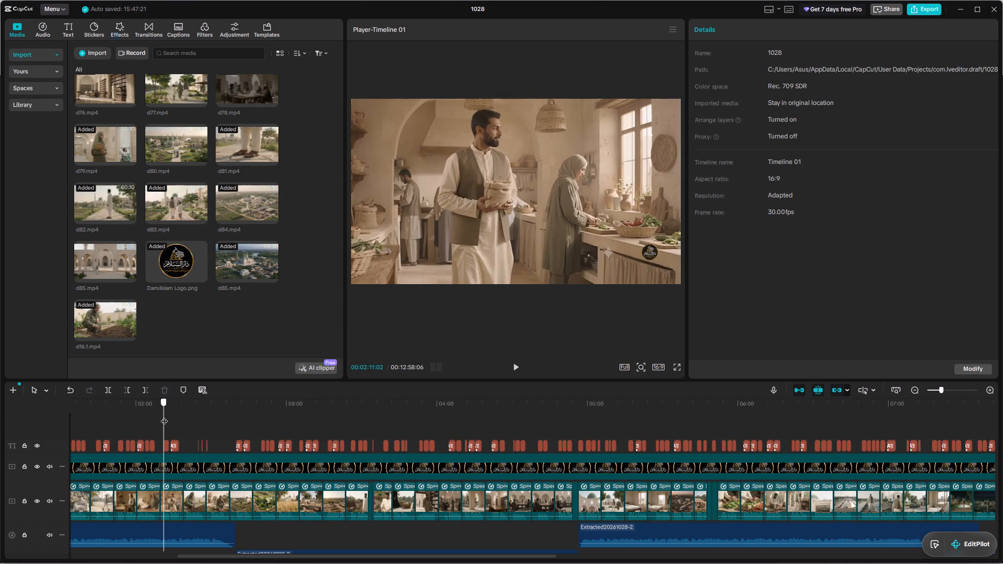
pyautogui.moveTo(164, 416); pyautogui.dragTo(162, 416)
pyautogui.click(512, 373)
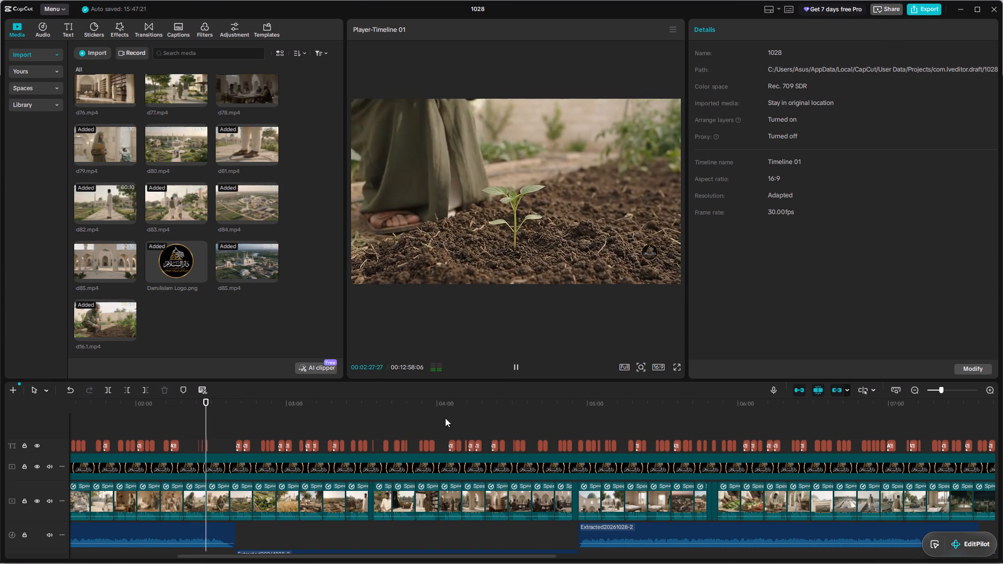
pyautogui.click(518, 366)
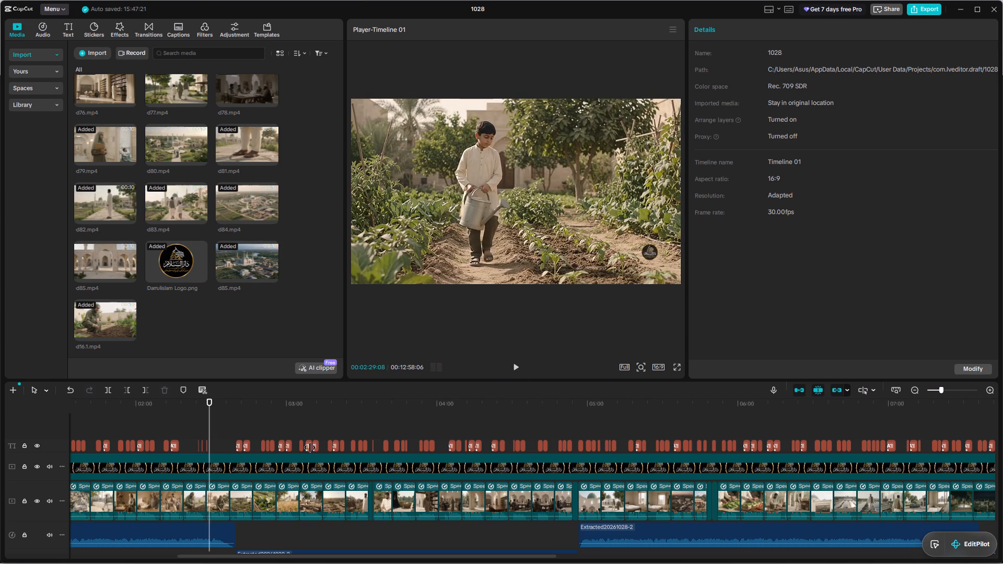
# Delete all the captions from the text track across the whole timeline.
pyautogui.click(931, 390)
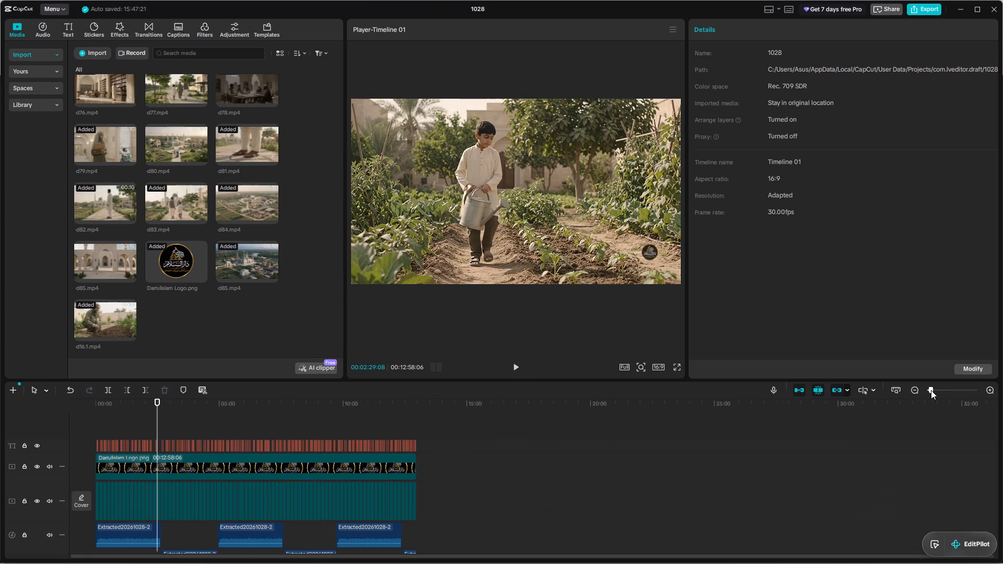
pyautogui.moveTo(451, 442); pyautogui.dragTo(361, 444)
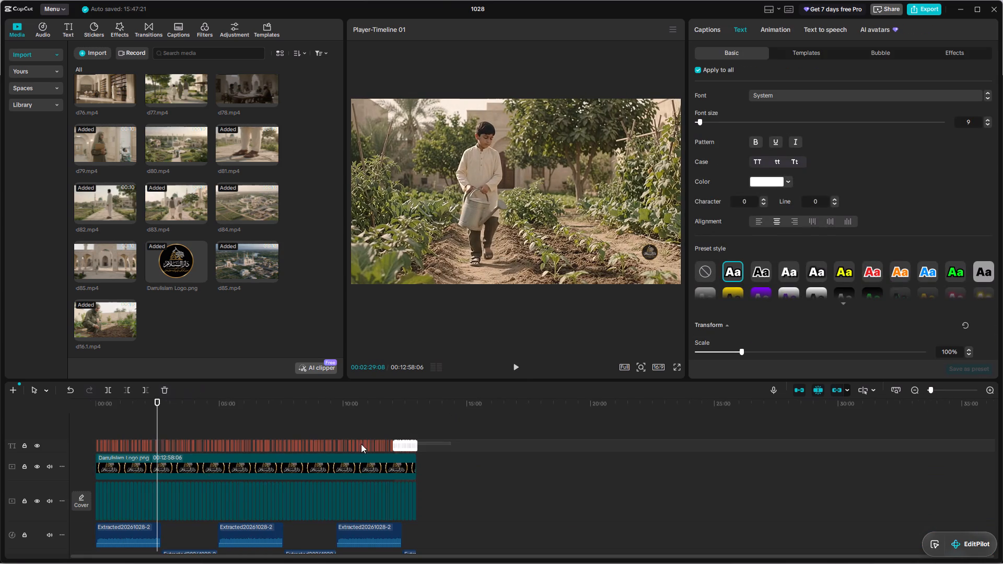
pyautogui.moveTo(361, 444); pyautogui.dragTo(80, 449)
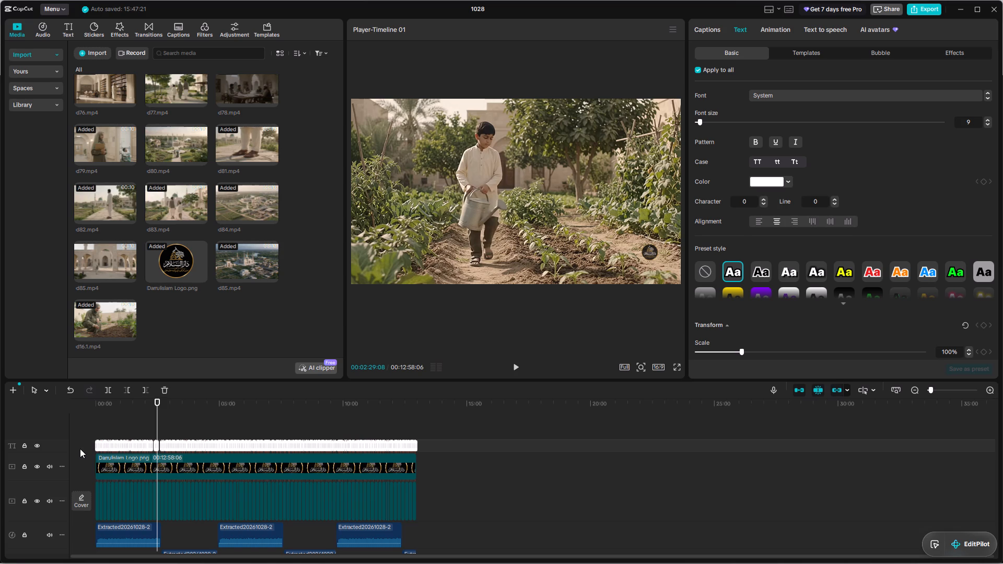
pyautogui.press('BackSpace')
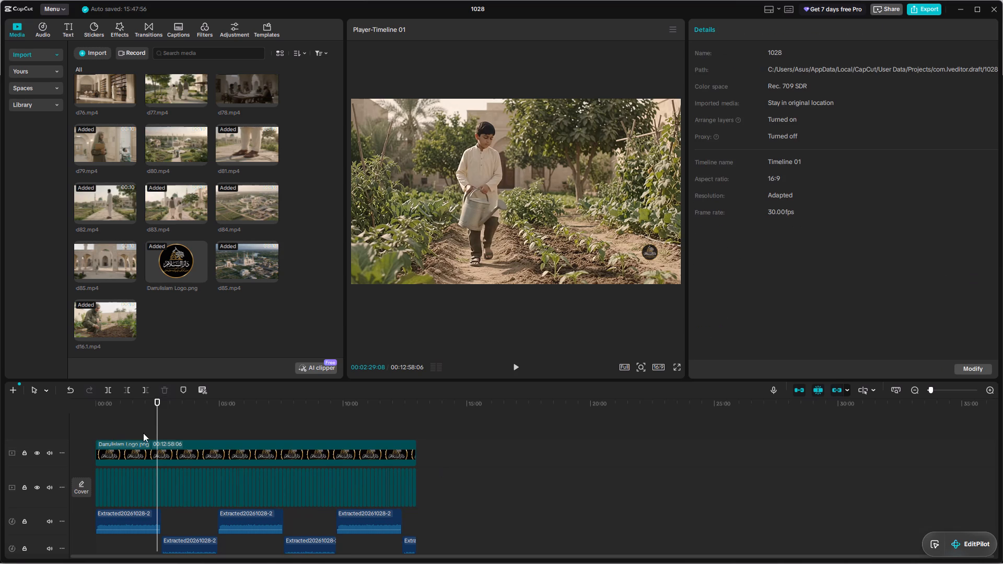
# Select all the clips on the main video track and generate auto captions with Urdu as the spoken language.
pyautogui.moveTo(155, 404); pyautogui.dragTo(88, 409)
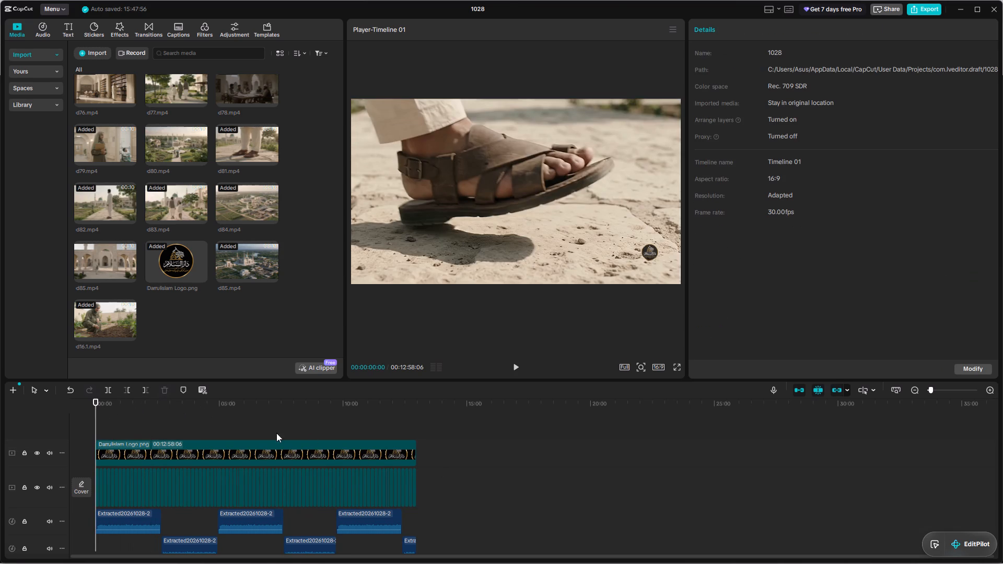
pyautogui.moveTo(461, 487); pyautogui.dragTo(101, 495)
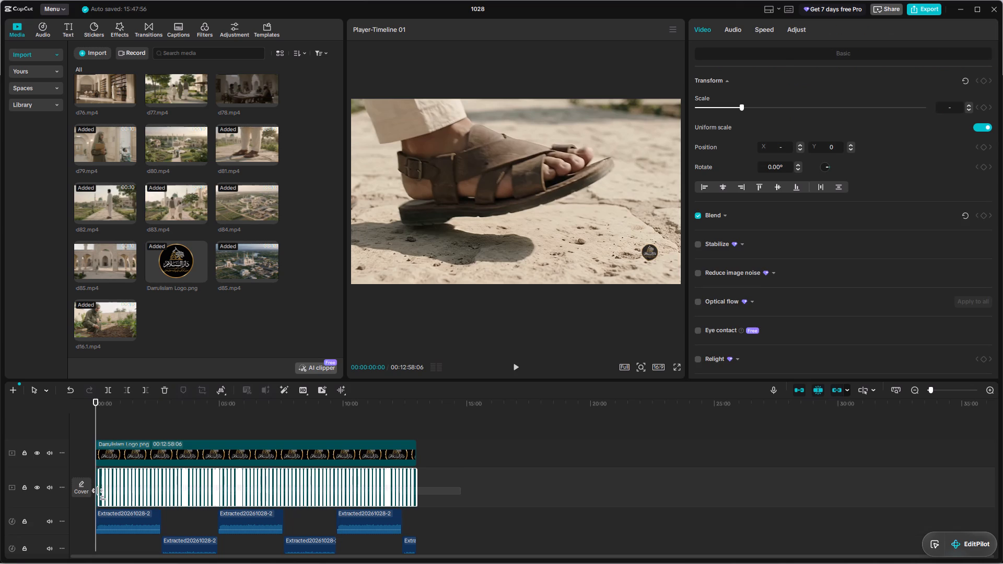
pyautogui.moveTo(101, 495); pyautogui.dragTo(91, 495)
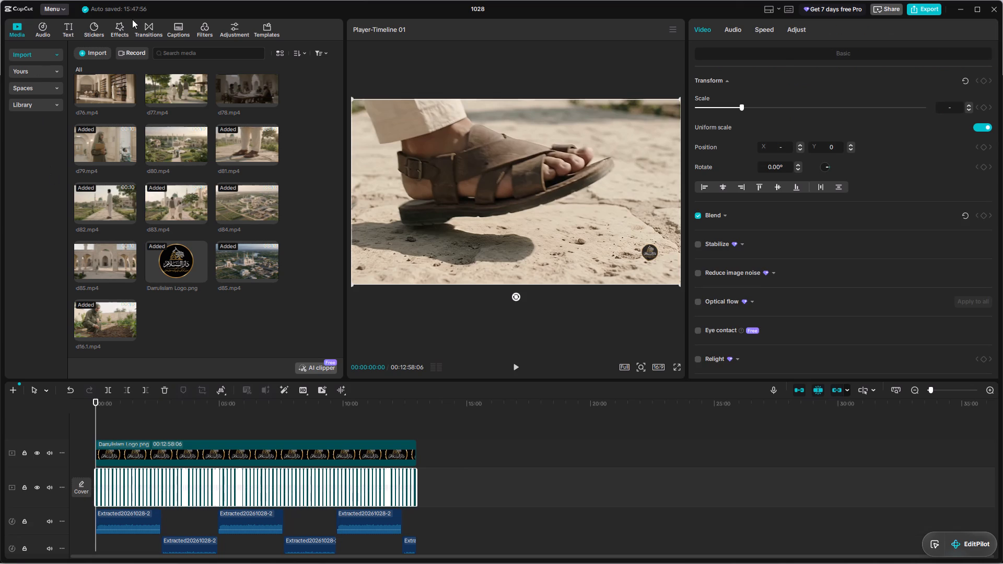
pyautogui.click(177, 27)
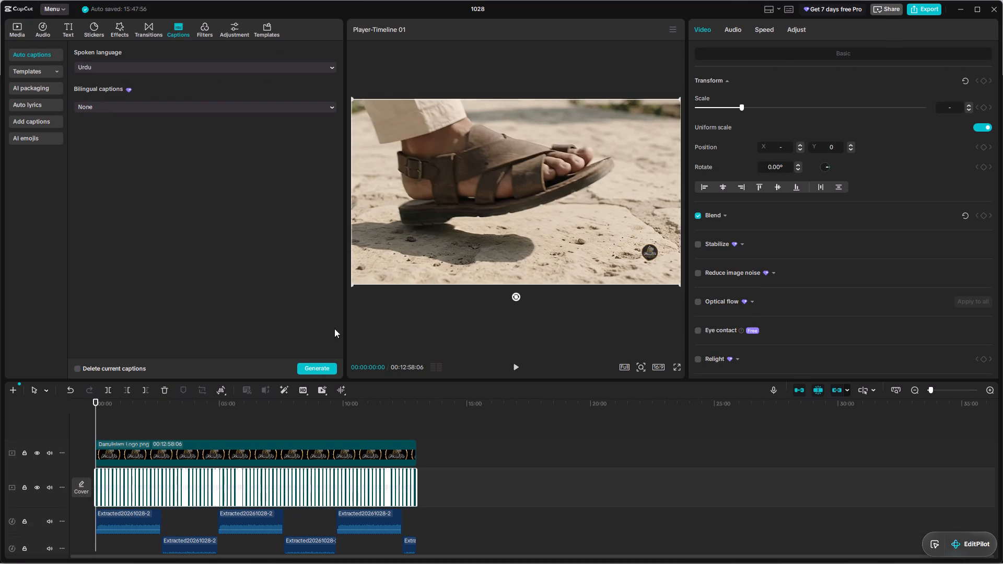
pyautogui.click(316, 368)
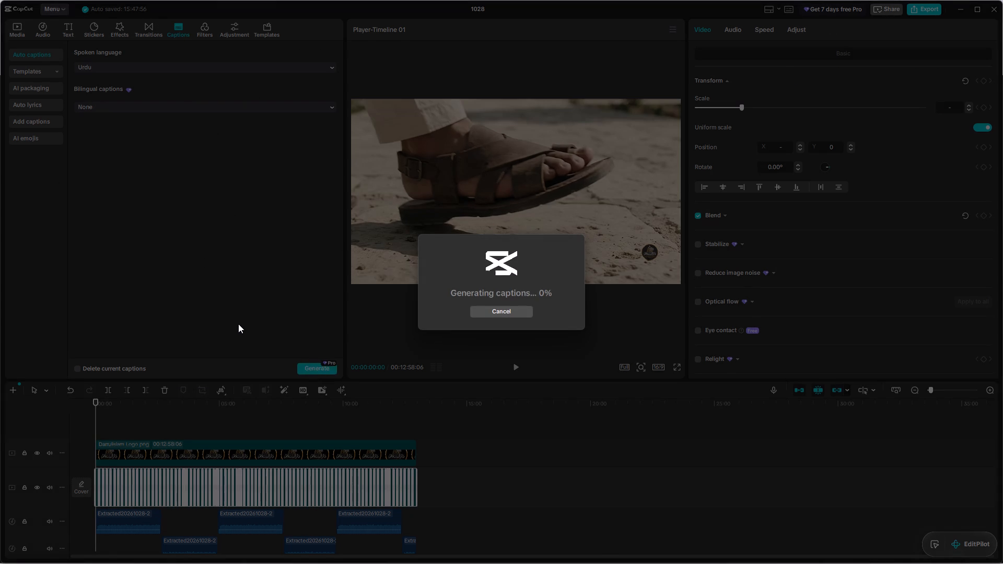
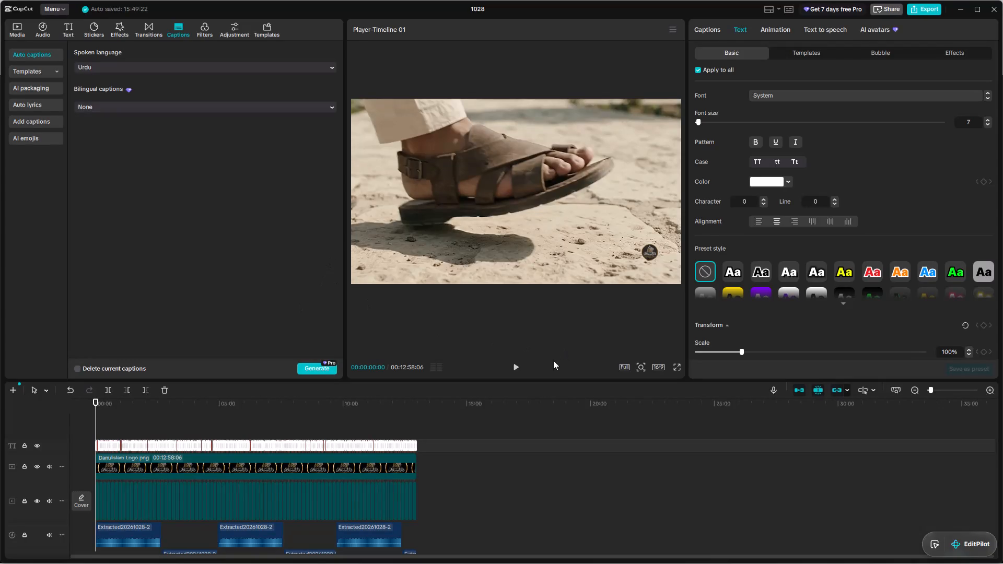
# Preview the opening captions and apply the white text with black outline preset style to all captions.
pyautogui.click(515, 371)
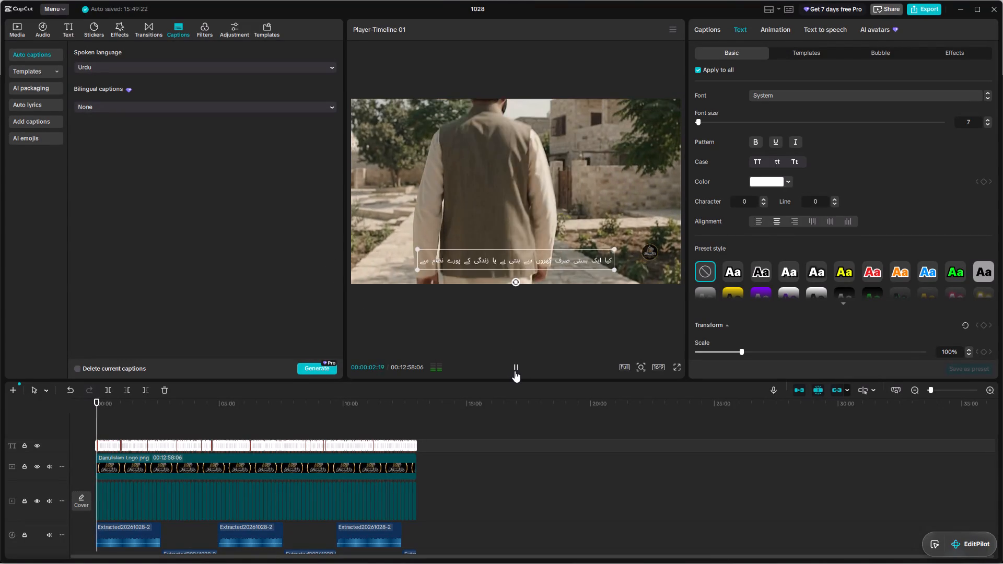
pyautogui.click(515, 371)
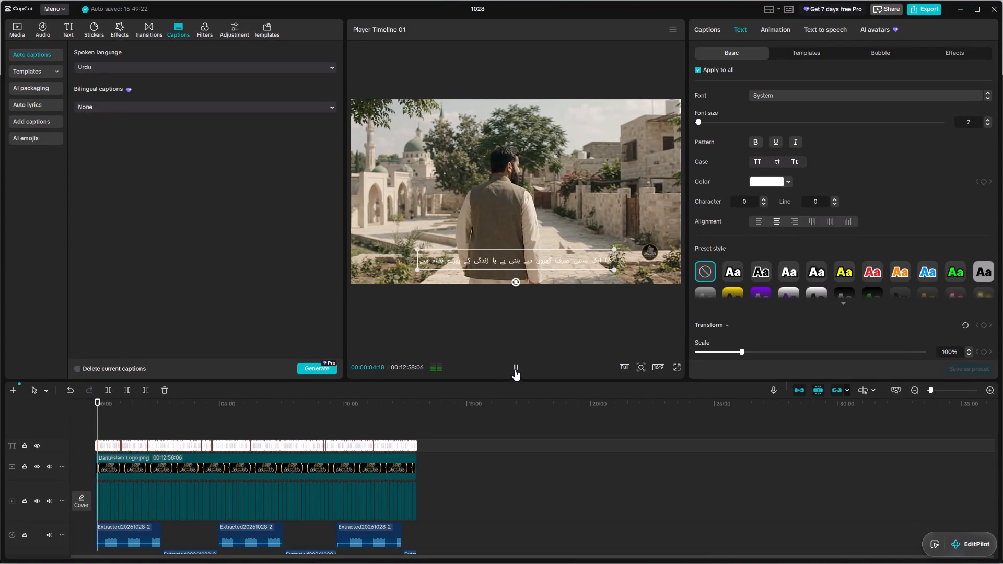
pyautogui.click(515, 367)
pyautogui.click(515, 367)
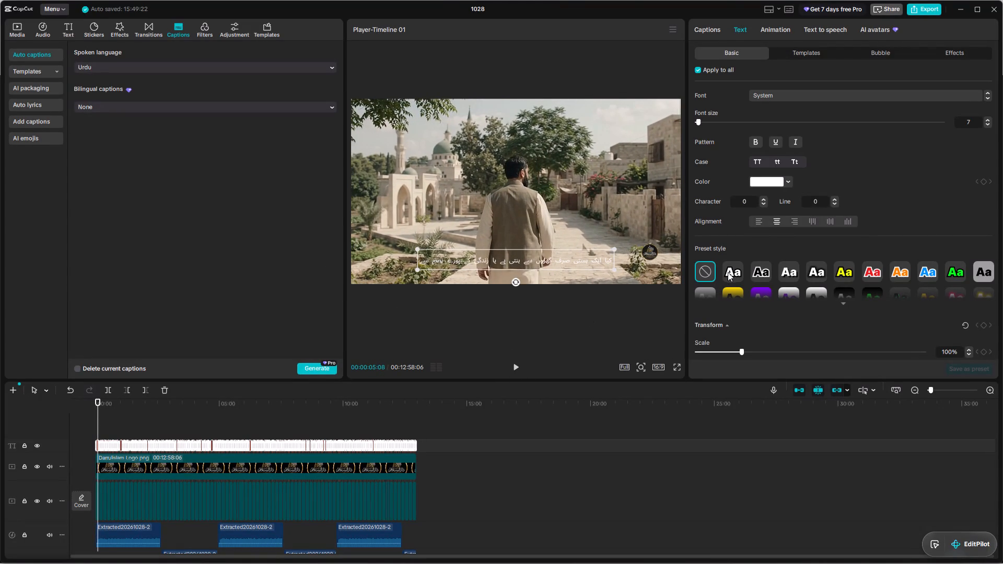
pyautogui.click(729, 272)
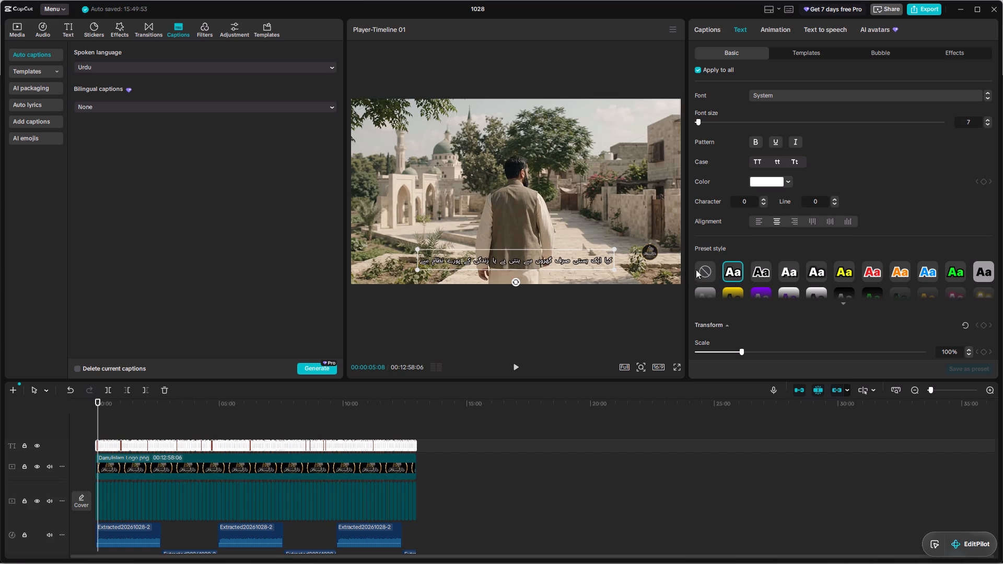
# Move all the main captions slightly higher in the video frame, near the bottom centre.
pyautogui.moveTo(506, 253); pyautogui.dragTo(506, 246)
pyautogui.click(519, 265)
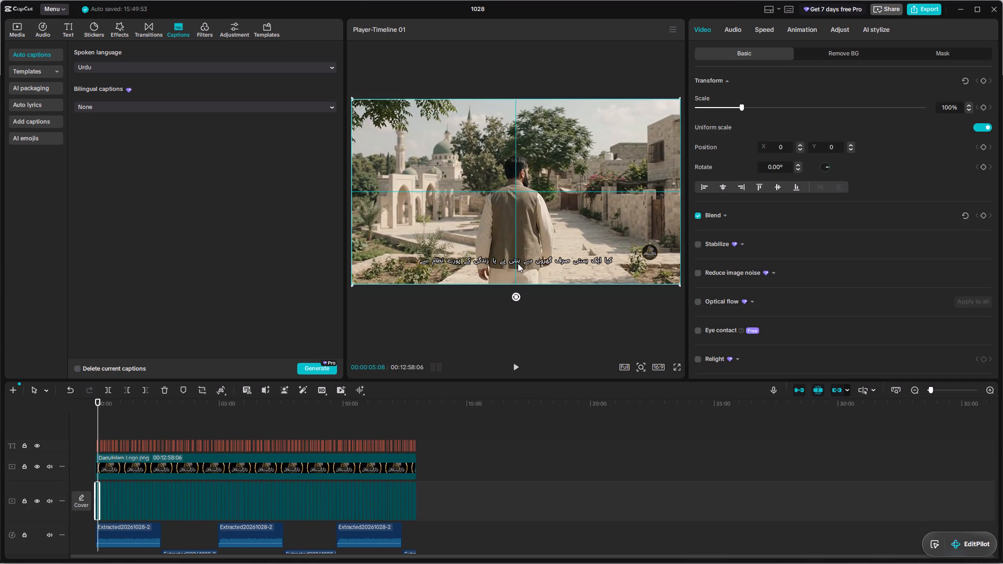
pyautogui.click(511, 261)
pyautogui.click(501, 262)
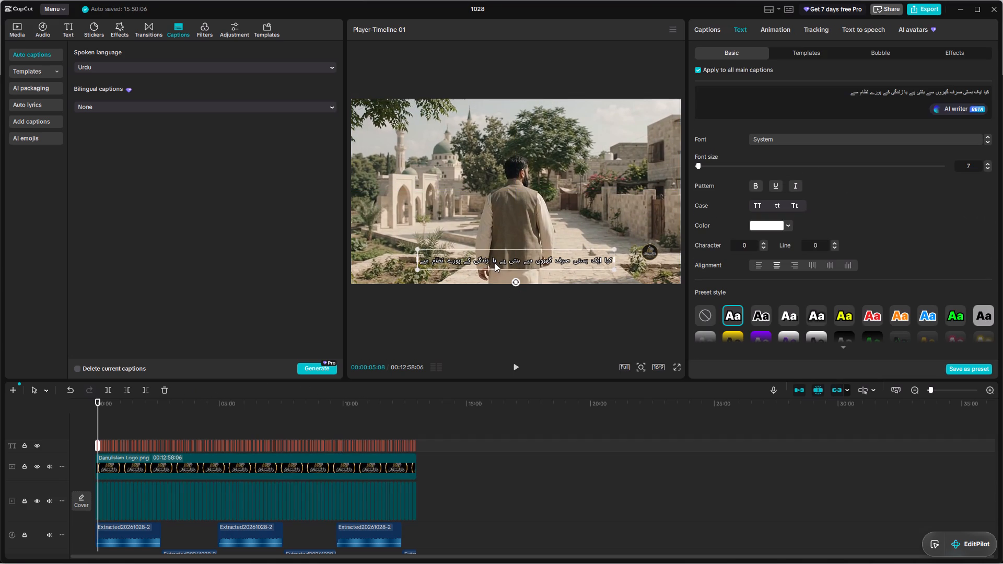
pyautogui.moveTo(508, 267); pyautogui.dragTo(512, 262)
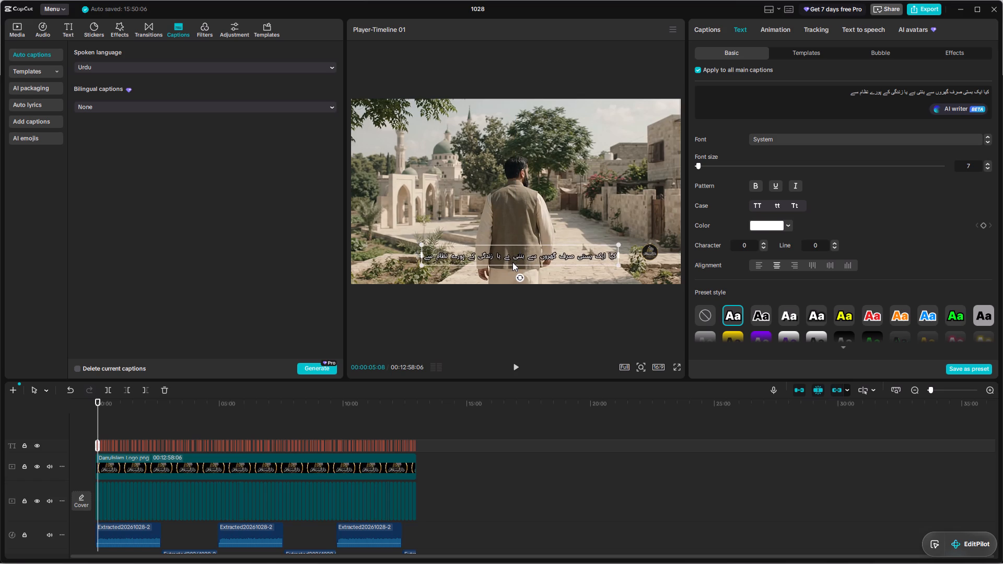
pyautogui.moveTo(512, 262); pyautogui.dragTo(511, 262)
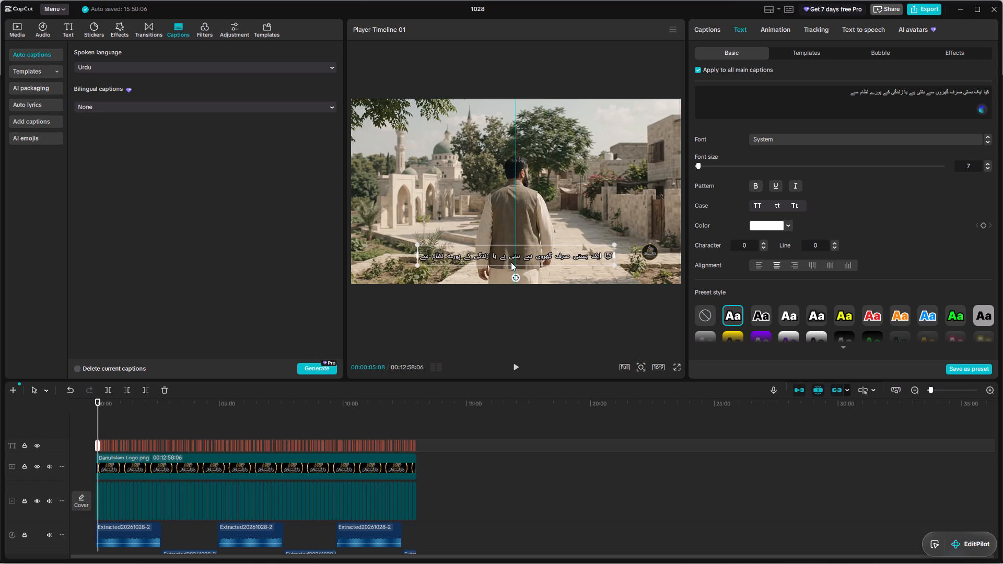
pyautogui.moveTo(511, 262); pyautogui.dragTo(511, 257)
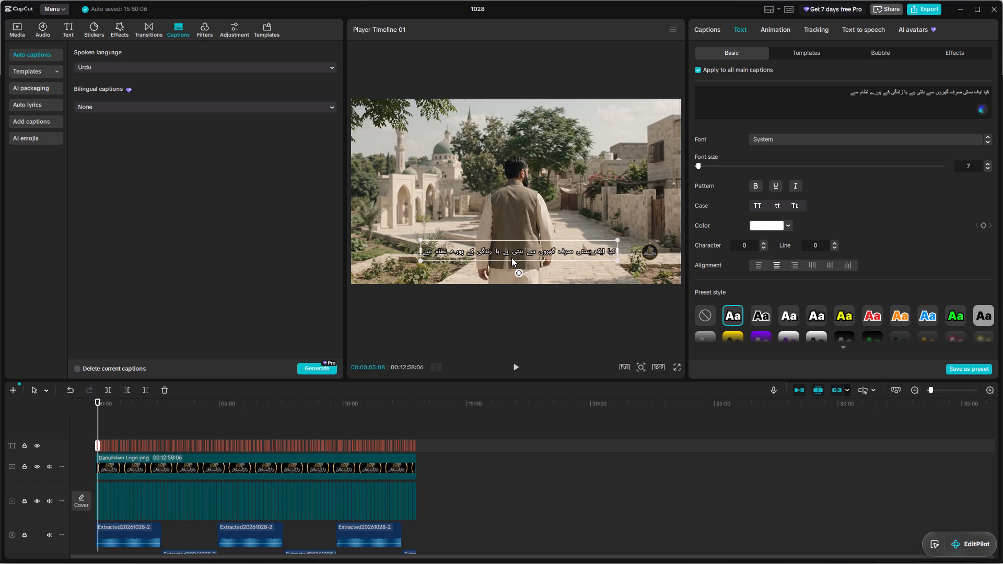
pyautogui.moveTo(511, 257); pyautogui.dragTo(511, 260)
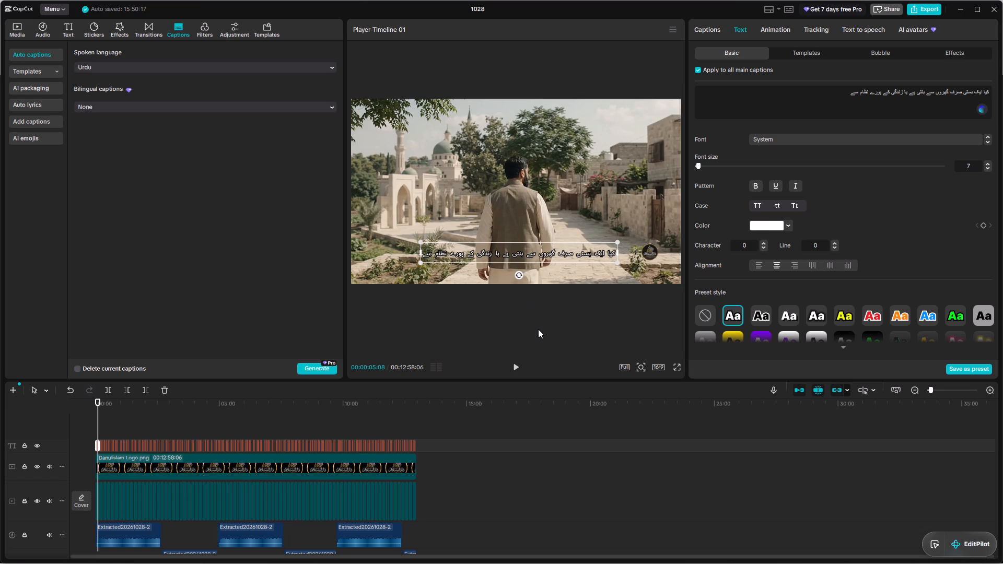
# Split long captions in the caption list in two: caption 1 after 'گھروں سے', caption 4 after 'تربیت اور', caption 6 after 'گیا تصور'.
pyautogui.click(708, 29)
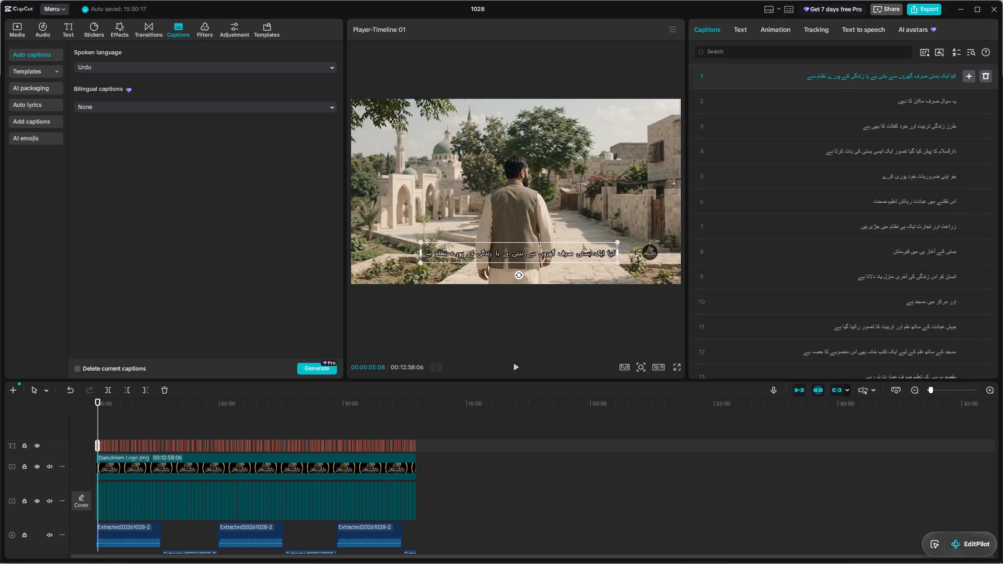
pyautogui.click(889, 79)
pyautogui.press('Return')
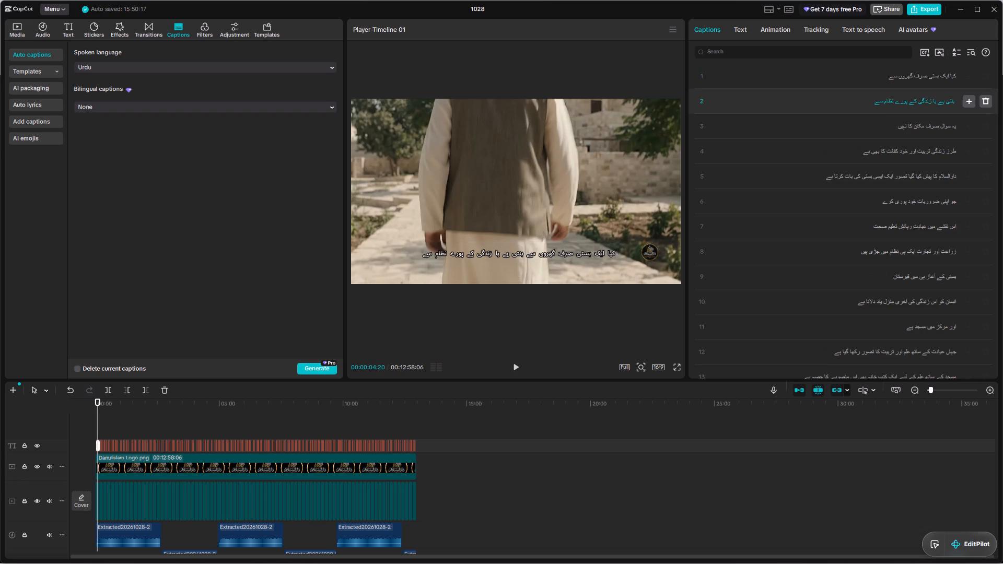
pyautogui.click(911, 151)
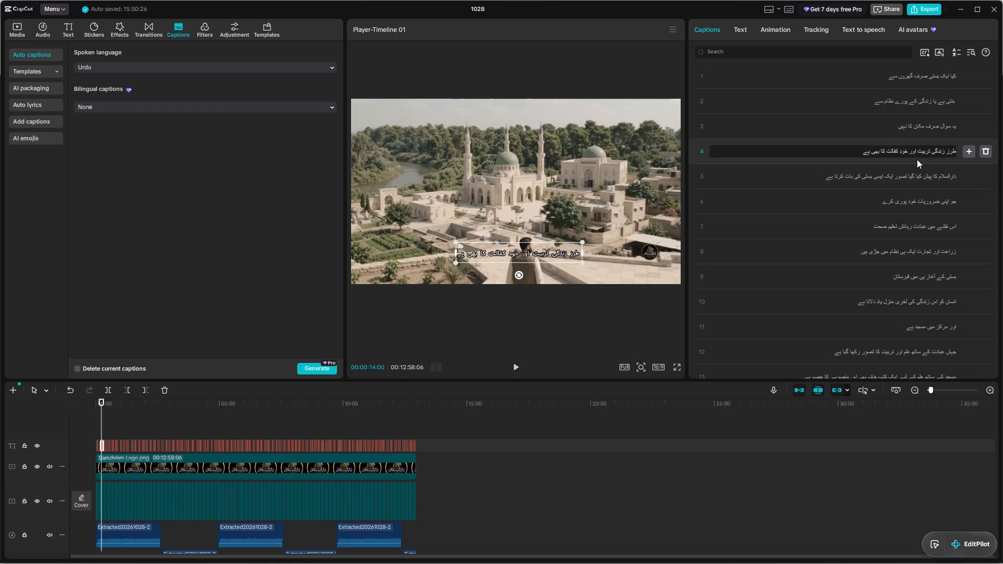
pyautogui.press('Left')
pyautogui.press('Return')
pyautogui.click(895, 198)
pyautogui.press('Return')
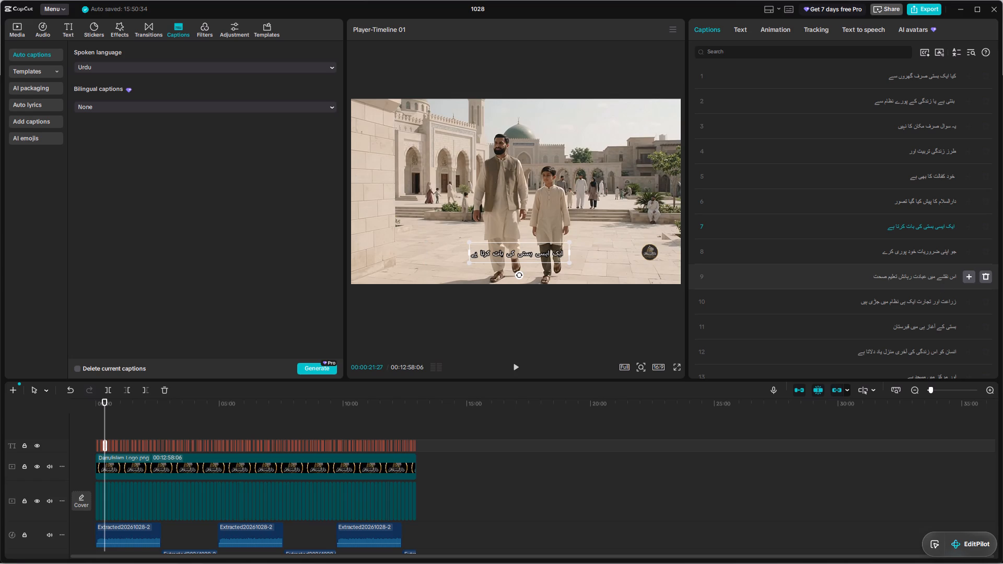
# Split three more captions in two: caption 9 after 'عبادت', caption 11 after 'تجارت ایک', caption 14 after 'زندگی کی'.
pyautogui.click(913, 275)
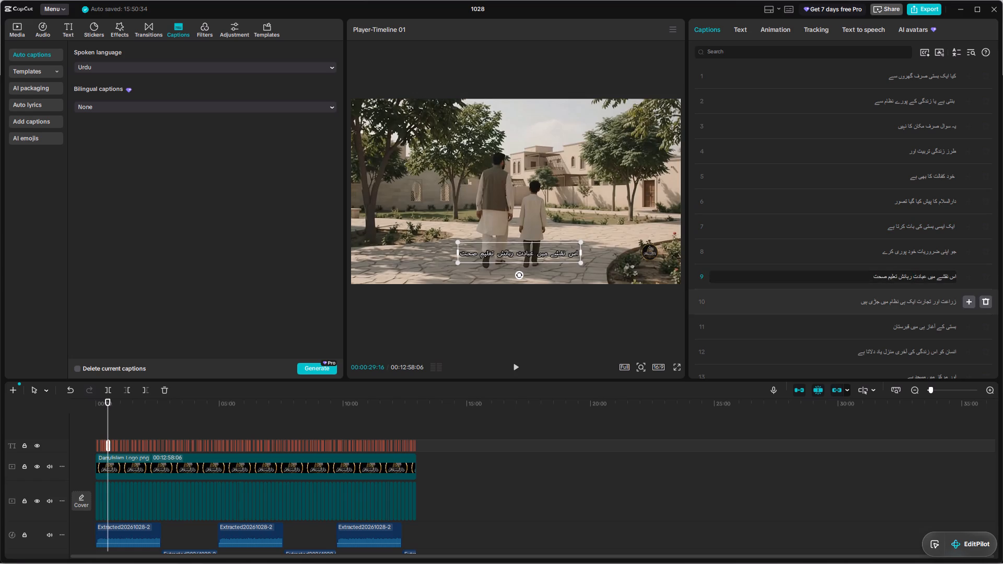
pyautogui.press('Return')
pyautogui.click(906, 325)
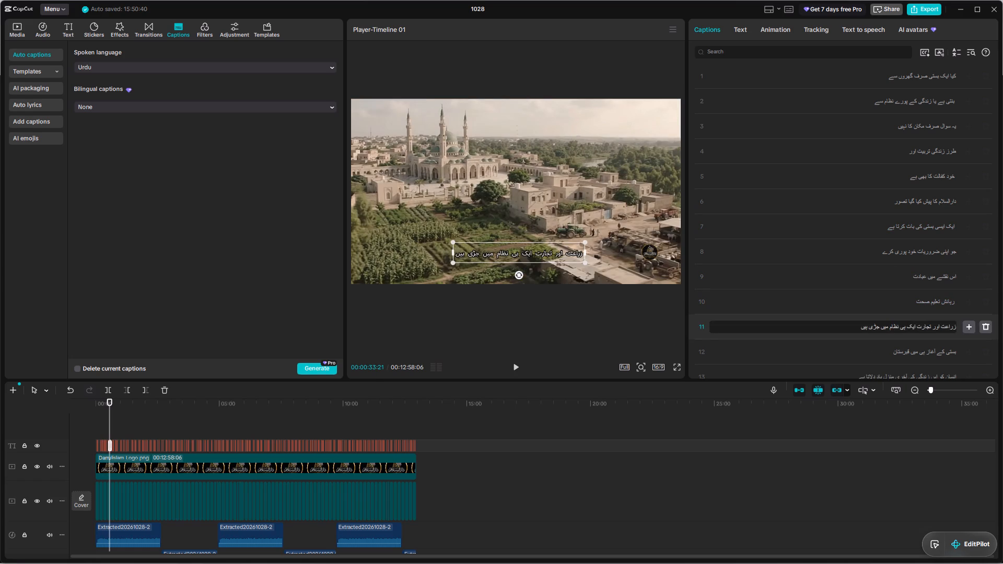
pyautogui.press('Return')
pyautogui.scroll(-2, 929, 330)
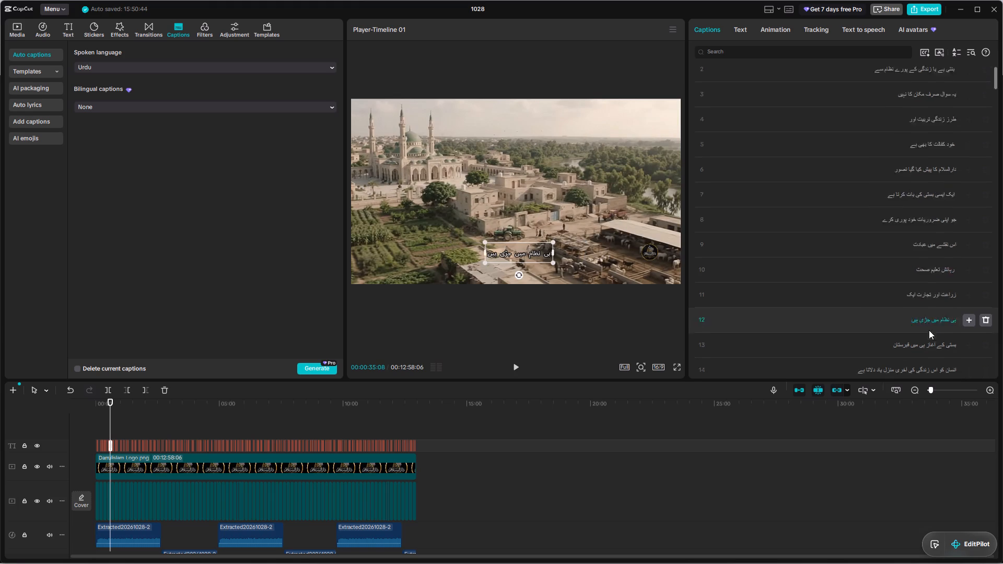
pyautogui.scroll(-2, 929, 330)
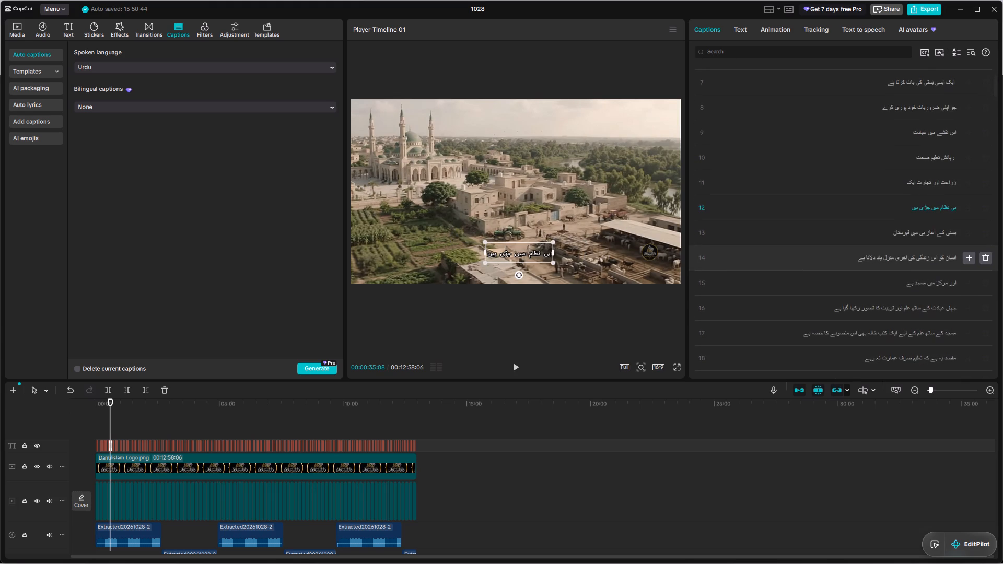
pyautogui.click(909, 256)
pyautogui.press('Return')
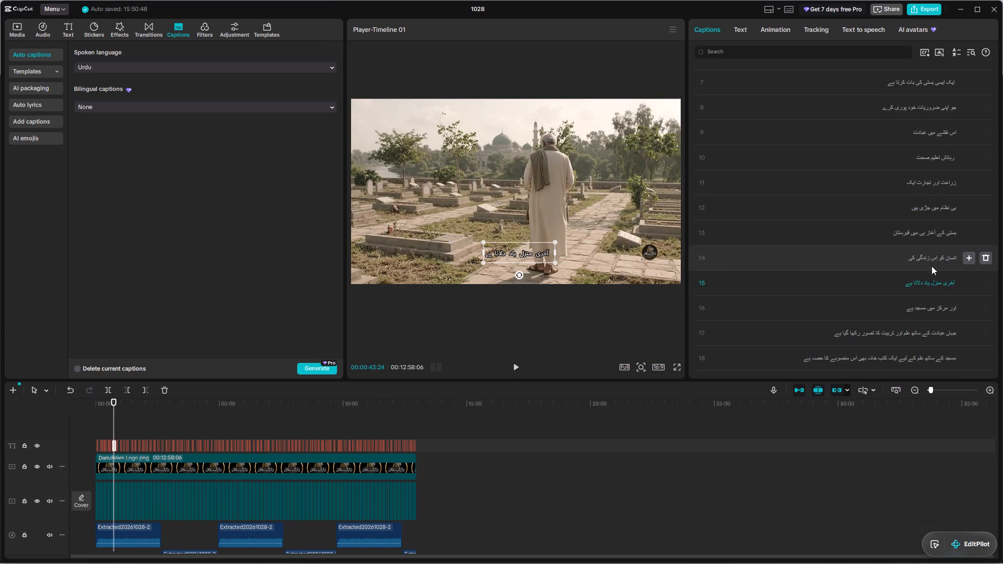
# Split caption 17 after 'علم اور' and caption 19 after 'لیے ایک', each into two captions.
pyautogui.scroll(-2, 924, 301)
pyautogui.click(894, 266)
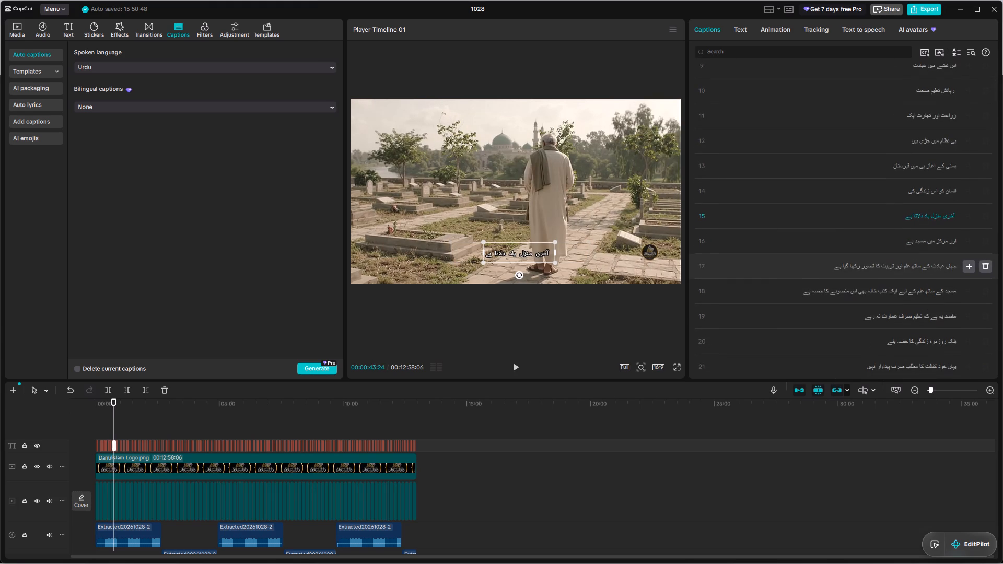
pyautogui.press('Return')
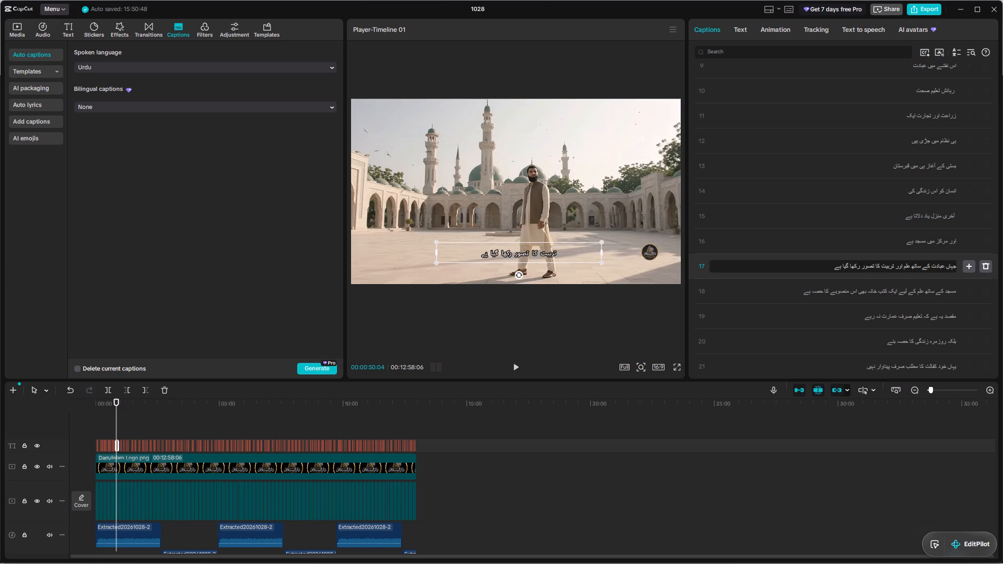
pyautogui.click(887, 315)
pyautogui.press('Return')
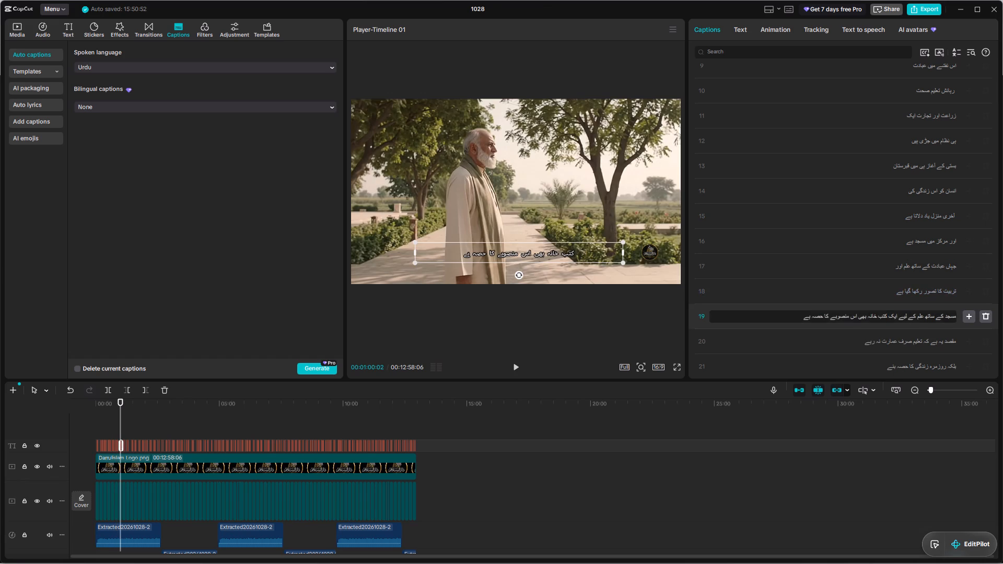
# Split caption 28 after 'زندگی کے' and caption 33 after 'اخراجات اور', each into two captions.
pyautogui.scroll(-1, 914, 314)
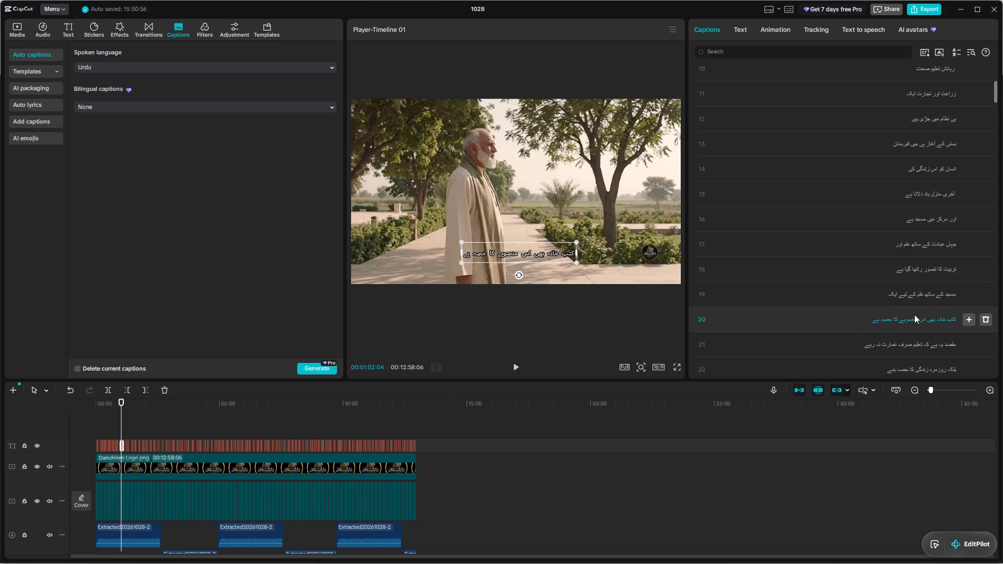
pyautogui.scroll(-3, 928, 302)
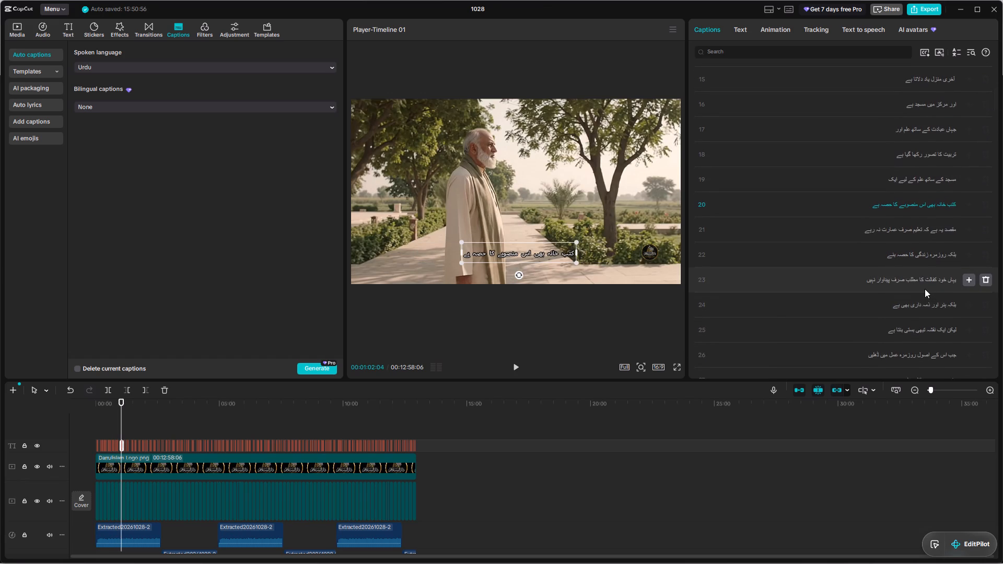
pyautogui.scroll(-4, 925, 289)
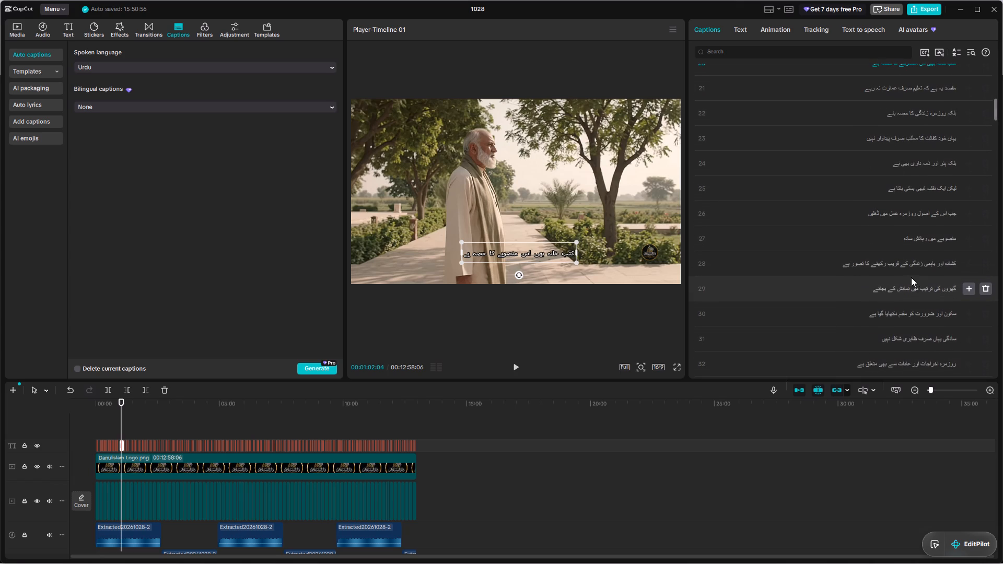
pyautogui.click(899, 263)
pyautogui.press('Return')
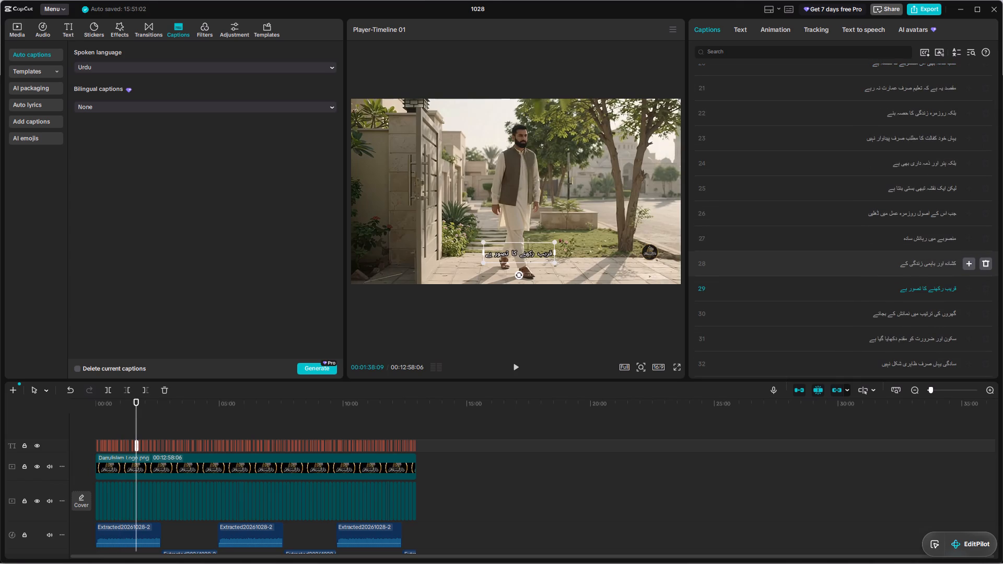
pyautogui.scroll(-4, 933, 264)
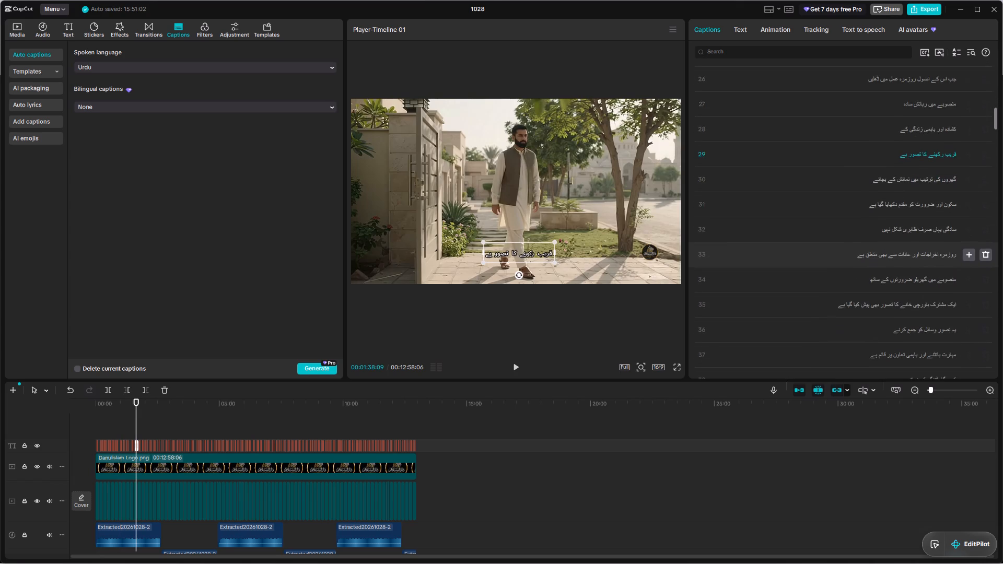
pyautogui.click(911, 251)
pyautogui.press('Return')
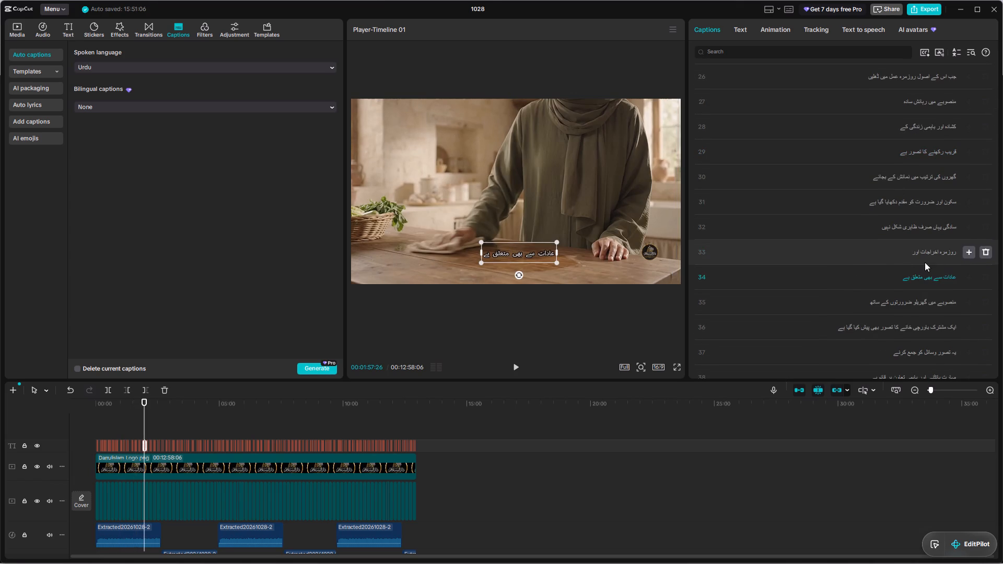
# Split caption 36 after 'باورچی خانے' and caption 41 after 'بچوں کے لئے', each into two captions.
pyautogui.click(897, 328)
pyautogui.press('Return')
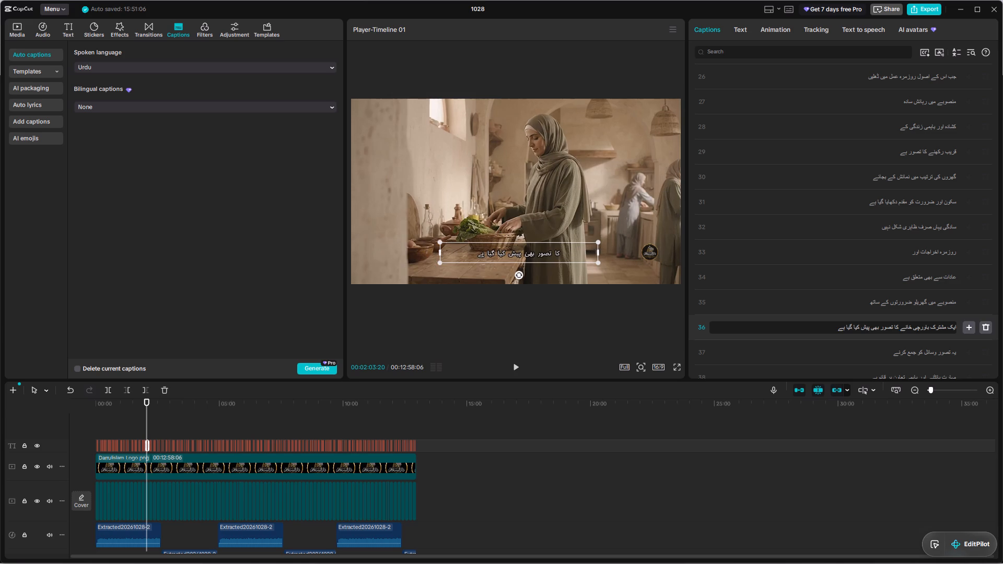
pyautogui.scroll(-2, 926, 291)
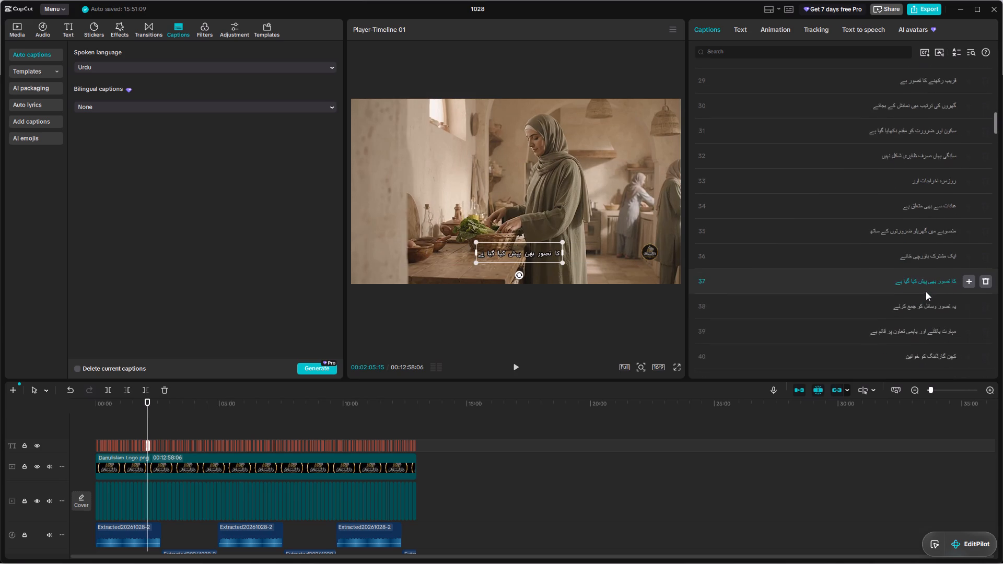
pyautogui.scroll(-3, 926, 291)
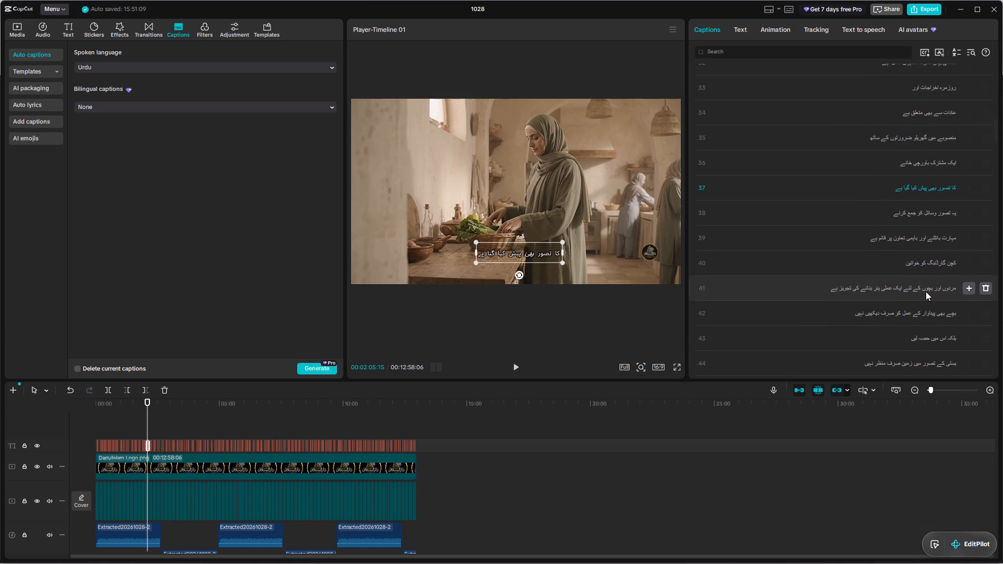
pyautogui.click(902, 288)
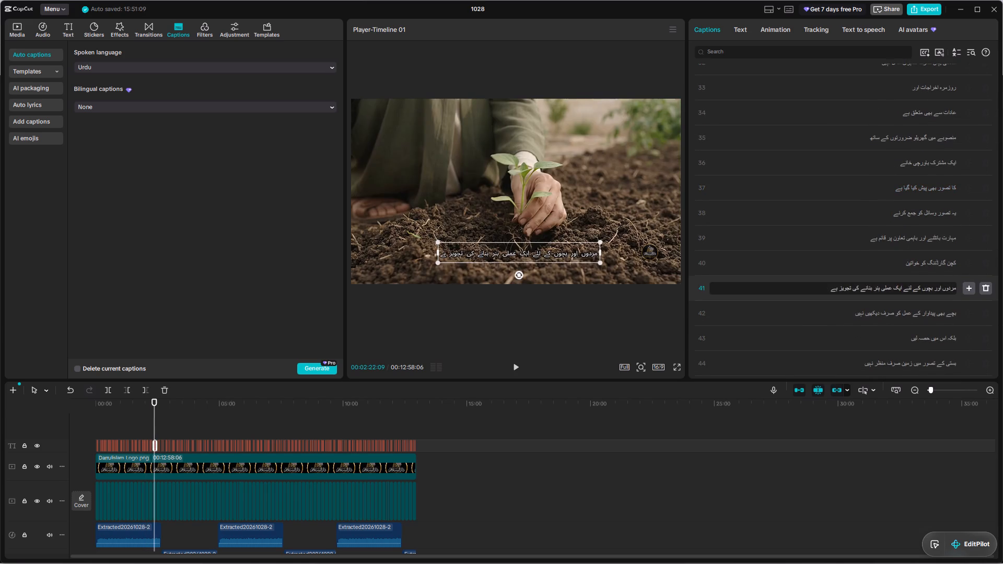
pyautogui.press('Return')
# Split caption 43 after 'پیداوار کے' and caption 46 after 'تصور میں زمین', each into two captions.
pyautogui.click(912, 340)
pyautogui.press('Return')
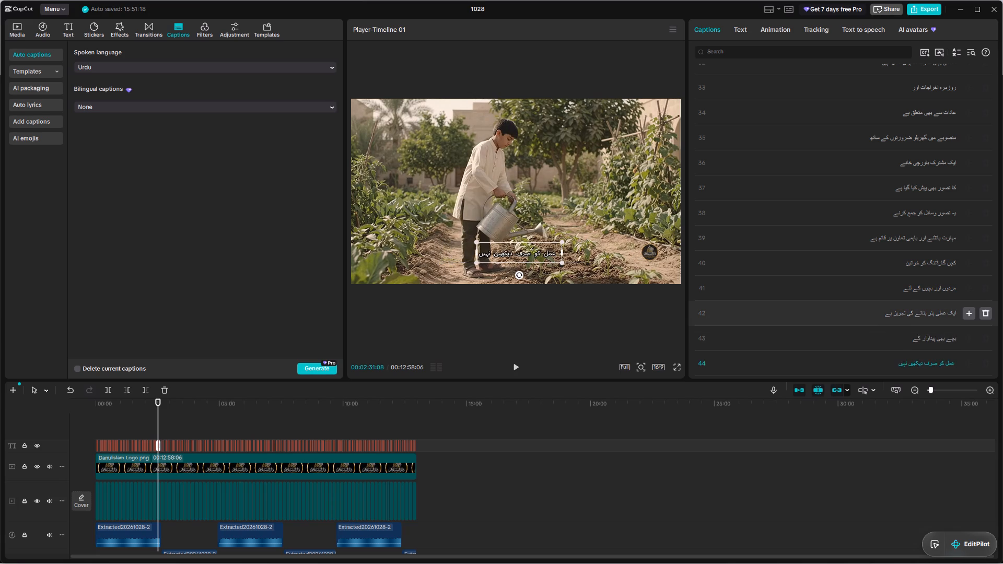
pyautogui.scroll(-4, 926, 283)
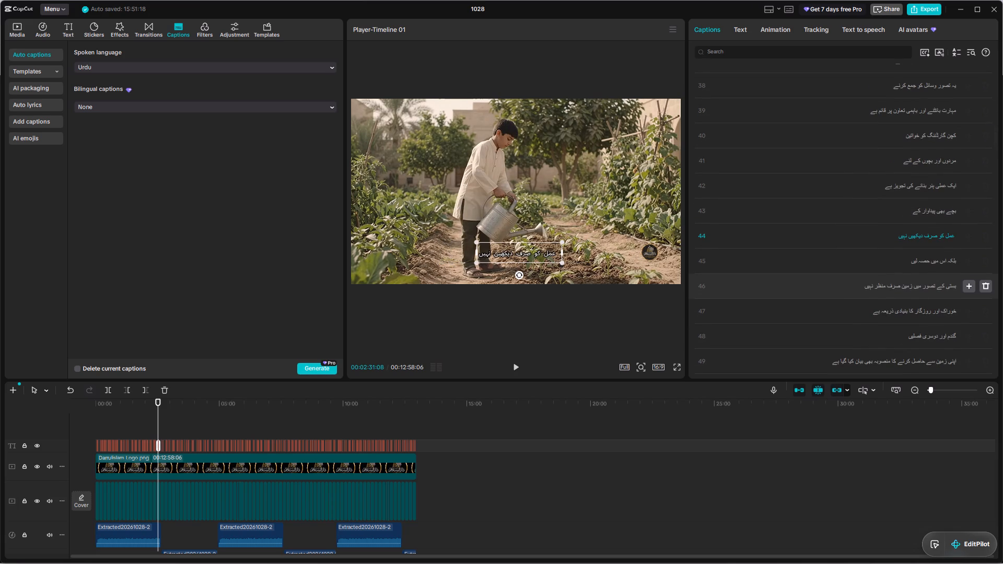
pyautogui.click(900, 286)
pyautogui.press('Return')
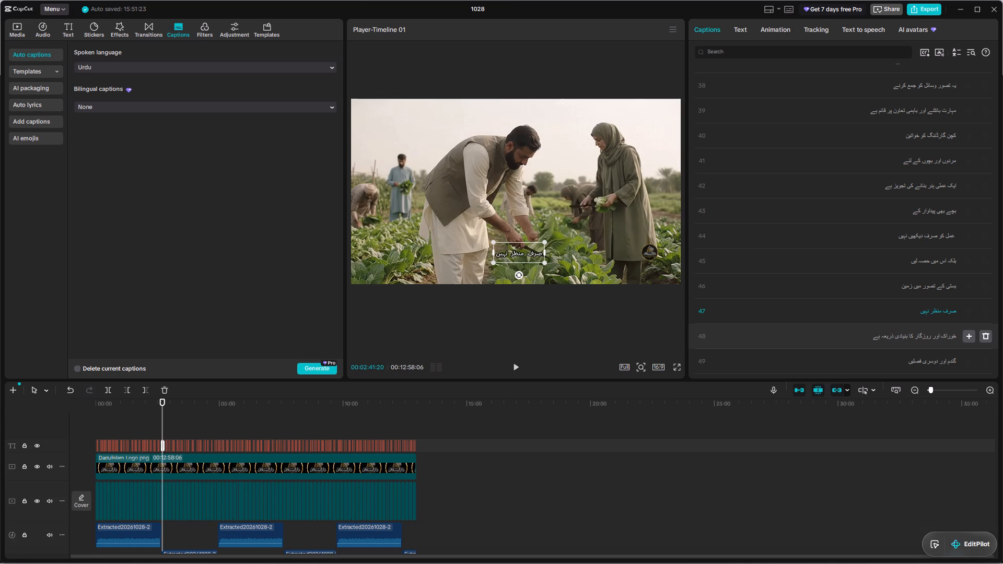
# Split caption 48 after 'خوراک اور روزگار' and caption 51 after 'زمین سے حاصل کرنے', each into two captions.
pyautogui.click(914, 336)
pyautogui.press('Return')
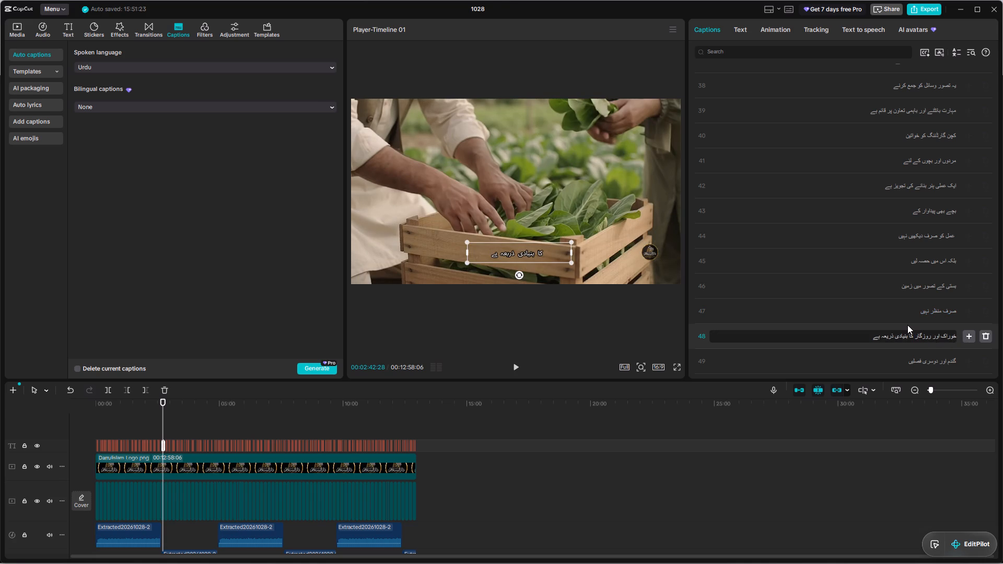
pyautogui.scroll(-2, 907, 325)
pyautogui.scroll(-2, 903, 282)
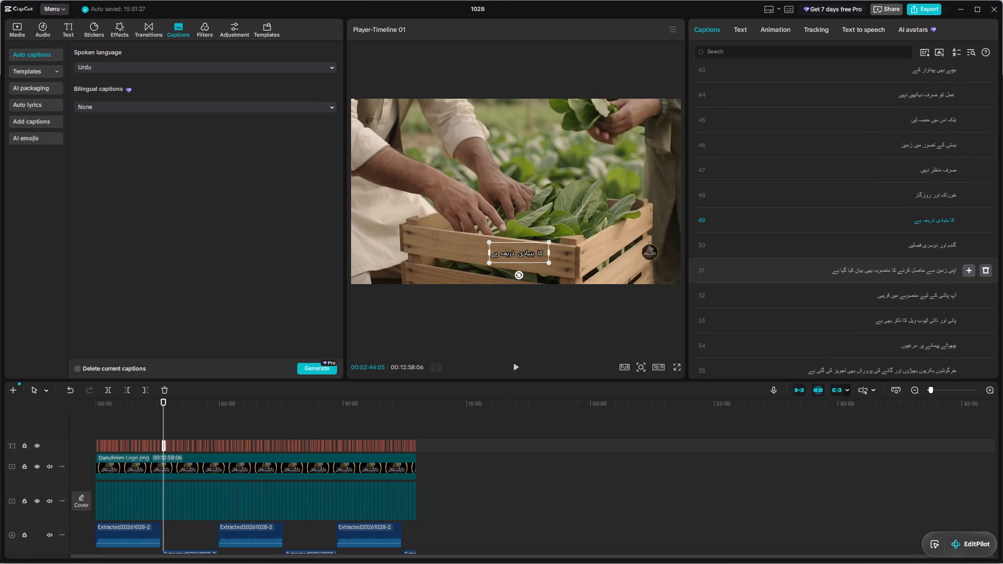
pyautogui.click(898, 273)
pyautogui.press('Return')
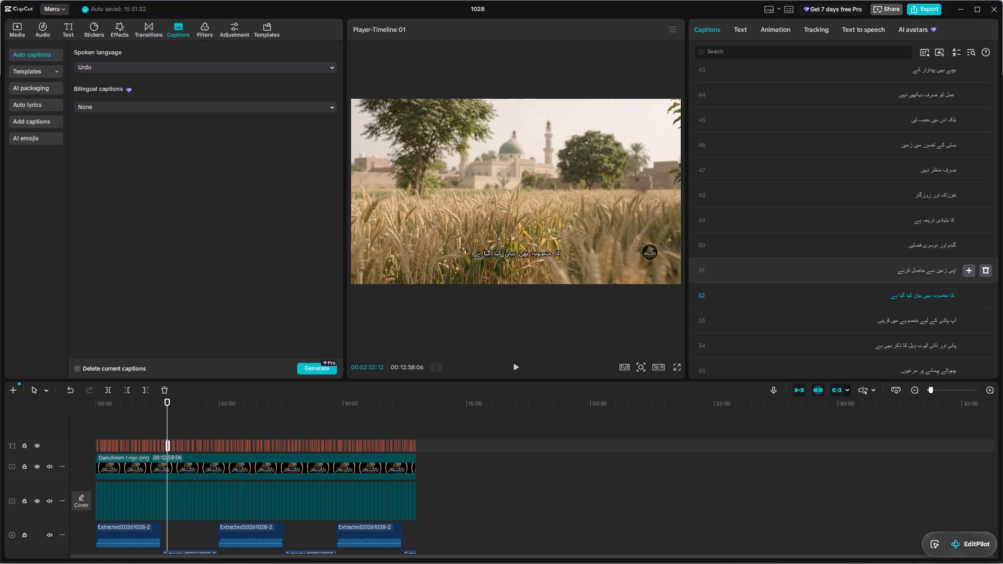
# Split caption 56 after 'بھیڑوں اور گائے' and caption 58 after 'دودھ گوشت اور', each into two captions.
pyautogui.scroll(-3, 938, 302)
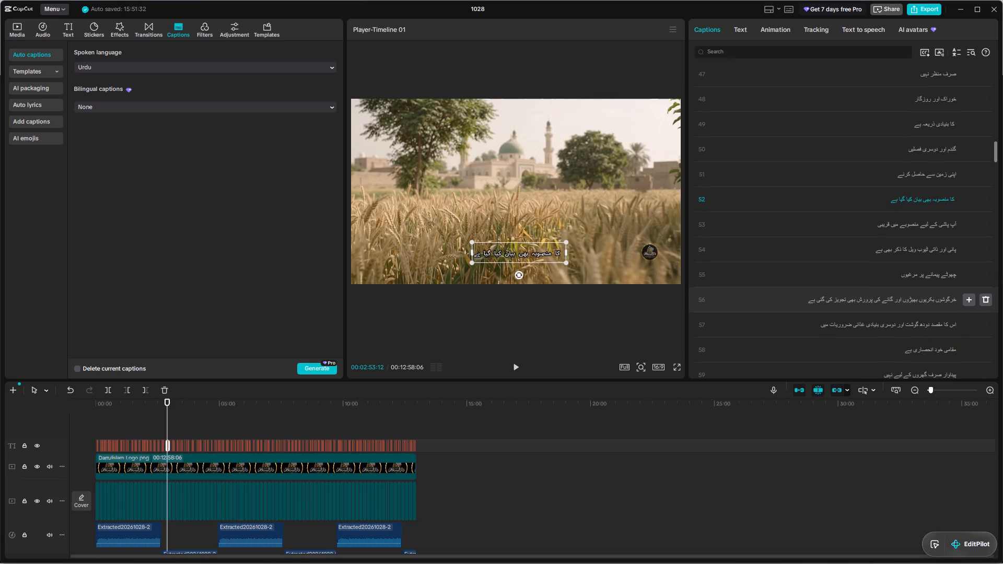
pyautogui.click(881, 301)
pyautogui.press('Return')
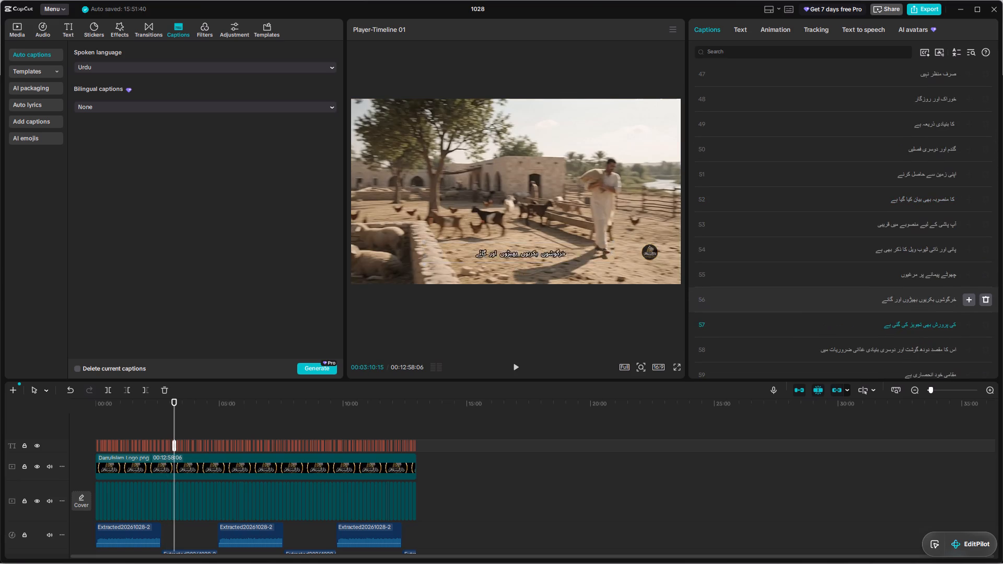
pyautogui.scroll(-2, 920, 296)
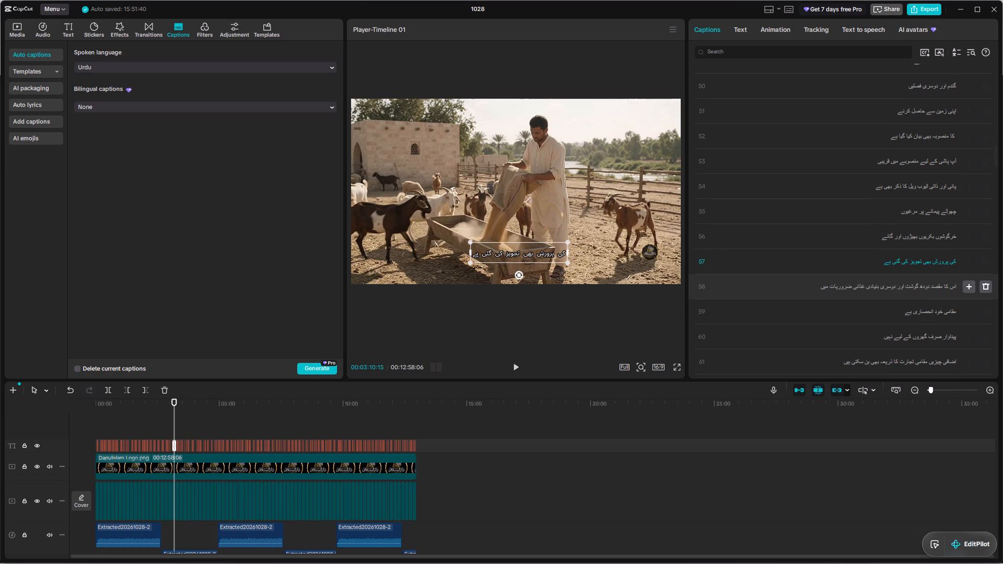
pyautogui.click(897, 287)
pyautogui.press('Return')
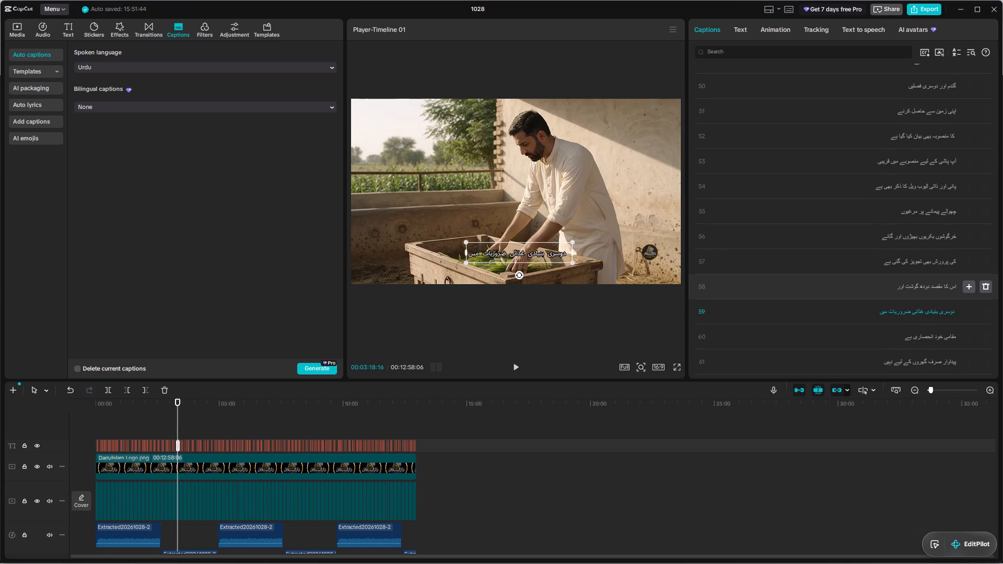
# Split caption 62 after 'مقامی تجارت' and caption 64 after 'کا تصور باہر', each into two captions.
pyautogui.scroll(-3, 923, 287)
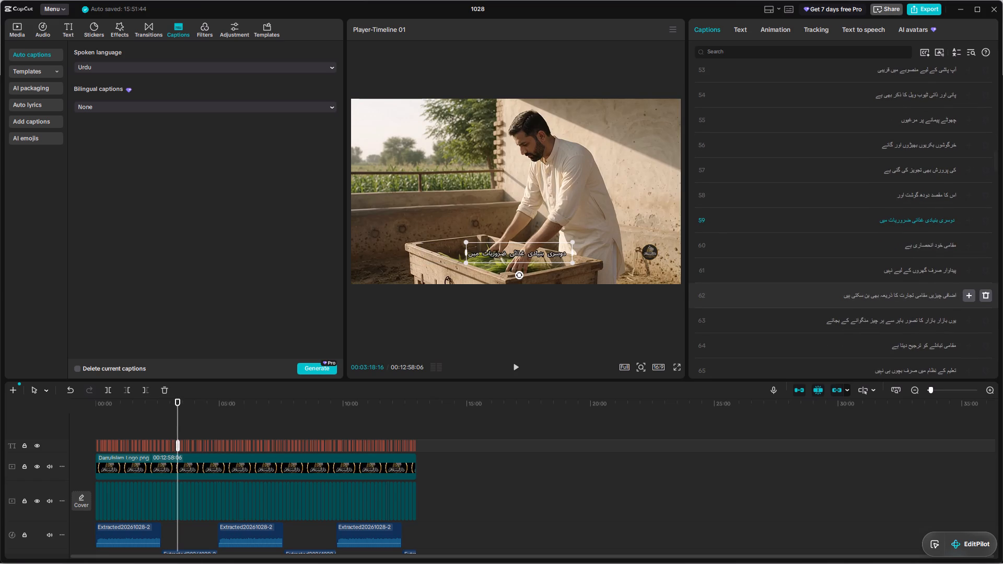
pyautogui.click(900, 293)
pyautogui.press('Return')
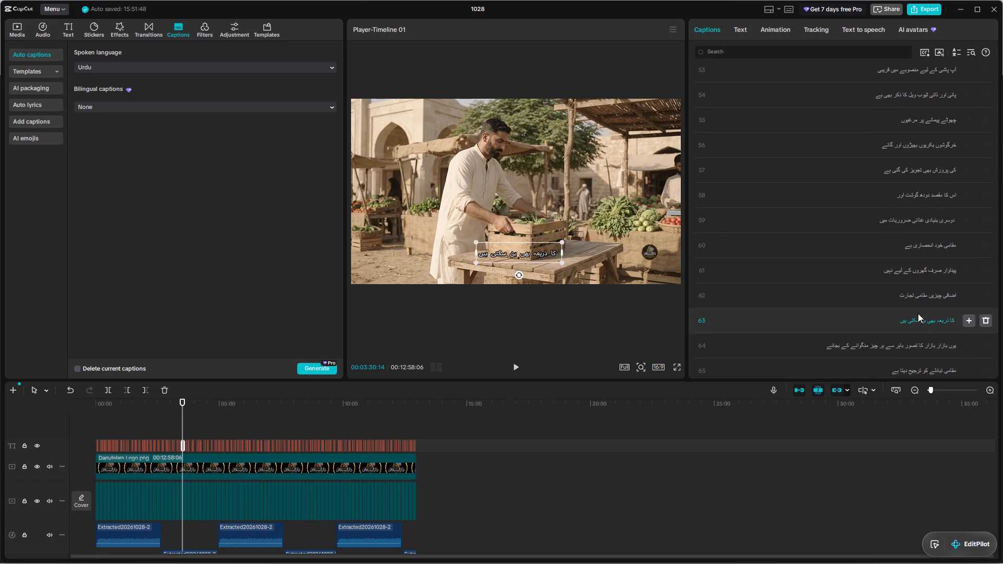
pyautogui.click(896, 346)
pyautogui.press('Return')
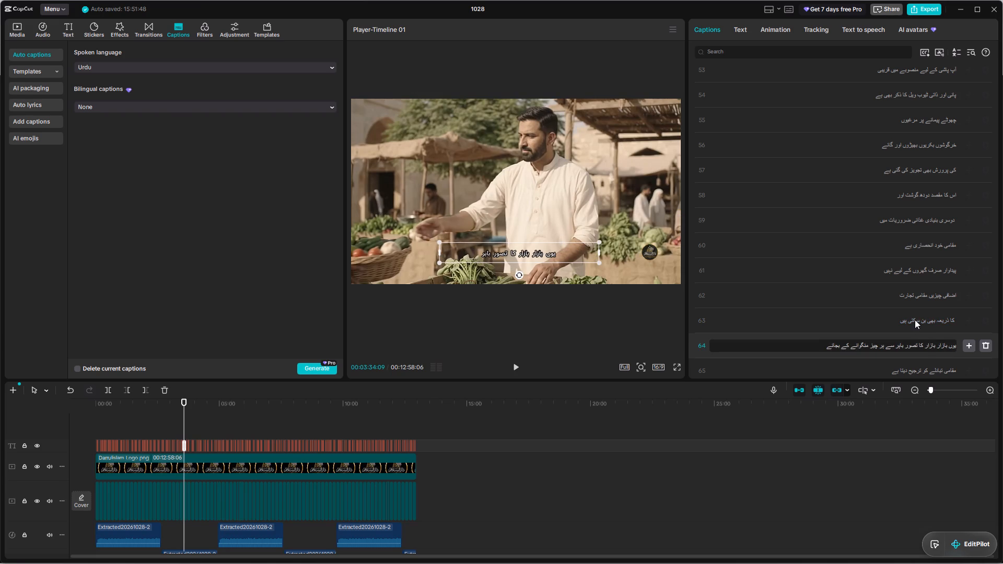
# Split caption 70 after 'کے مطابق مختلف' and caption 75 after 'تعلیم کو اس', each into two captions.
pyautogui.scroll(-3, 915, 320)
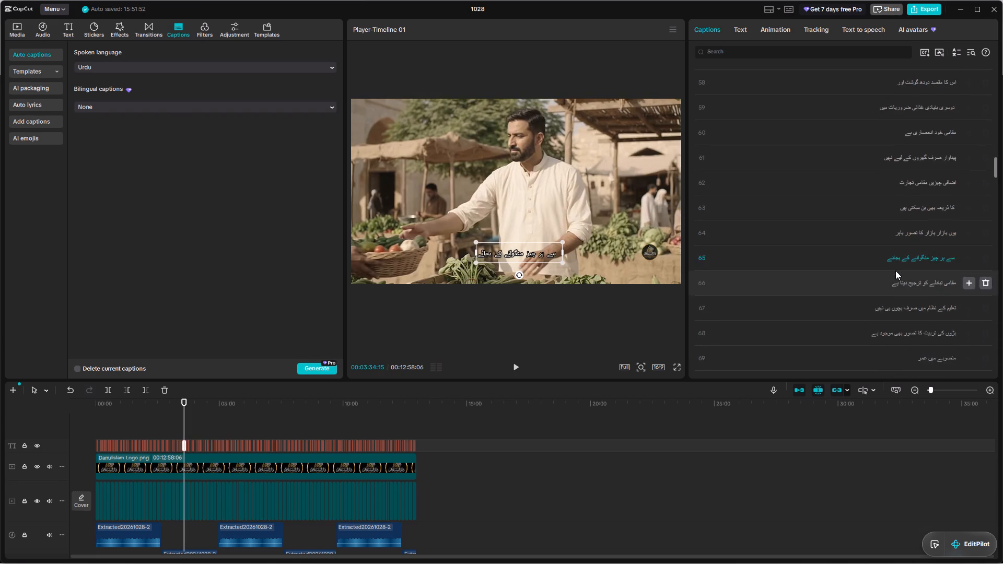
pyautogui.scroll(-3, 895, 271)
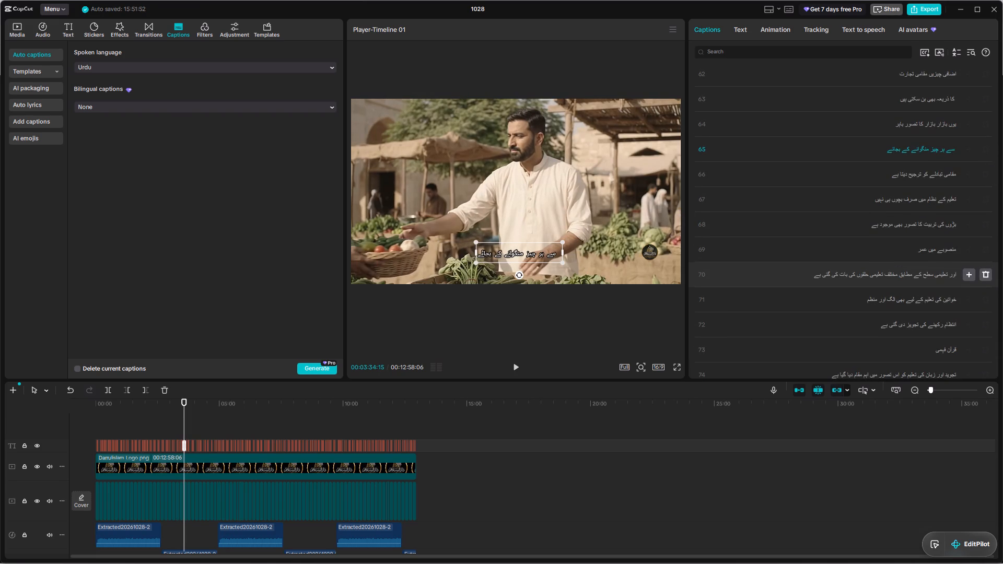
pyautogui.click(883, 274)
pyautogui.press('Return')
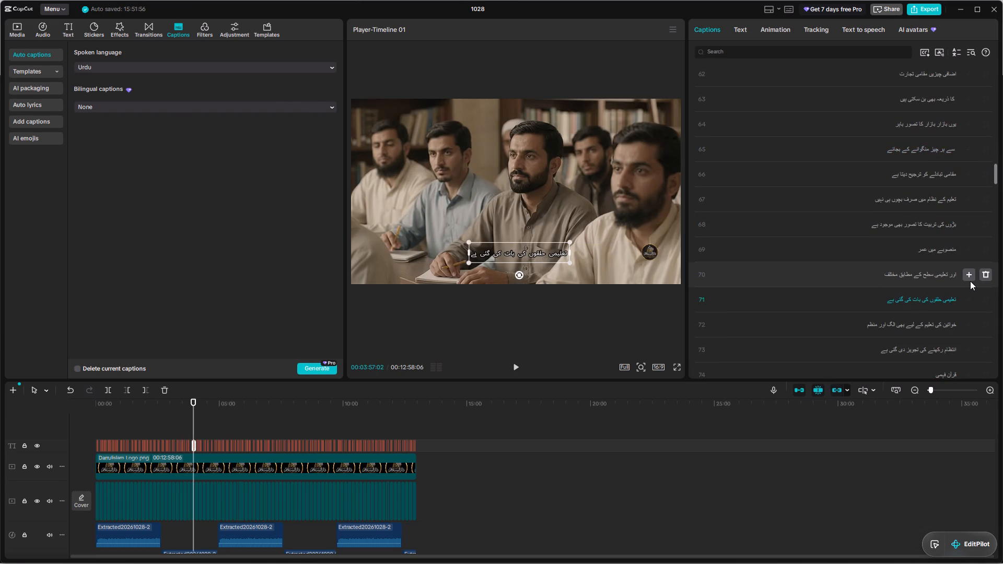
pyautogui.scroll(-3, 890, 296)
pyautogui.click(891, 312)
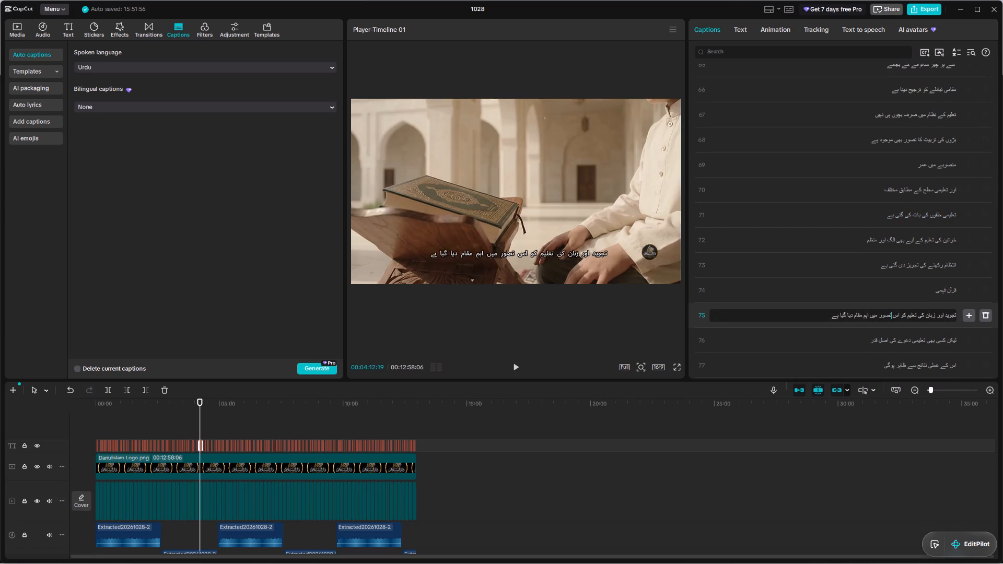
pyautogui.press('Return')
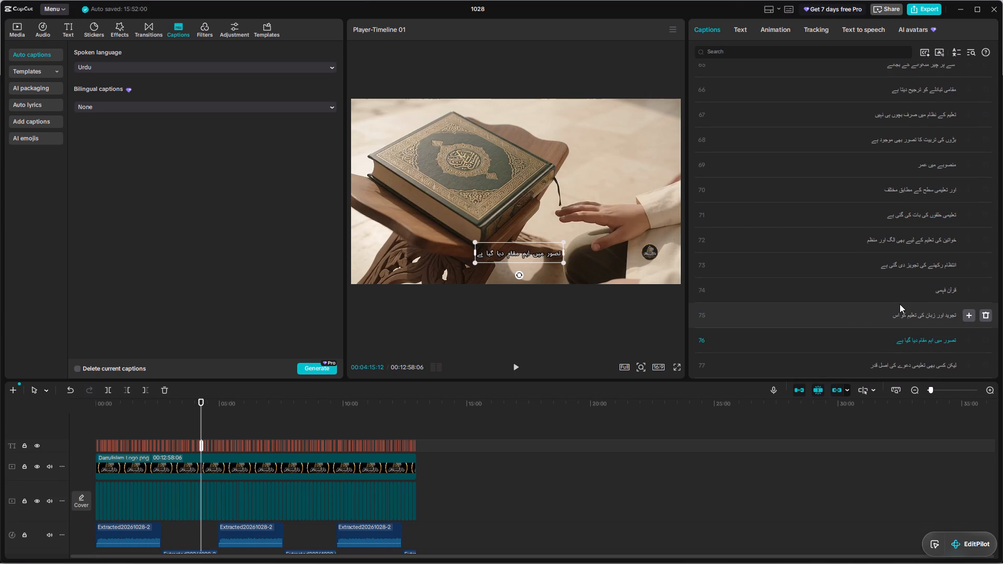
# Split caption 81 after 'خواتین سے' and caption 86 after 'فرد کی دینی', each into two captions.
pyautogui.scroll(-5, 899, 304)
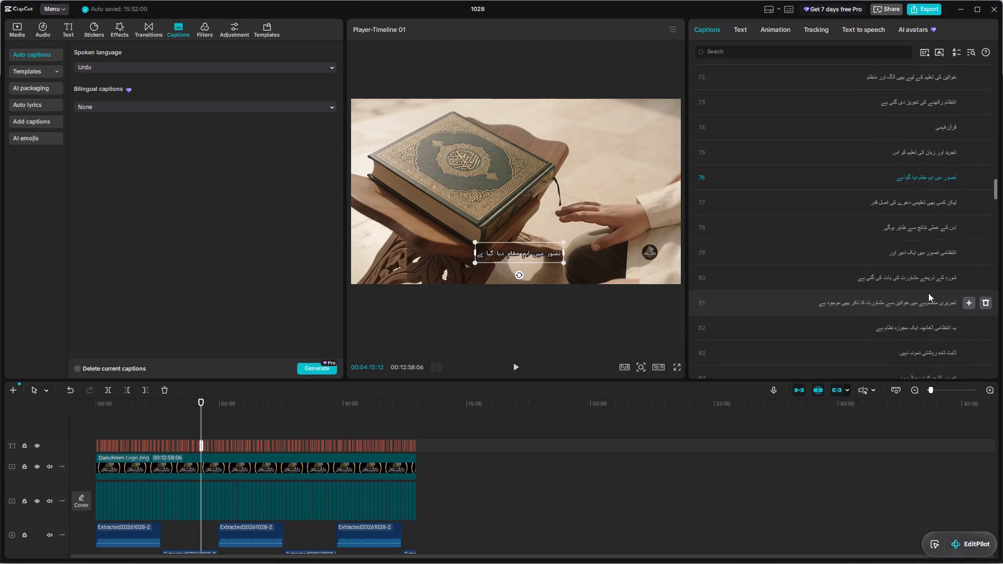
pyautogui.click(886, 302)
pyautogui.press('Return')
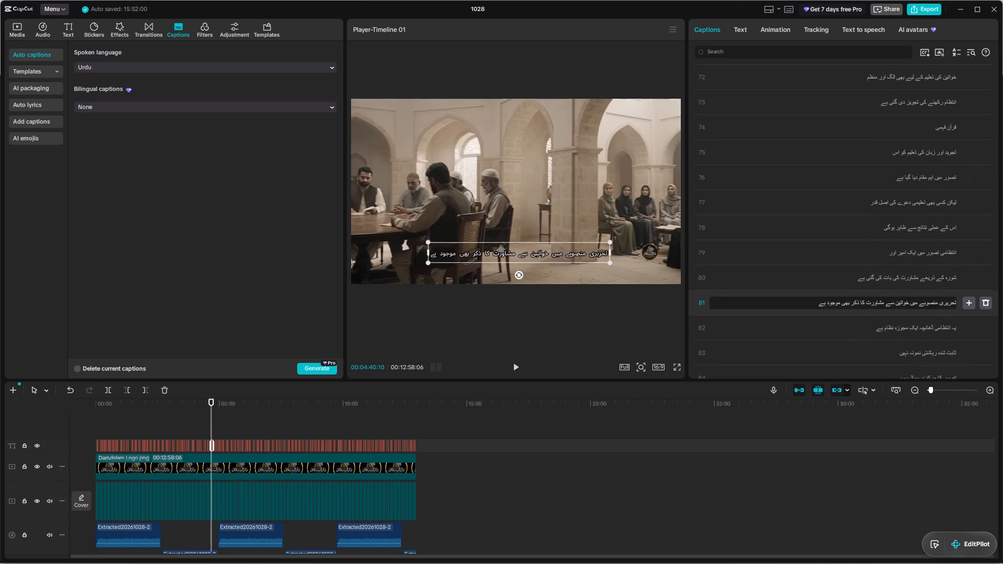
pyautogui.scroll(-3, 901, 306)
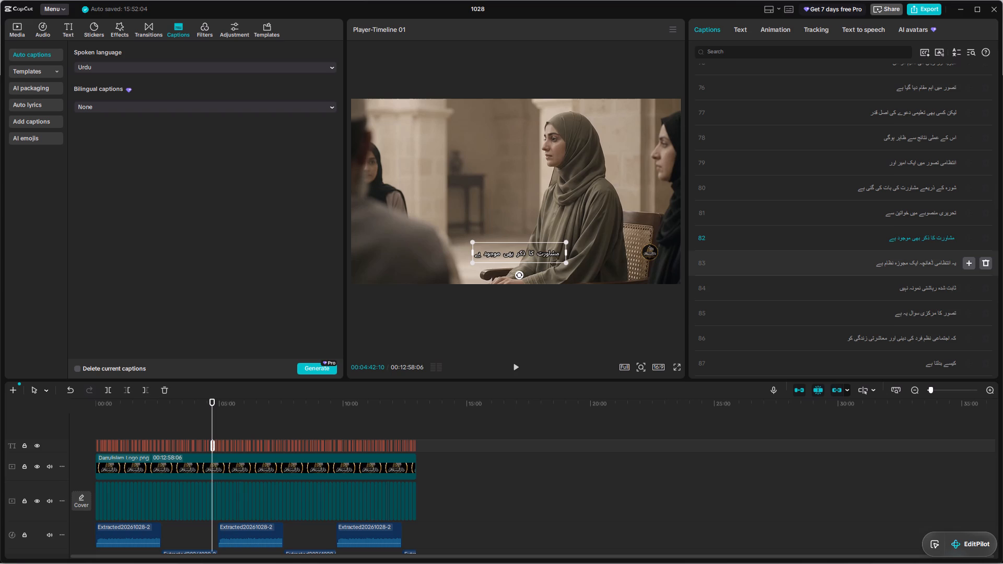
pyautogui.scroll(-1, 918, 323)
pyautogui.click(895, 300)
pyautogui.press('Return')
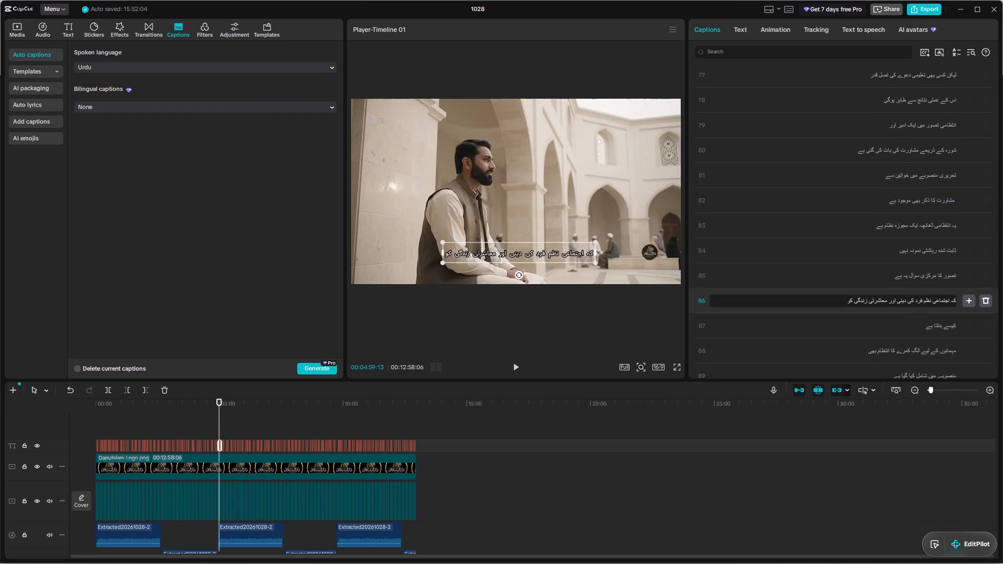
# Split caption 92 after 'مشترک زندگی کے' and caption 95 after 'ضروریات کو', each into two captions.
pyautogui.scroll(-4, 930, 336)
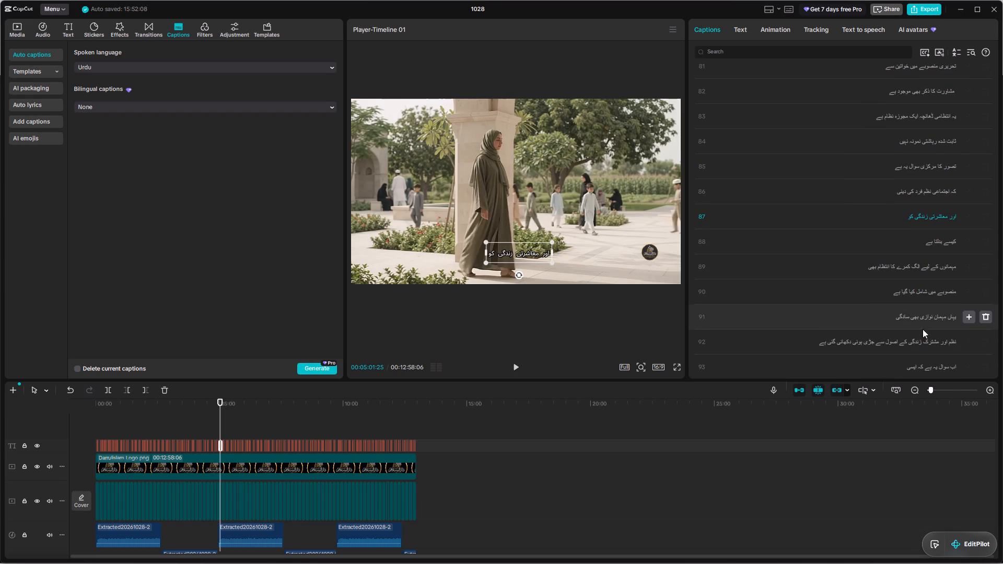
pyautogui.click(899, 343)
pyautogui.press('Return')
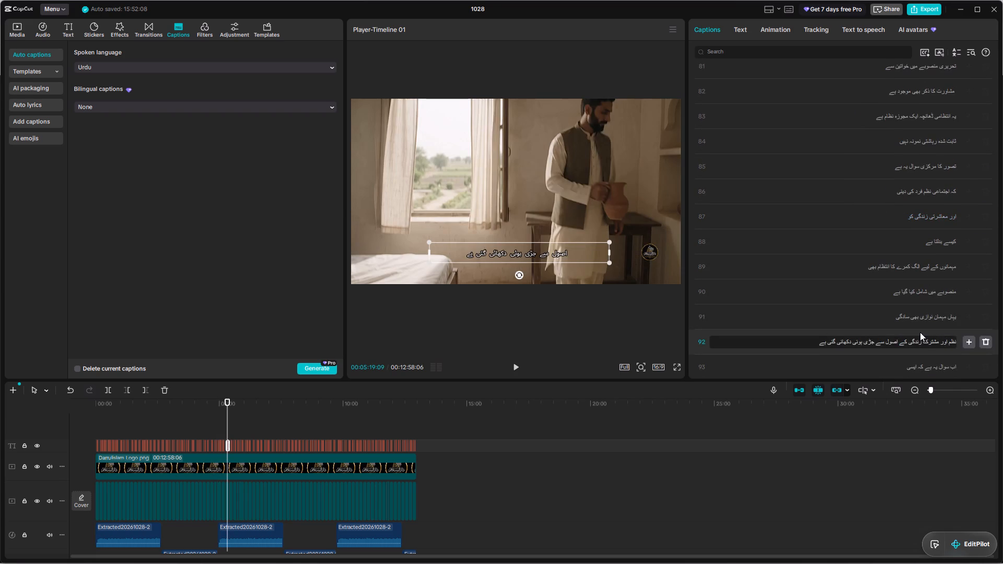
pyautogui.scroll(-2, 920, 332)
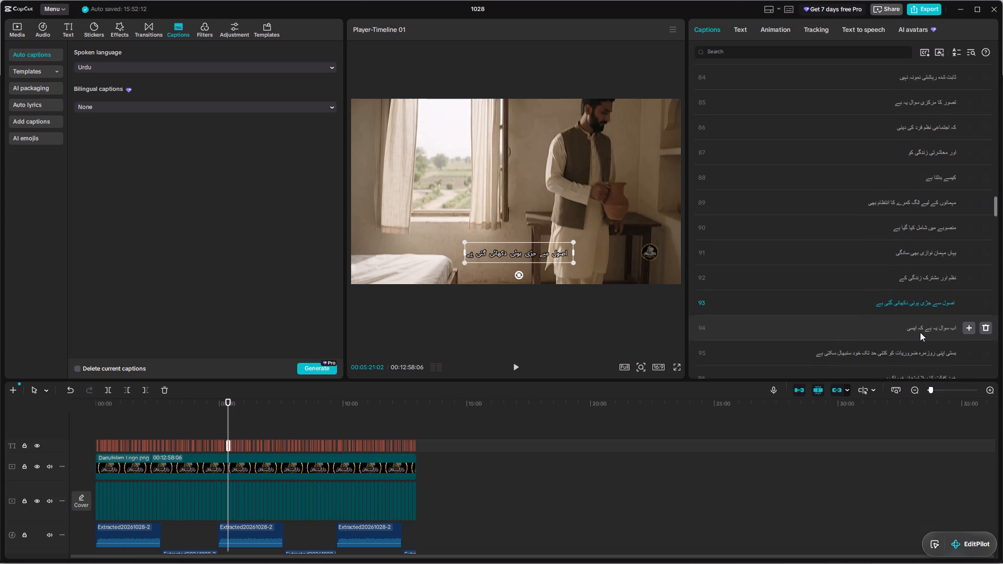
pyautogui.scroll(-2, 920, 332)
pyautogui.click(888, 286)
pyautogui.press('Return')
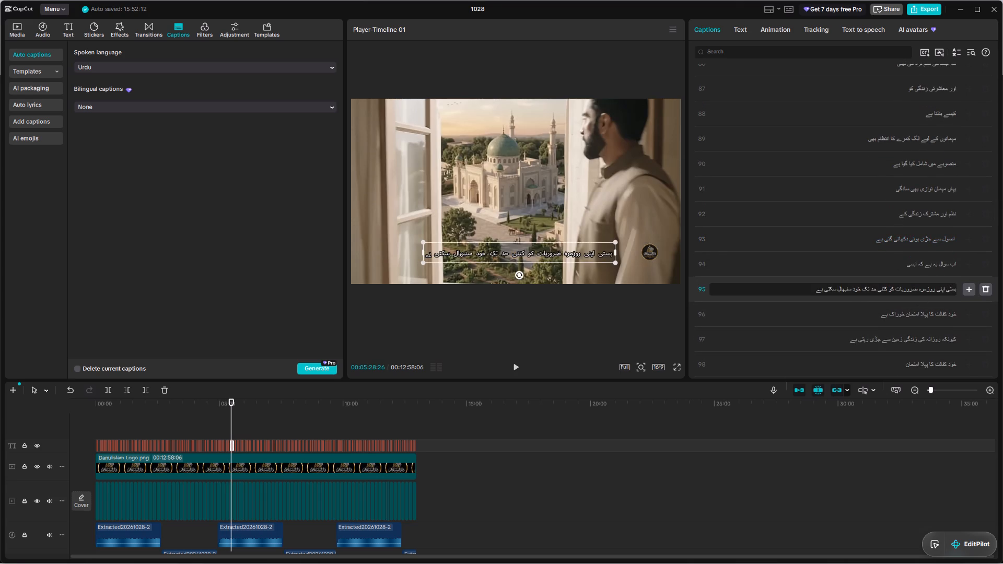
# Split caption 98 after 'روزانہ کی زندگی' and caption 104 after 'محفوظ منظم اور', each into two captions.
pyautogui.scroll(-4, 887, 318)
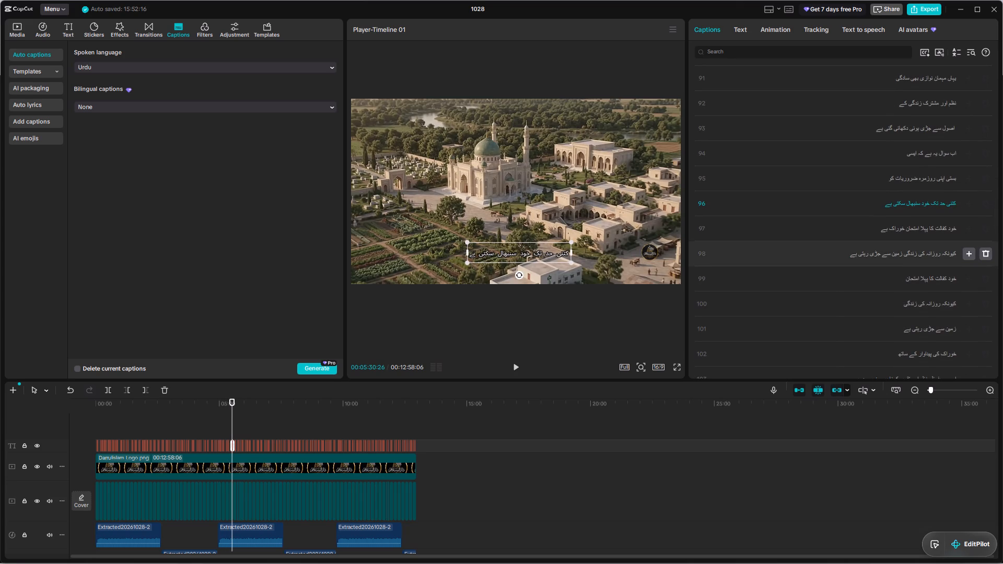
pyautogui.click(903, 253)
pyautogui.press('Return')
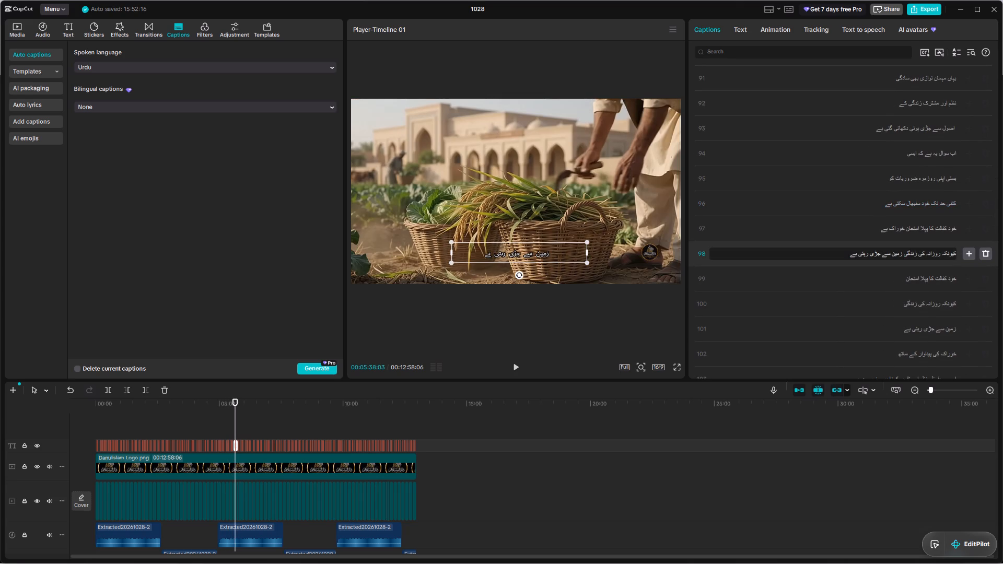
pyautogui.scroll(-6, 937, 259)
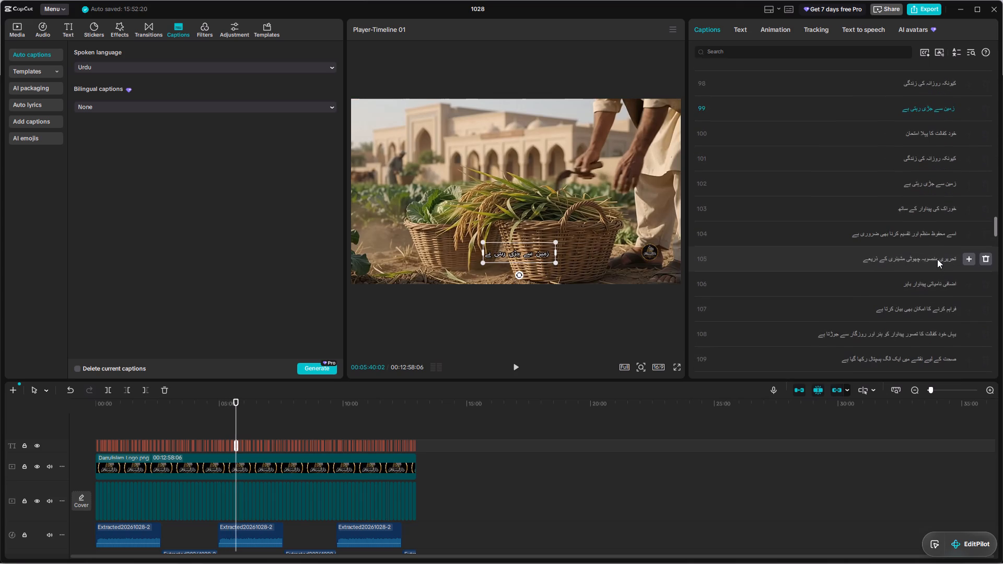
pyautogui.click(910, 236)
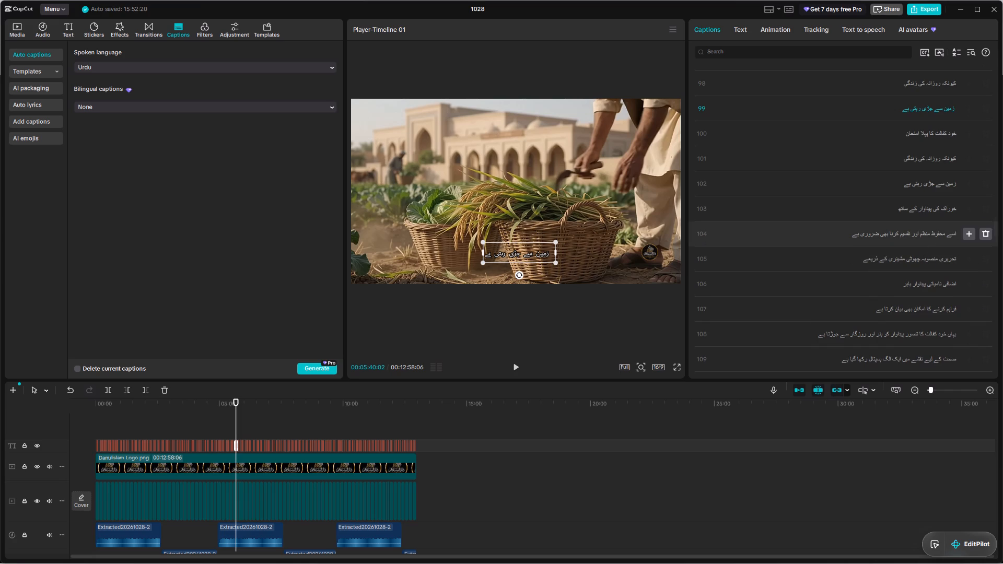
pyautogui.press('Return')
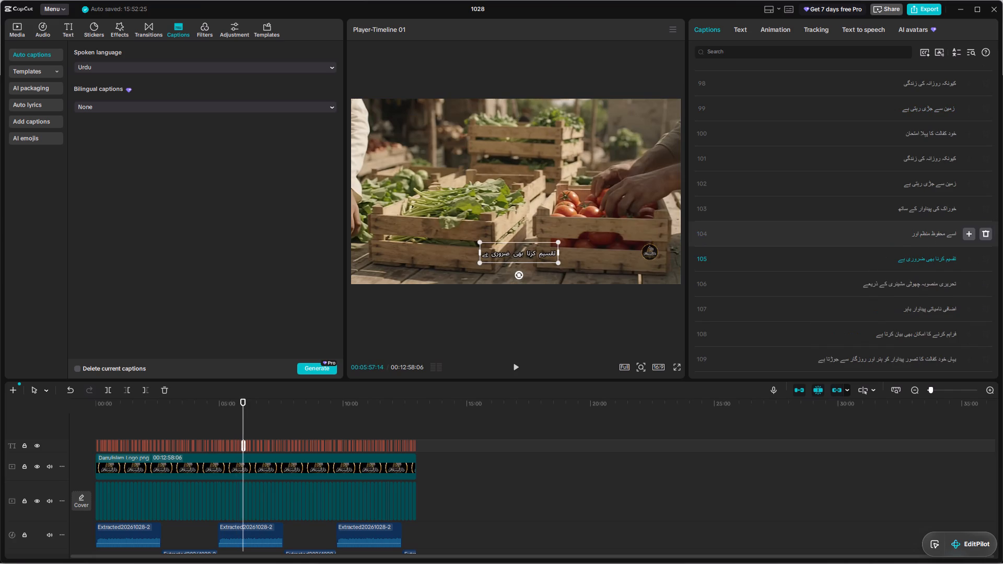
# Slightly enlarge the caption text in the preview, using caption 105's text box, keeping it near the bottom of the frame.
pyautogui.scroll(-1, 915, 300)
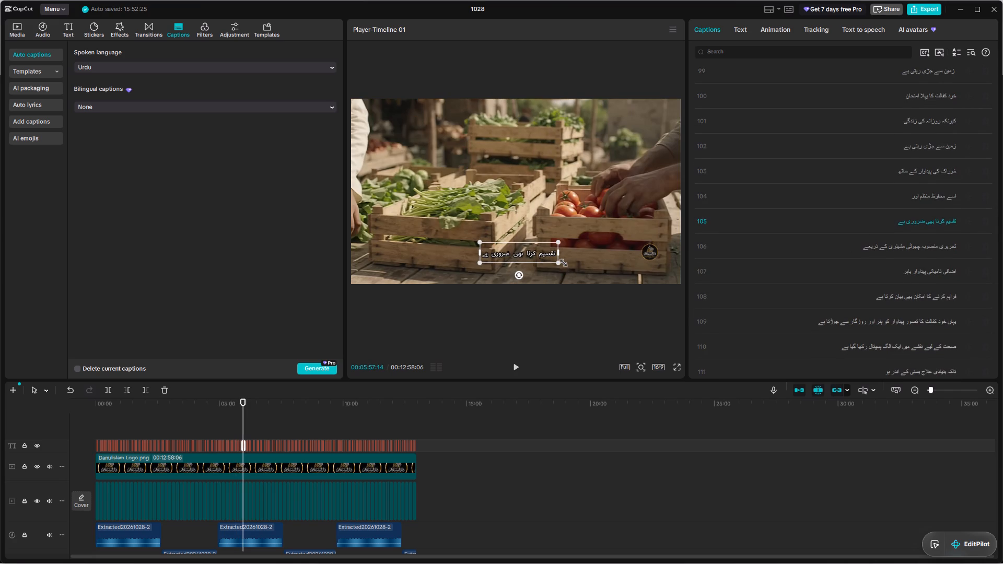
pyautogui.moveTo(559, 264); pyautogui.dragTo(571, 267)
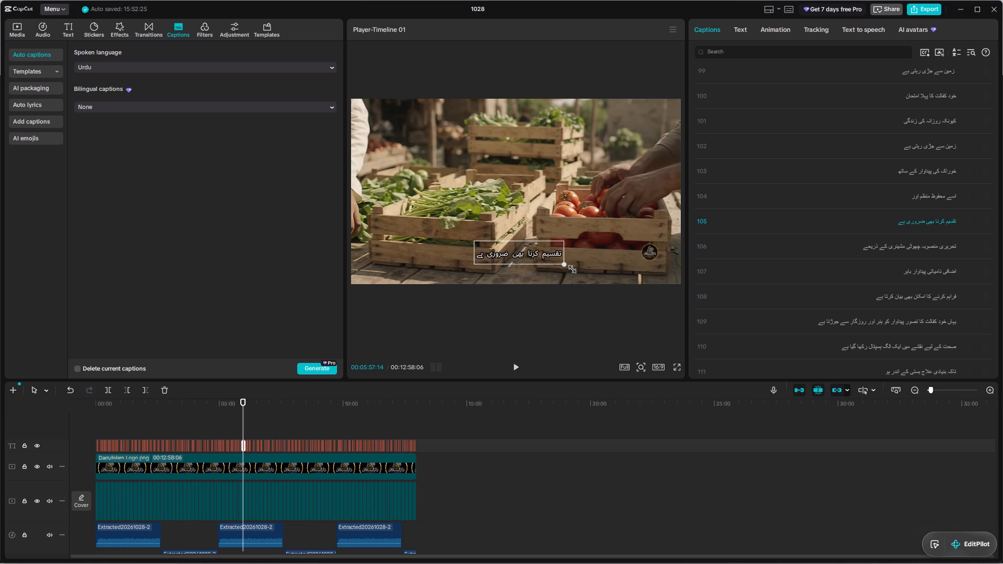
pyautogui.moveTo(571, 267); pyautogui.dragTo(572, 269)
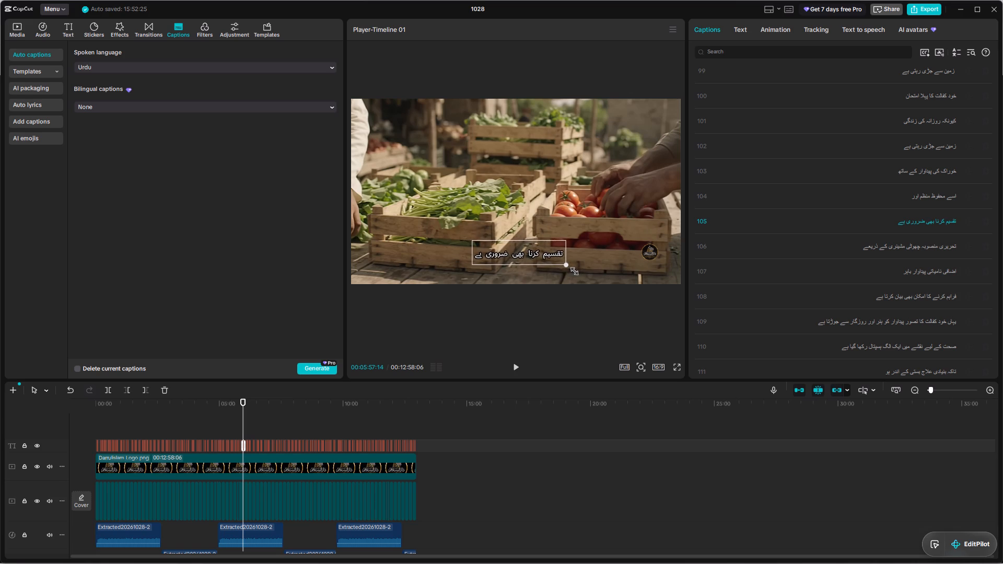
pyautogui.moveTo(572, 269); pyautogui.dragTo(569, 269)
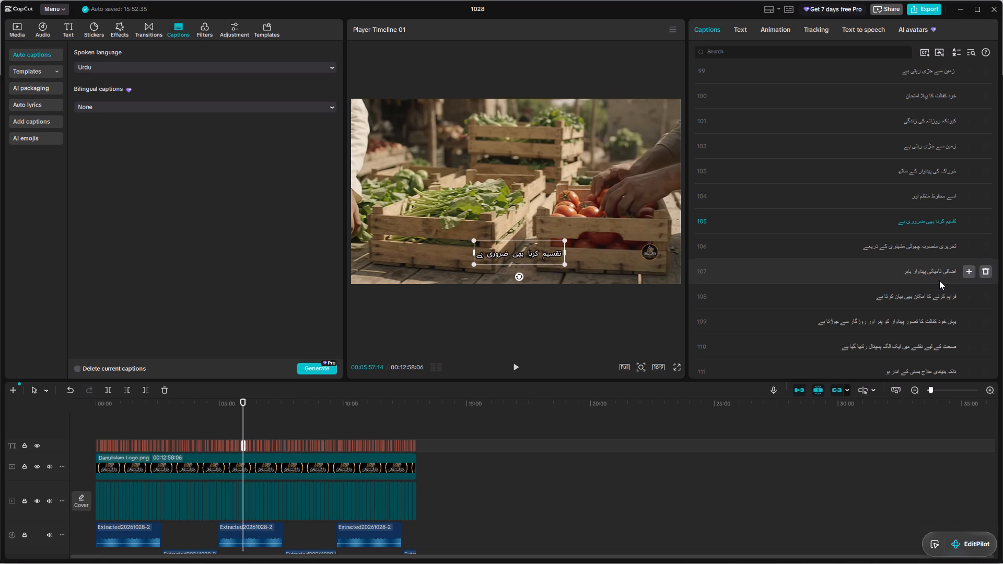
# Split caption 109 after 'کا تصور پیداوار' and caption 111 after 'نقشے میں', each into two captions.
pyautogui.click(890, 323)
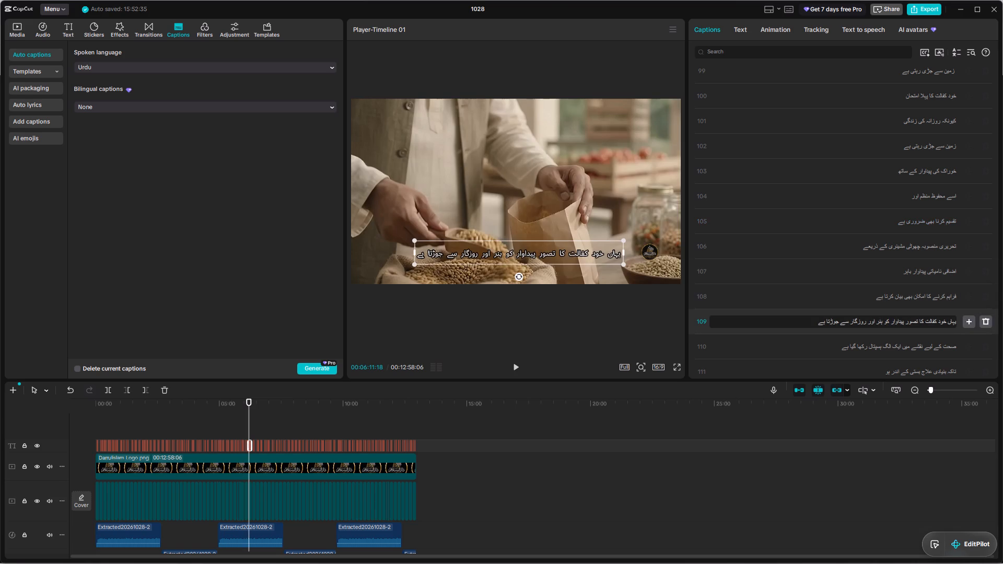
pyautogui.press('Return')
pyautogui.scroll(-2, 917, 321)
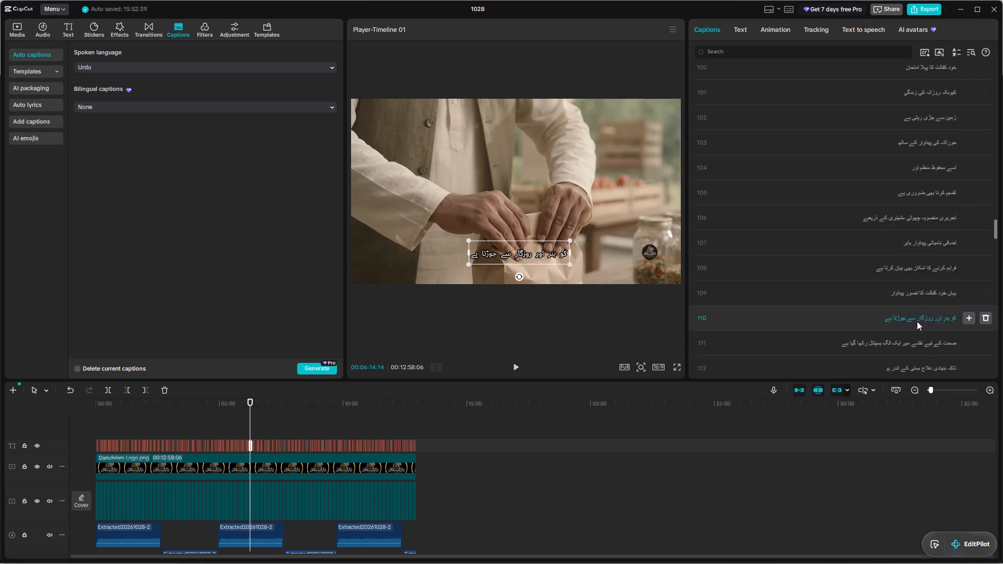
pyautogui.scroll(-2, 917, 321)
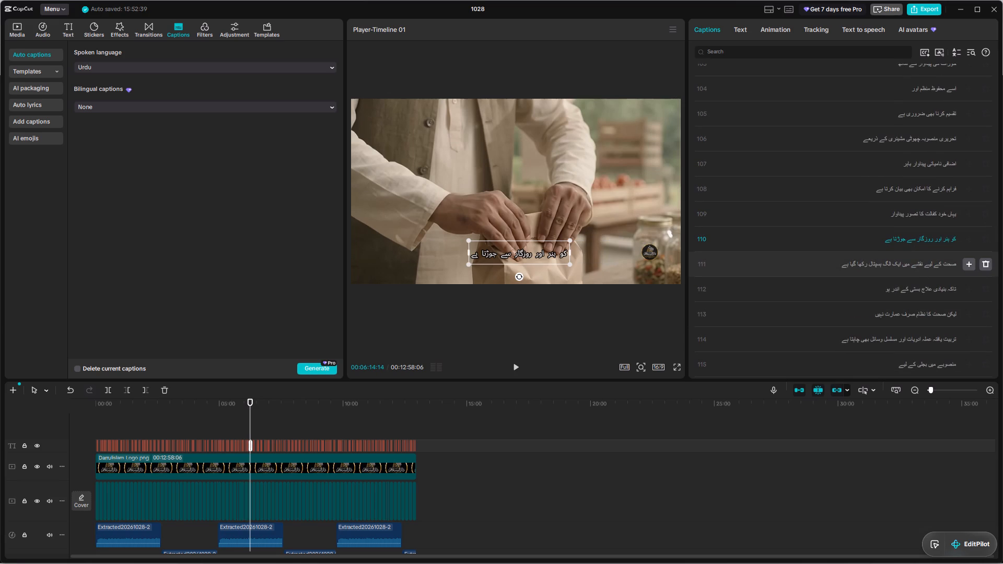
pyautogui.click(903, 265)
pyautogui.press('Return')
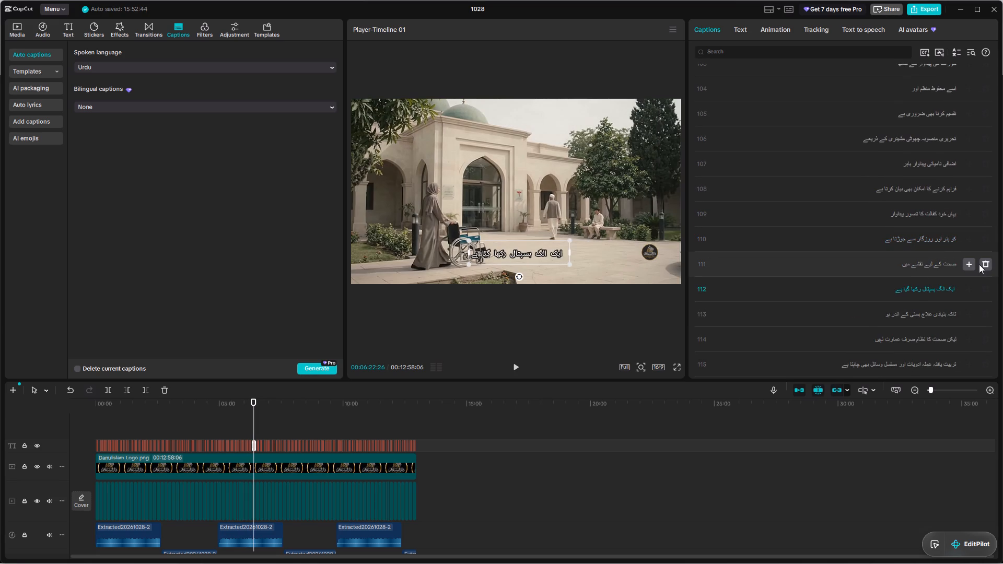
# Split caption 115 after 'عملہ ادویات اور' into two captions.
pyautogui.scroll(-4, 975, 266)
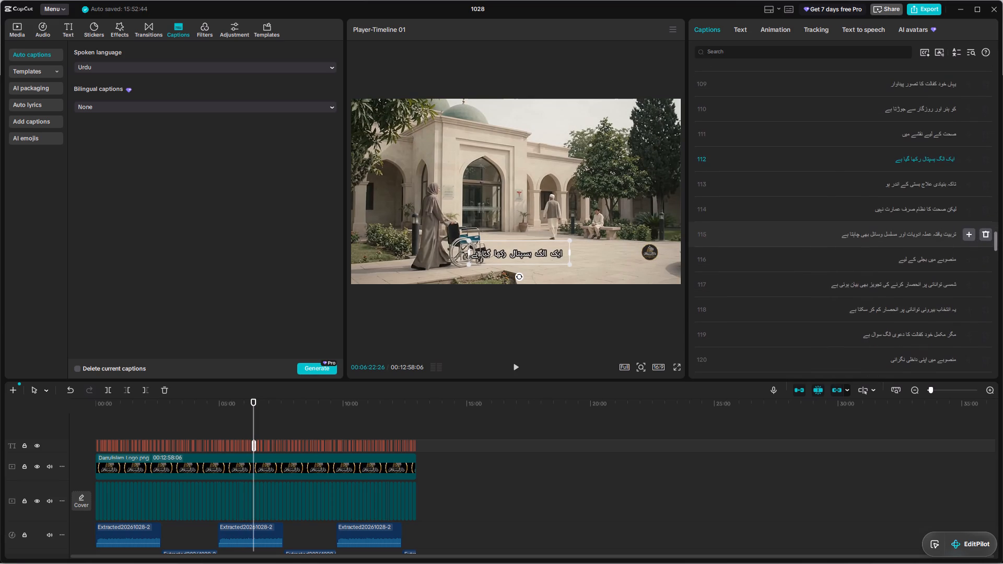
pyautogui.click(898, 238)
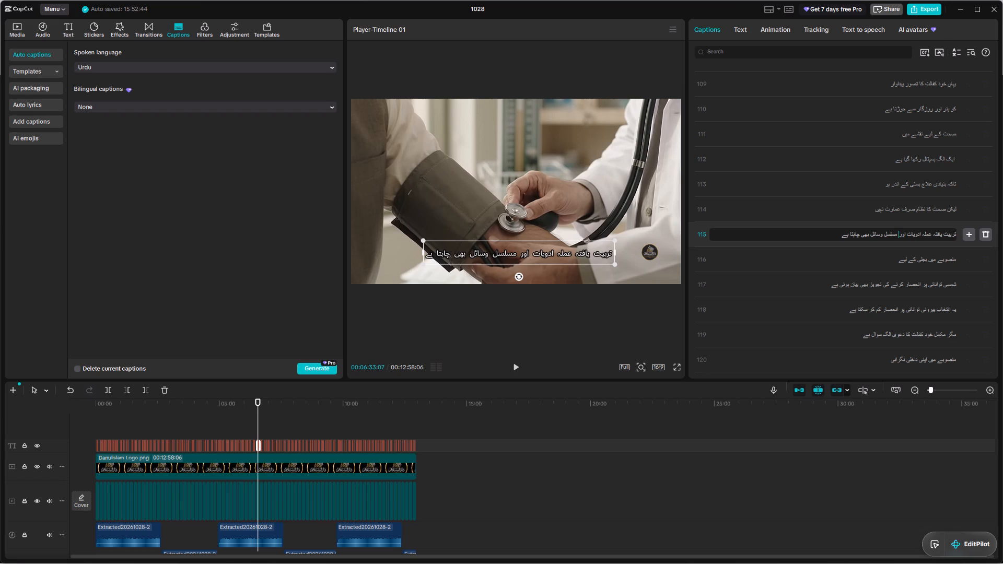
pyautogui.press('Return')
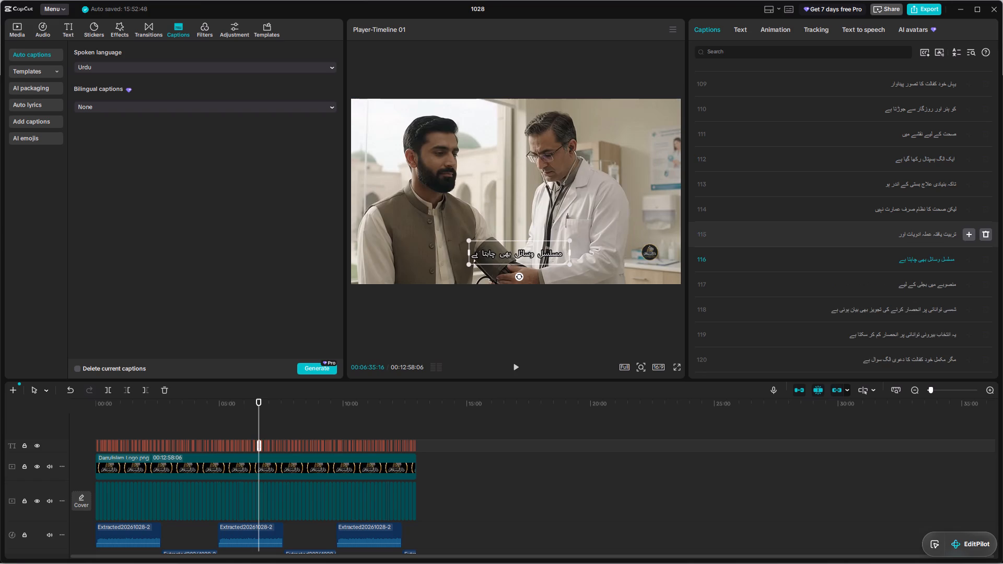
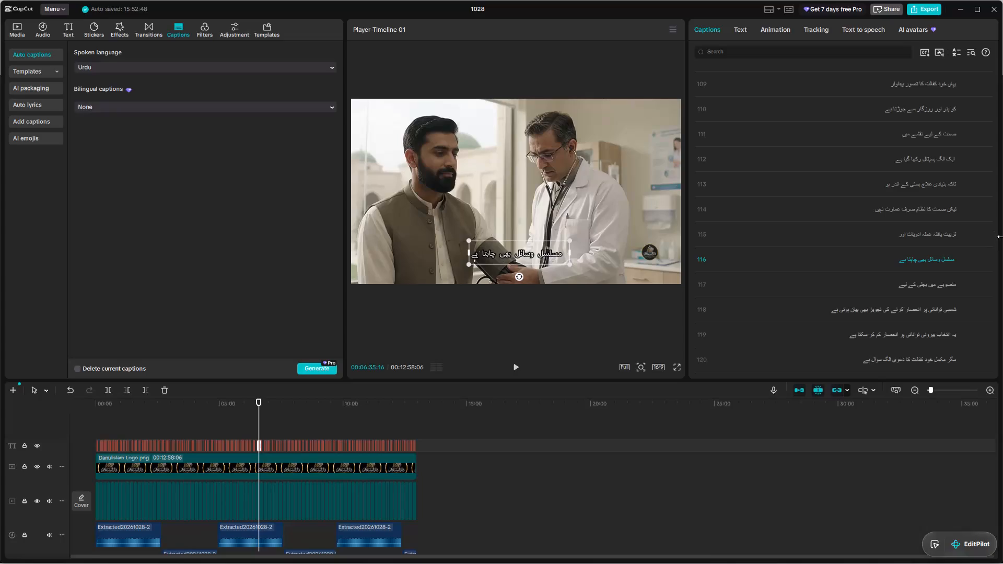
# Split caption 118 after 'پر انحصار کرنے' and caption 120 after 'بیرونی توانائی پر', each into two captions.
pyautogui.click(891, 311)
pyautogui.press('Return')
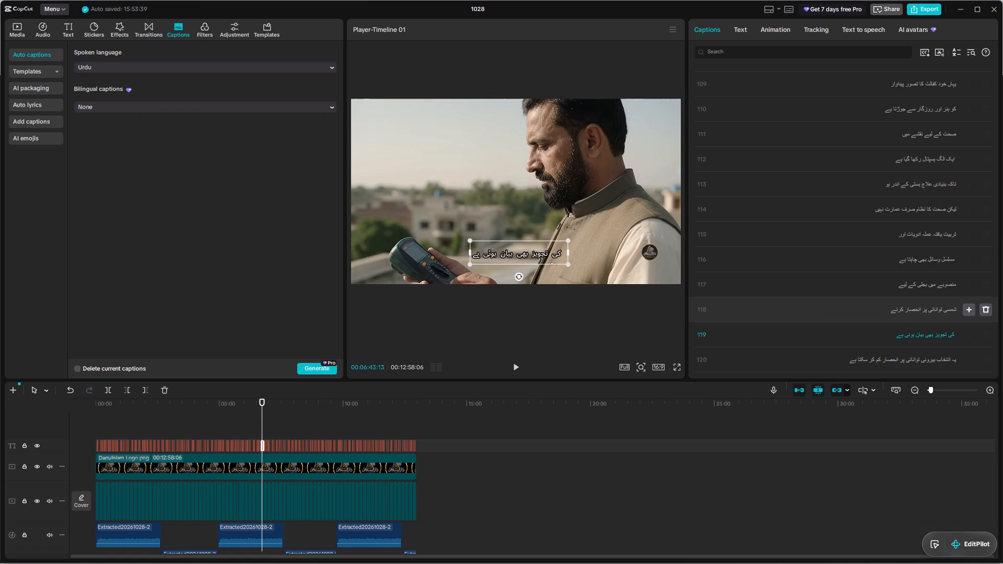
pyautogui.scroll(-3, 942, 314)
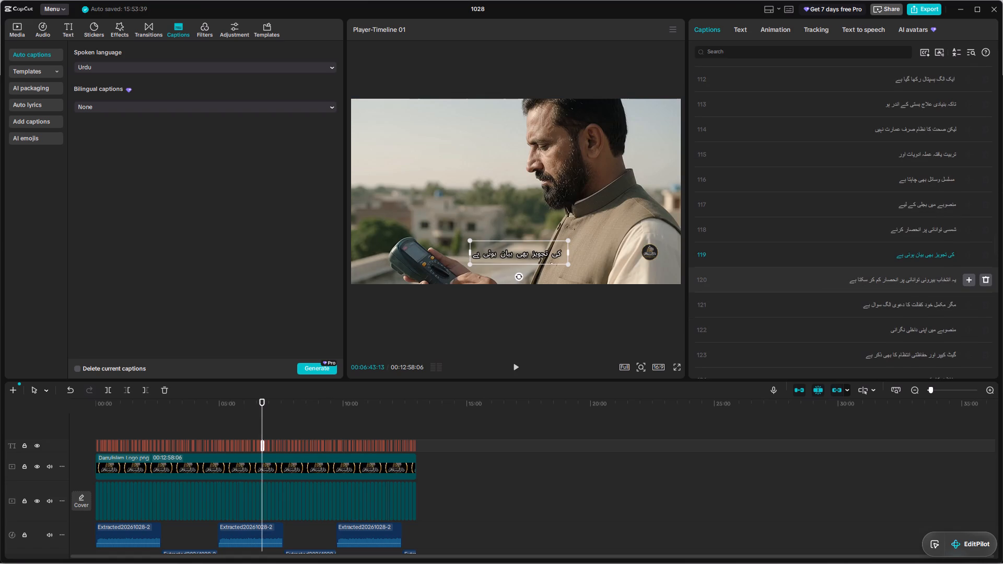
pyautogui.click(898, 281)
pyautogui.press('Return')
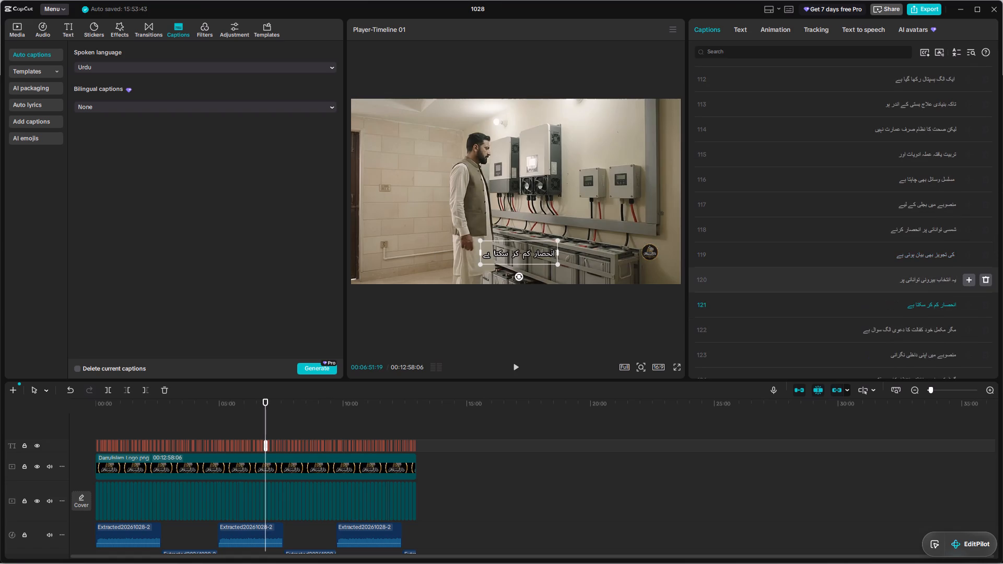
# Split caption 122 after 'مگر مکمل خود کفالت' and caption 125 after 'گیٹ کیپر اور حفاظتی', each into two captions.
pyautogui.scroll(-3, 910, 268)
pyautogui.click(909, 255)
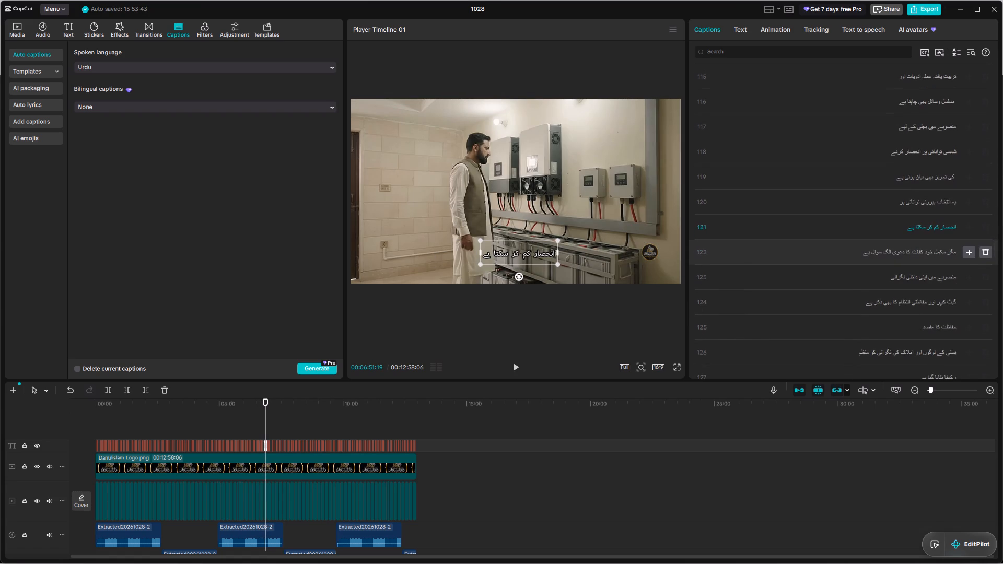
pyautogui.press('Return')
pyautogui.scroll(-1, 967, 255)
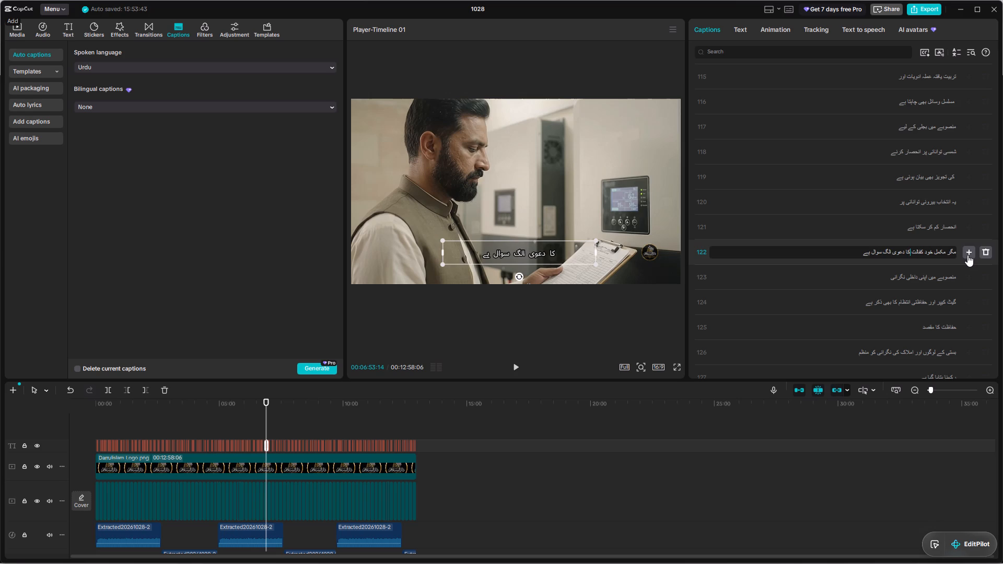
pyautogui.scroll(-1, 967, 255)
pyautogui.click(911, 251)
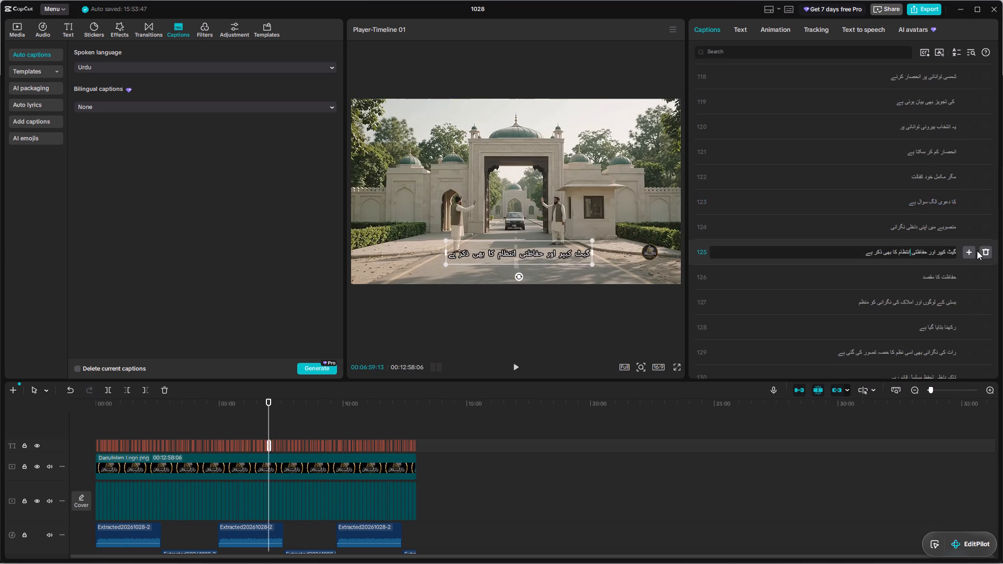
pyautogui.press('Return')
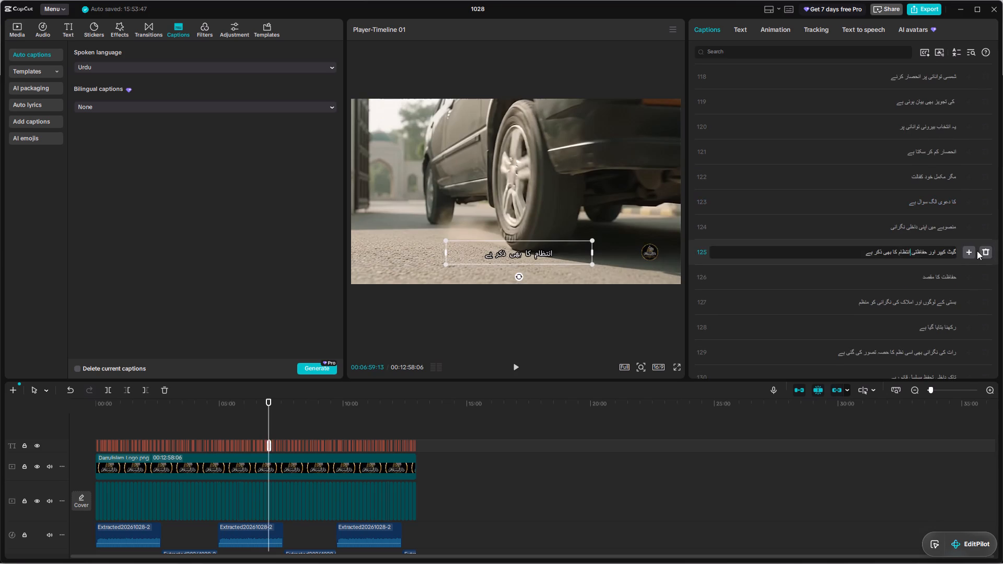
# Split caption 130 after 'نگرانی بھی اسی' and caption 133 after 'محفوظ بستی اور خود', each into two captions.
pyautogui.scroll(-3, 977, 251)
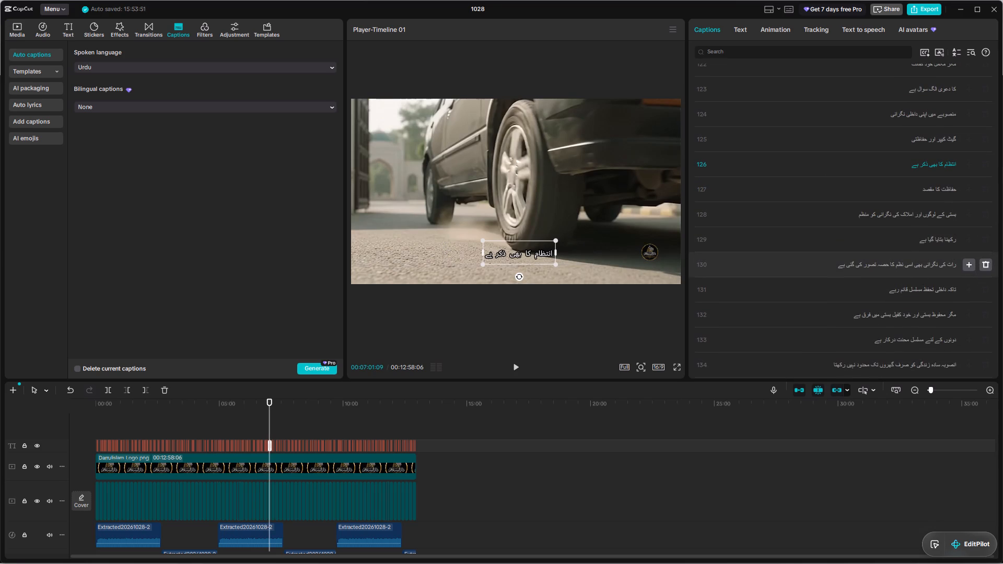
pyautogui.click(902, 265)
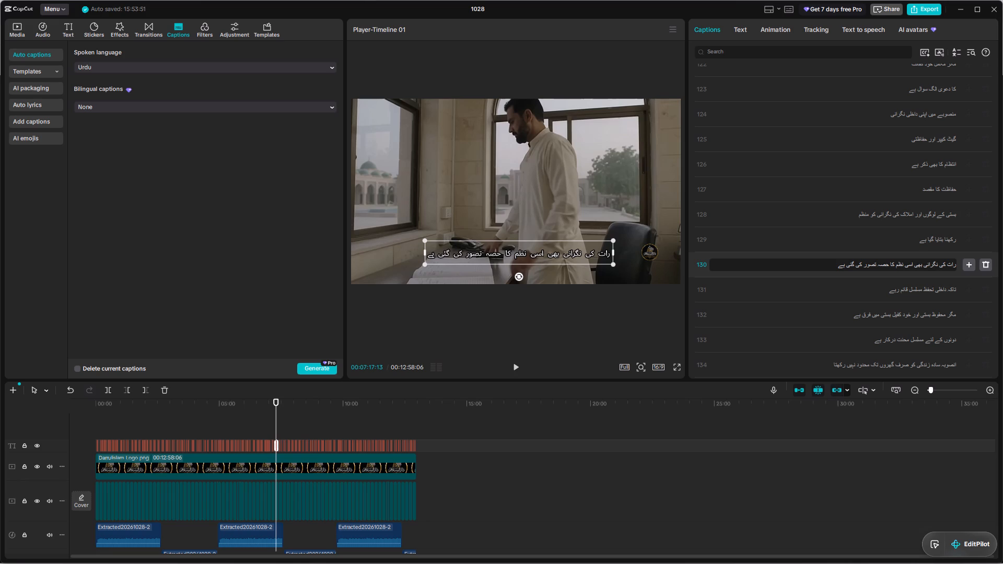
pyautogui.press('Right')
pyautogui.press('Return')
pyautogui.scroll(-3, 955, 265)
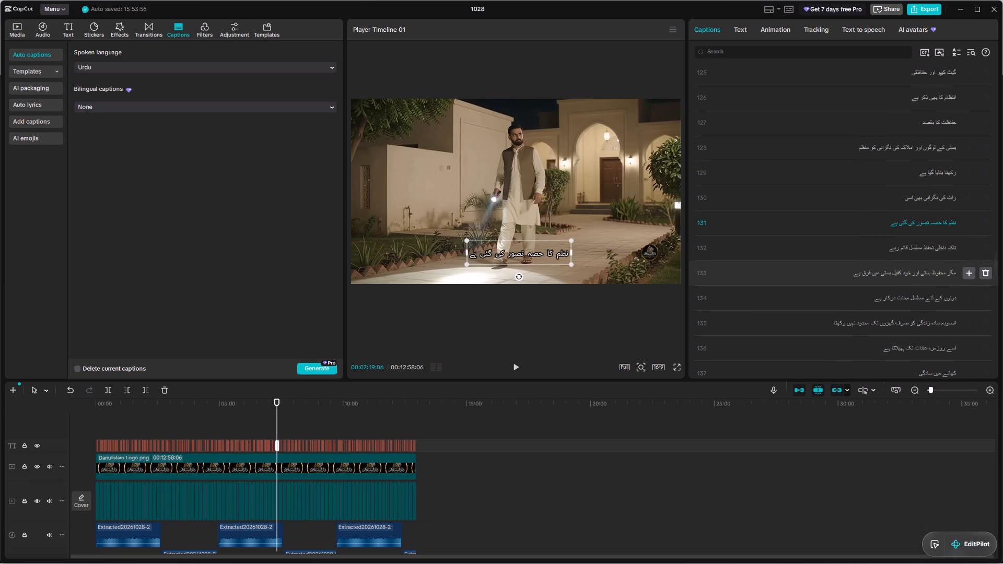
pyautogui.click(902, 273)
pyautogui.press('Return')
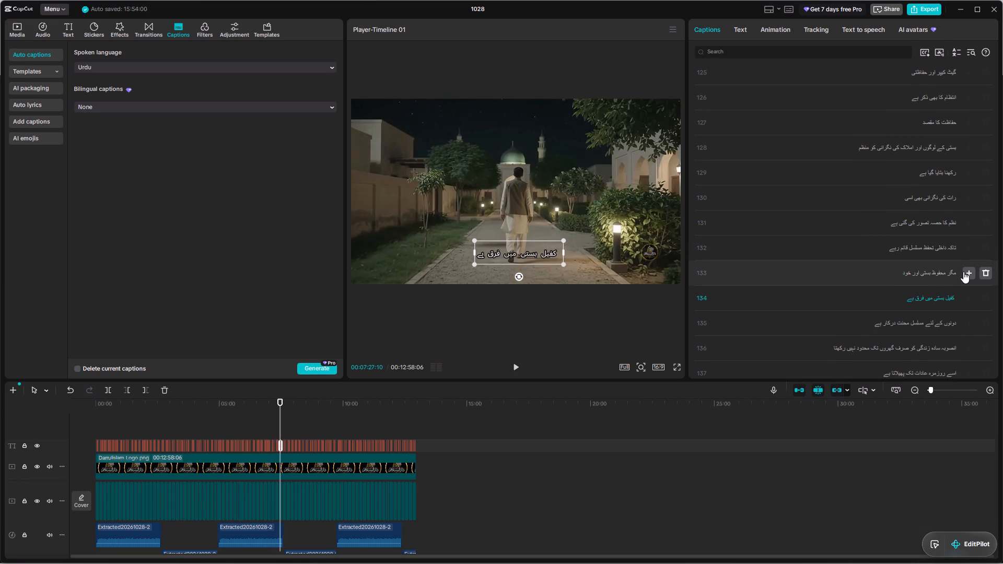
# Split caption 136 after 'زندگی کو صرف' and caption 141 after 'کے مطابق استعمال', each into two captions.
pyautogui.scroll(-5, 963, 272)
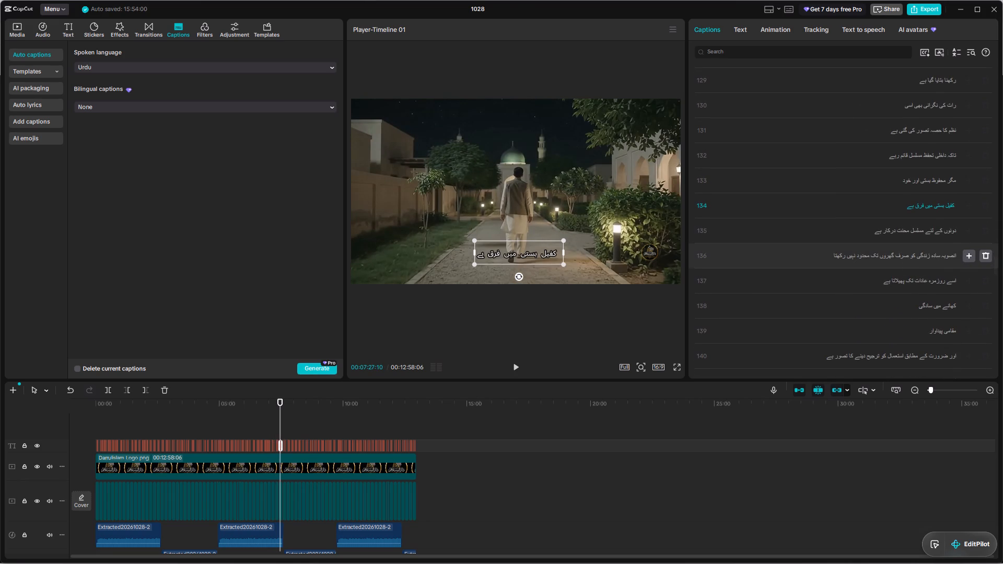
pyautogui.click(893, 255)
pyautogui.press('Return')
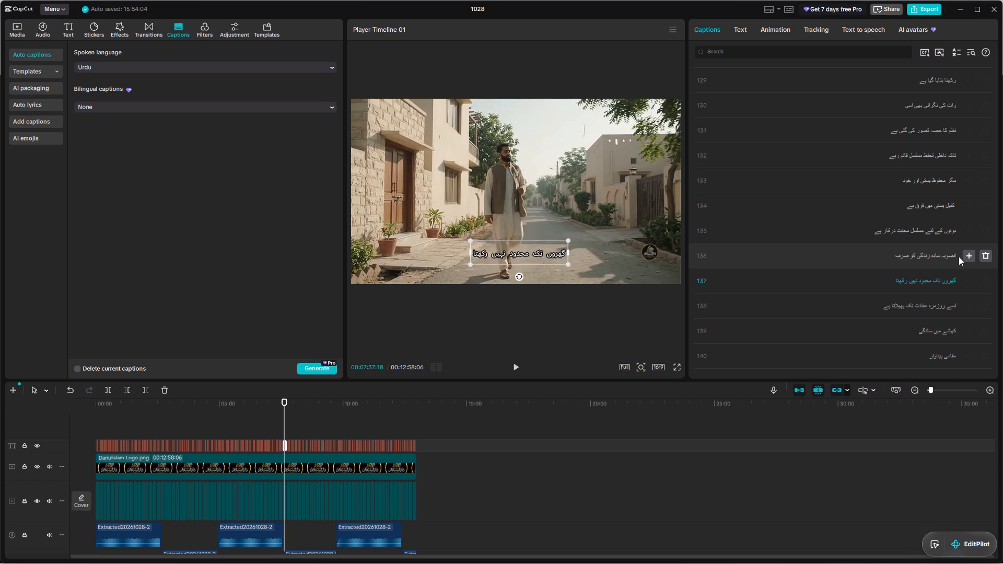
pyautogui.scroll(-6, 959, 256)
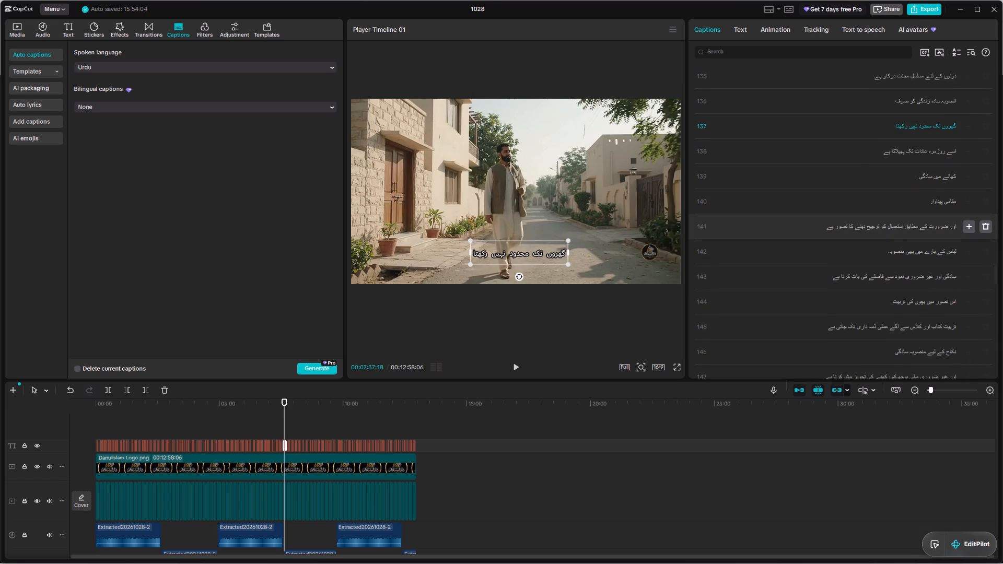
pyautogui.click(885, 228)
pyautogui.press('Return')
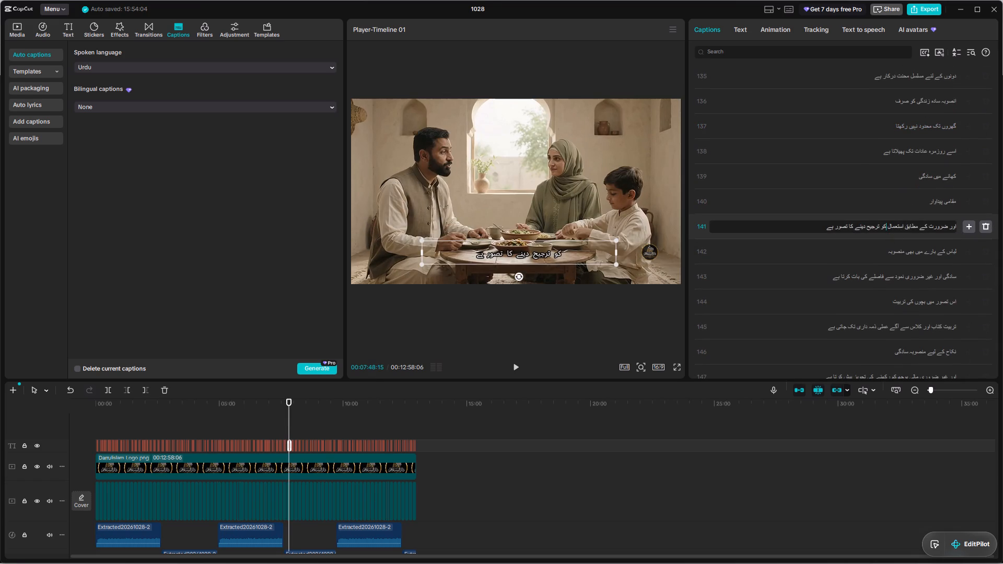
# Split caption 144 after 'غیر ضروری نمود سے' into two captions.
pyautogui.scroll(-3, 907, 196)
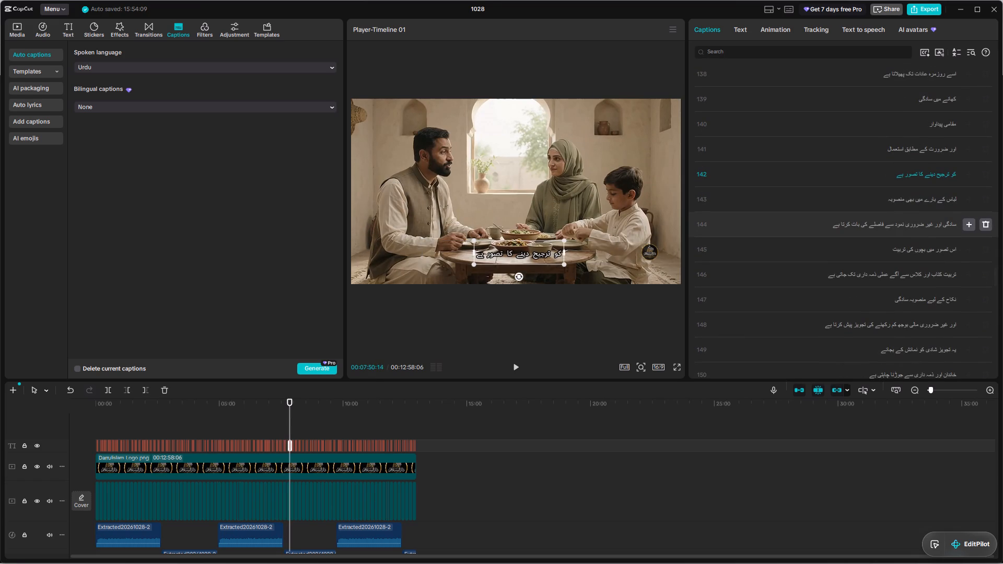
pyautogui.click(884, 224)
pyautogui.press('Return')
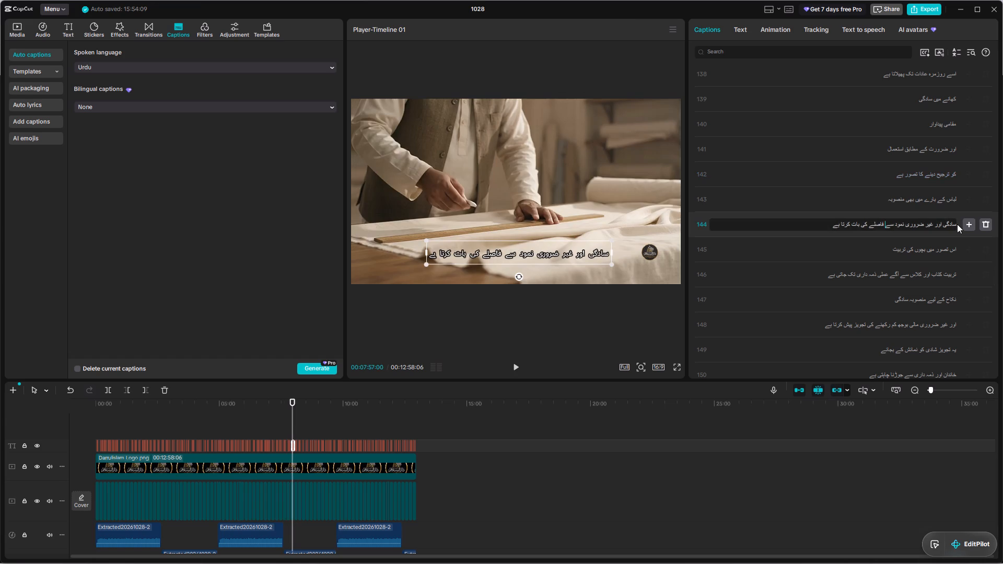
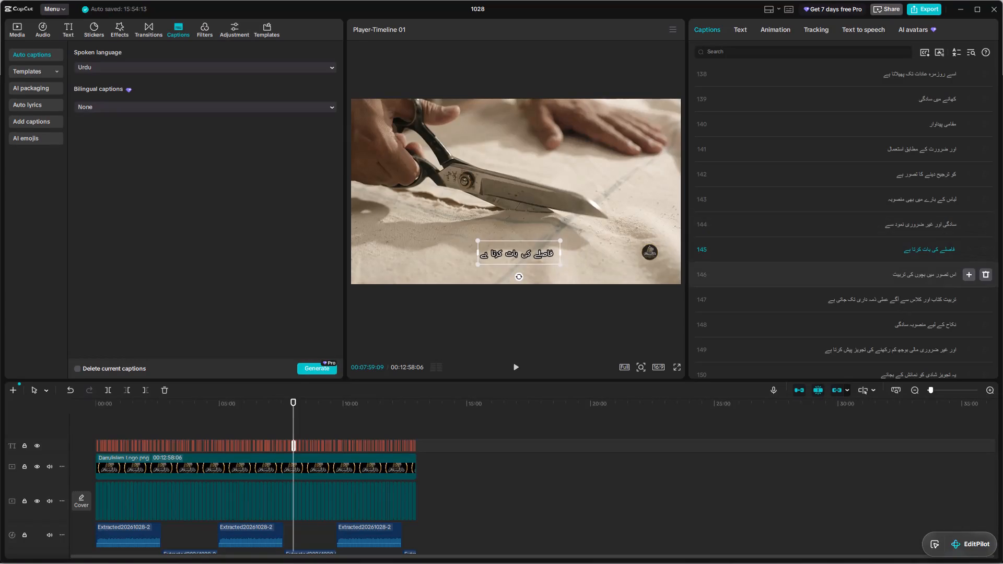
# Split caption 147 after 'کلاس سے آگے' and caption 150 after 'بوجھ کم رکھنے', each into two captions.
pyautogui.click(888, 298)
pyautogui.press('Return')
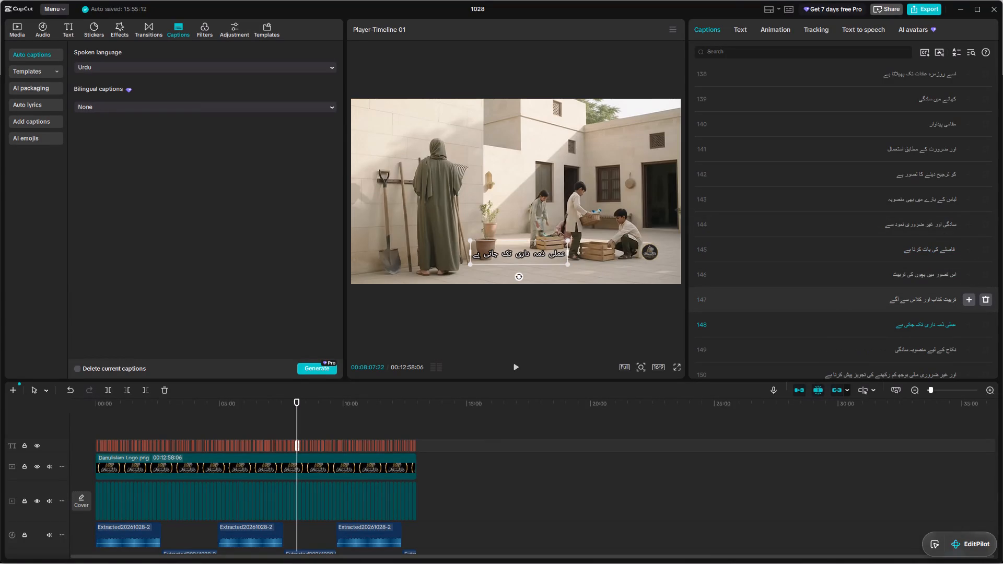
pyautogui.scroll(-5, 920, 294)
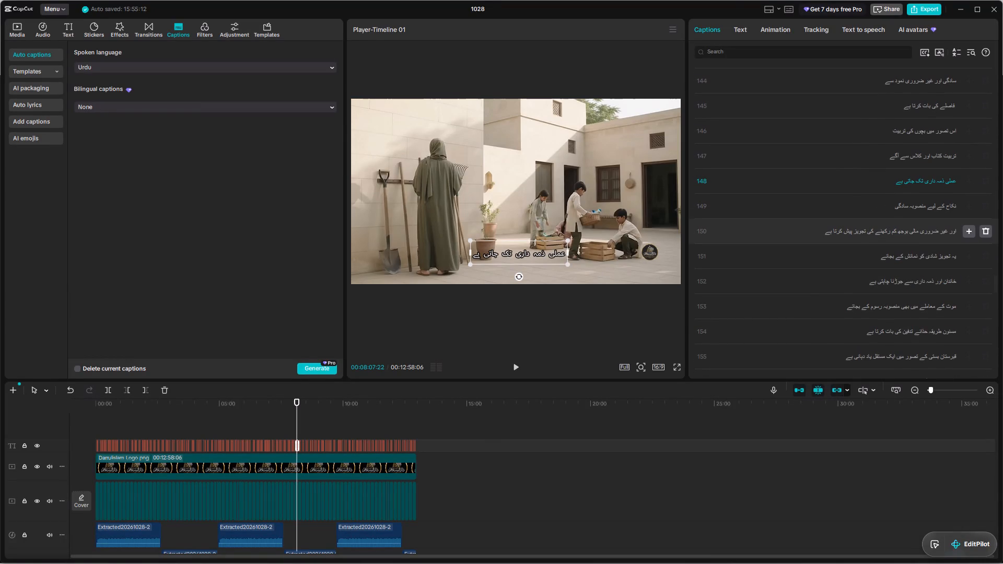
pyautogui.click(875, 231)
pyautogui.press('Return')
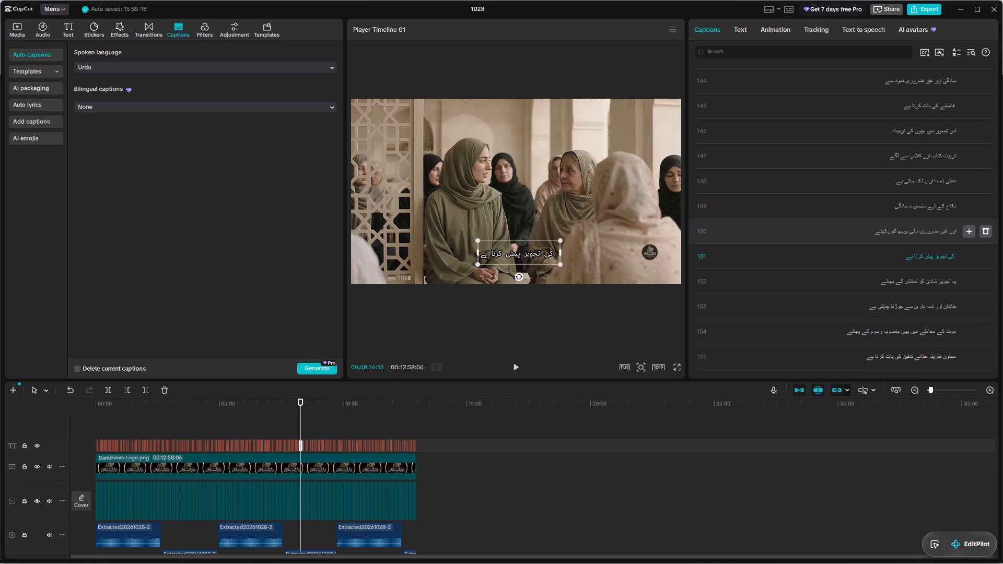
# Split caption 153 after 'اور ذمہ داری سے' and caption 155 after 'کے معاملے میں بھی', each into two captions.
pyautogui.scroll(-3, 932, 233)
pyautogui.click(903, 231)
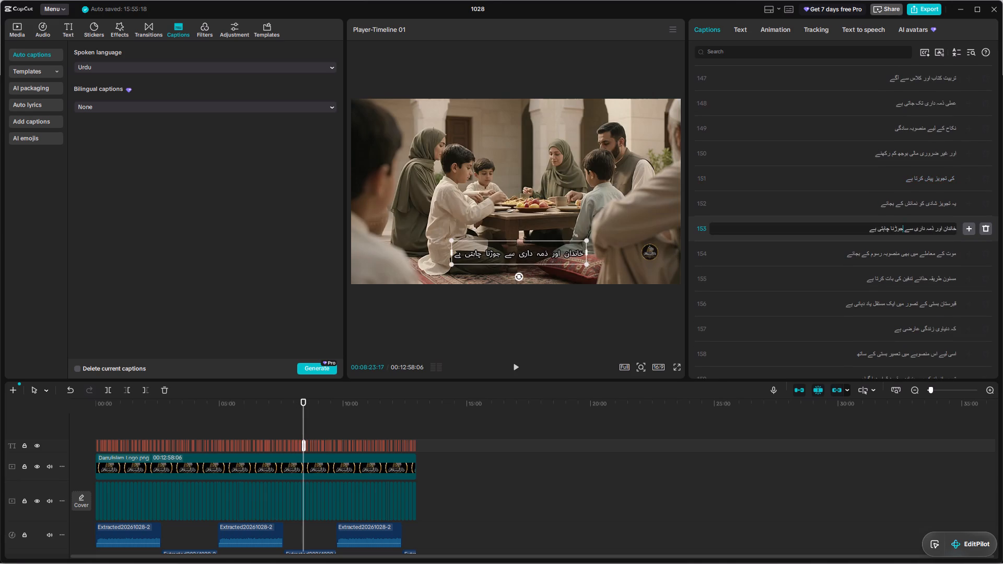
pyautogui.press('Return')
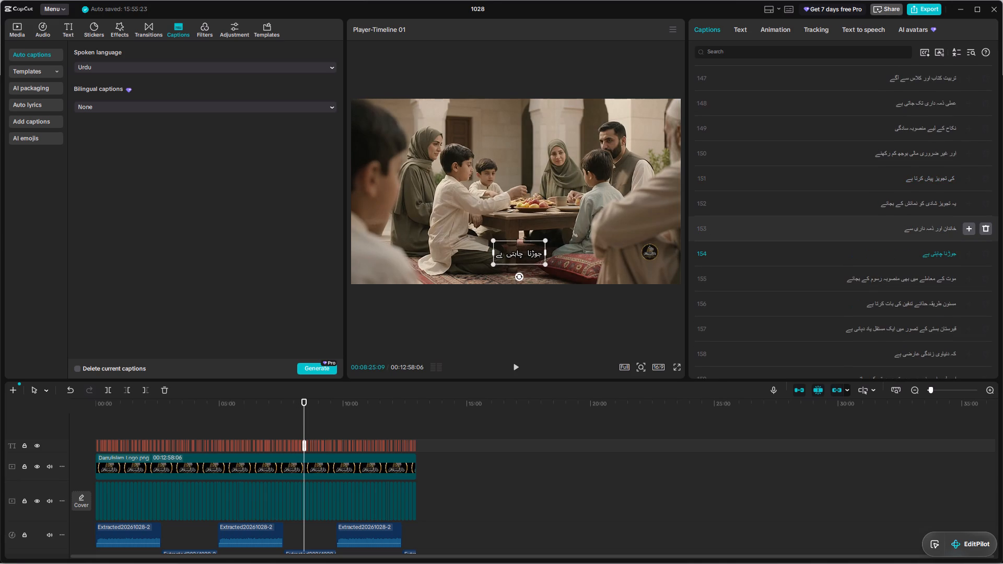
pyautogui.scroll(-2, 954, 230)
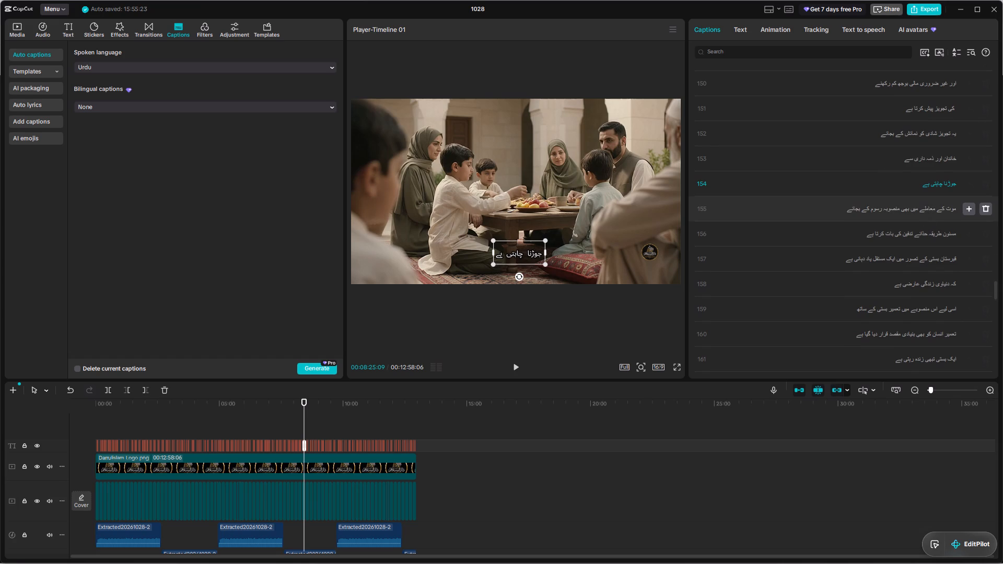
pyautogui.click(899, 208)
pyautogui.press('Return')
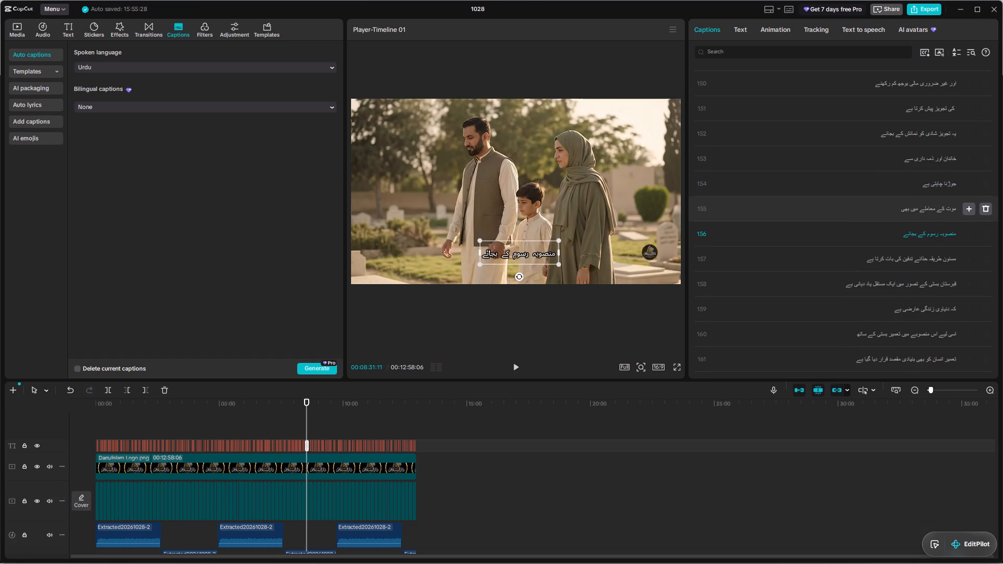
# Split caption 157 just before 'تدفین کی بات' and caption 159 after 'بستی کے تصور', each into two captions.
pyautogui.scroll(-2, 933, 206)
pyautogui.click(915, 199)
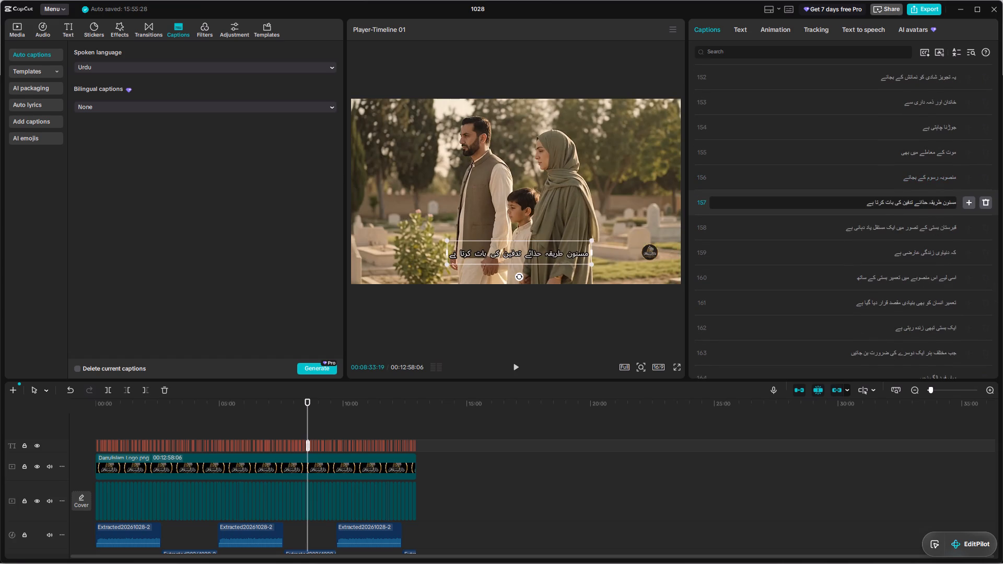
pyautogui.press('Return')
pyautogui.scroll(-2, 920, 219)
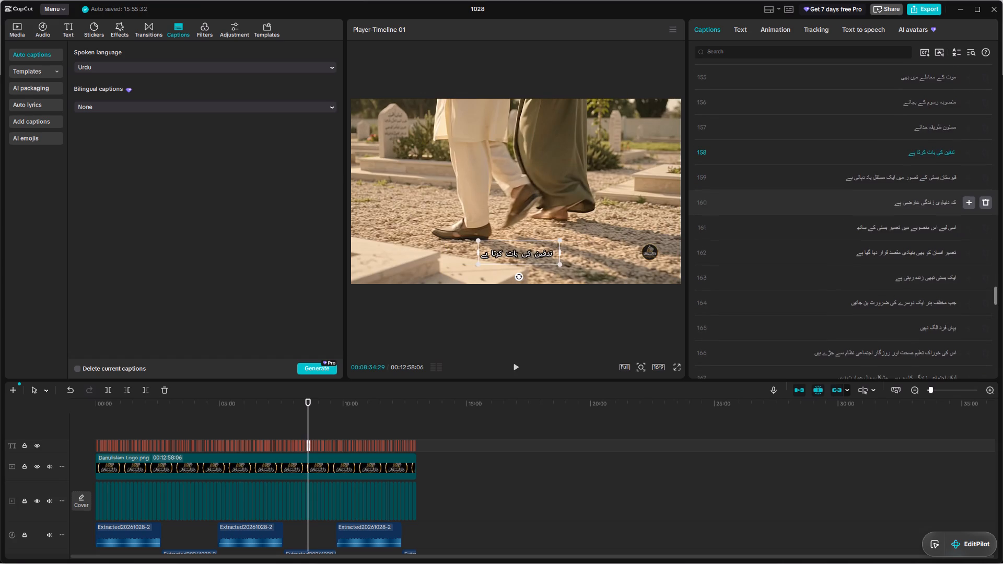
pyautogui.click(903, 177)
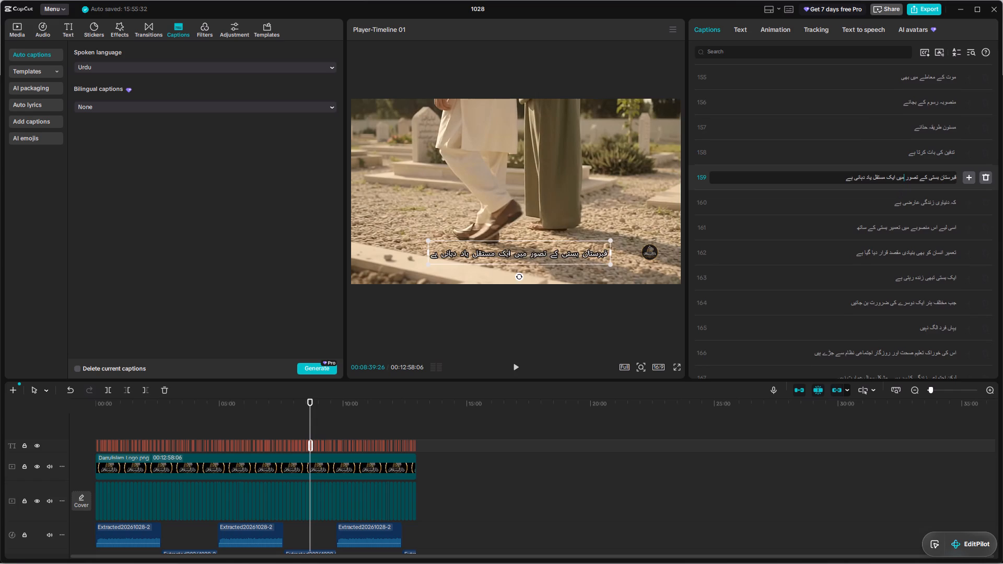
pyautogui.press('Return')
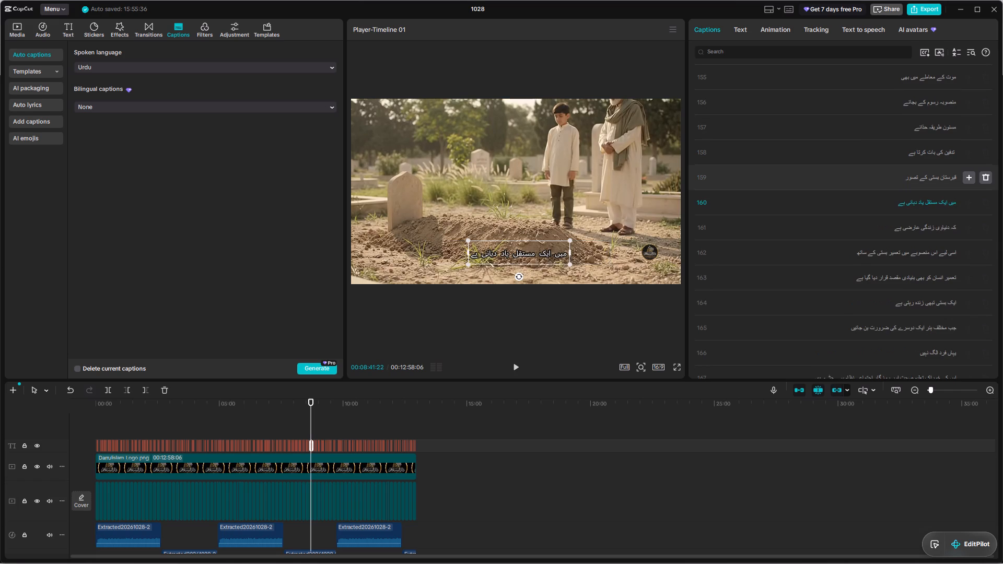
# Split caption 165 after 'ہنر ایک دوسرے' and caption 168 after 'صحت اور روزگار', each into two captions.
pyautogui.scroll(-3, 929, 208)
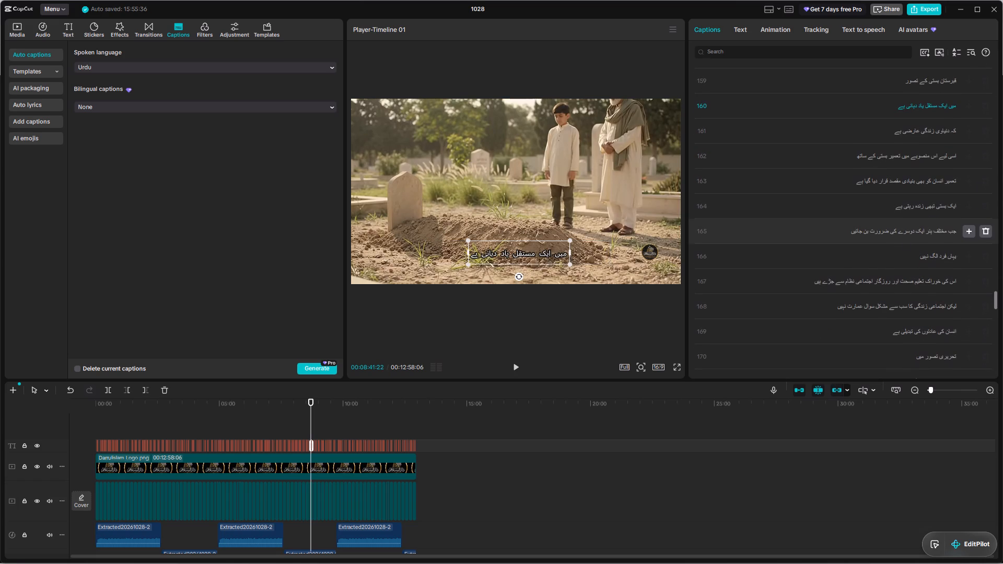
pyautogui.click(897, 233)
pyautogui.press('Return')
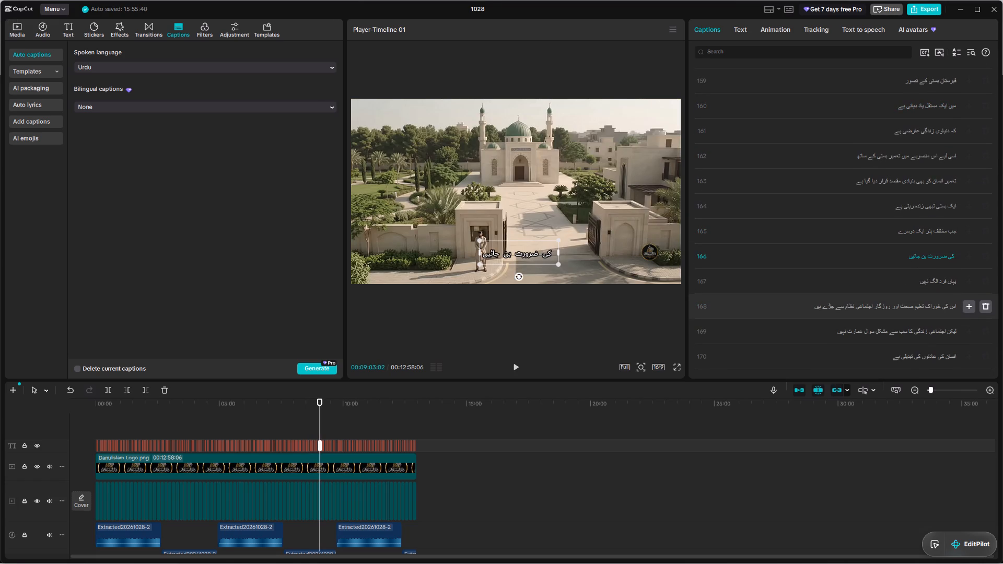
pyautogui.click(875, 309)
pyautogui.press('Return')
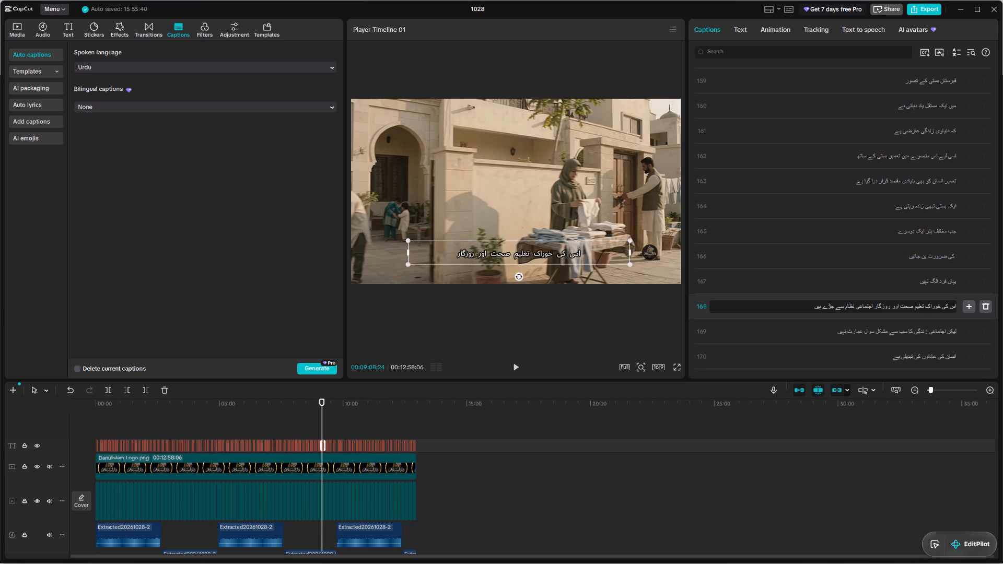
# Split caption 170 after 'زندگی کا سب سے' and caption 177 after 'اپنے نفس اور', each into two captions.
pyautogui.scroll(-3, 943, 301)
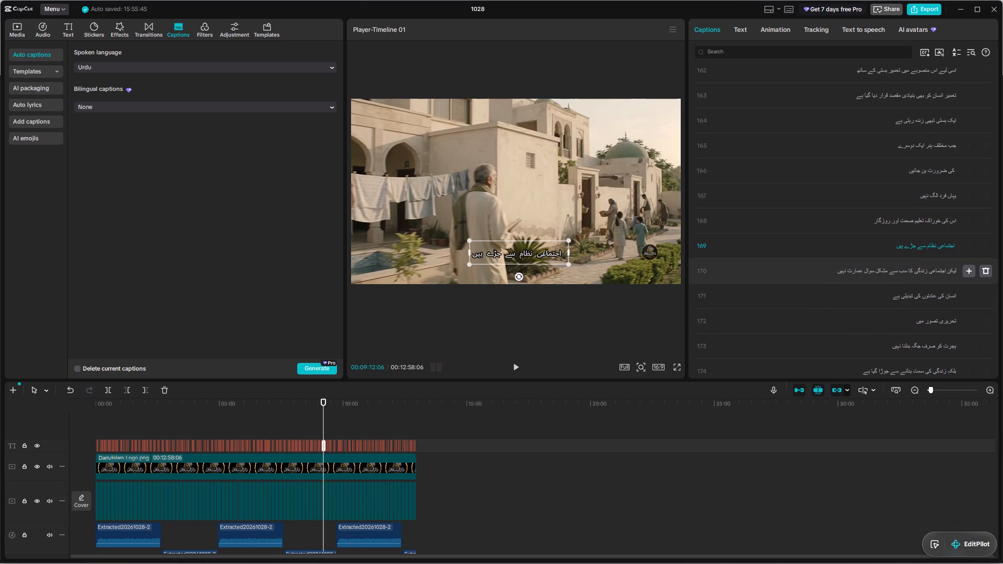
pyautogui.click(890, 275)
pyautogui.click(890, 270)
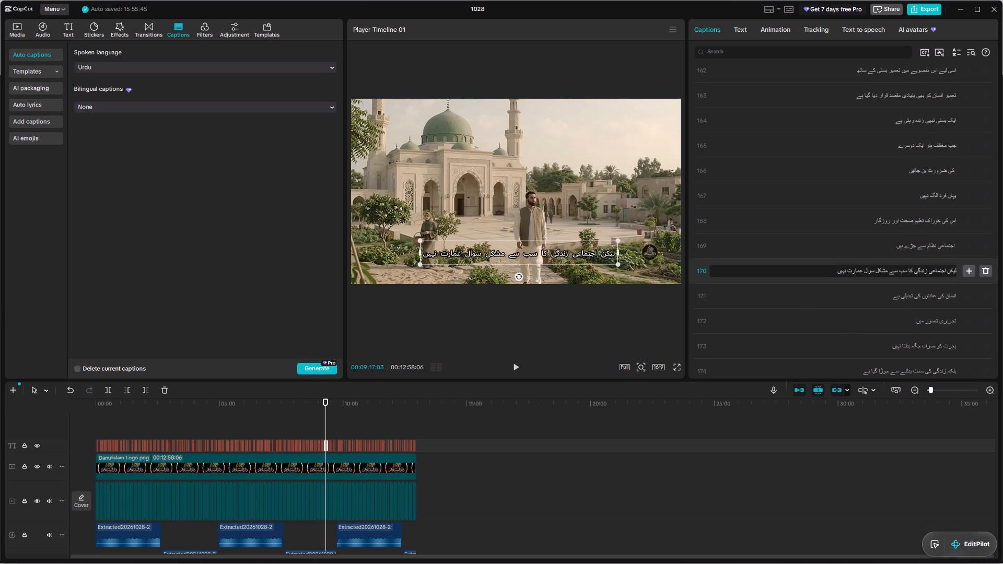
pyautogui.click(889, 270)
pyautogui.click(890, 272)
pyautogui.press('Return')
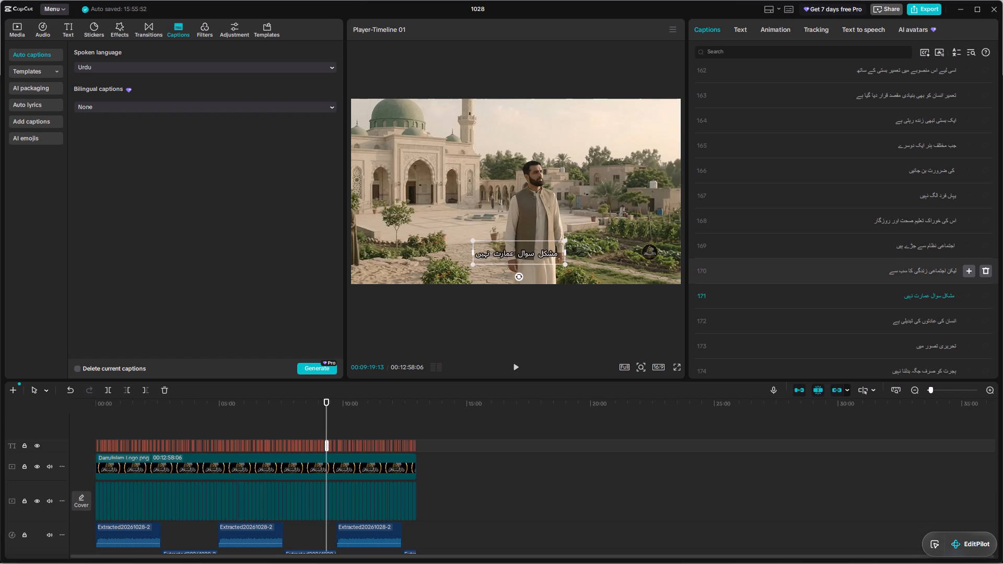
pyautogui.scroll(-10, 905, 272)
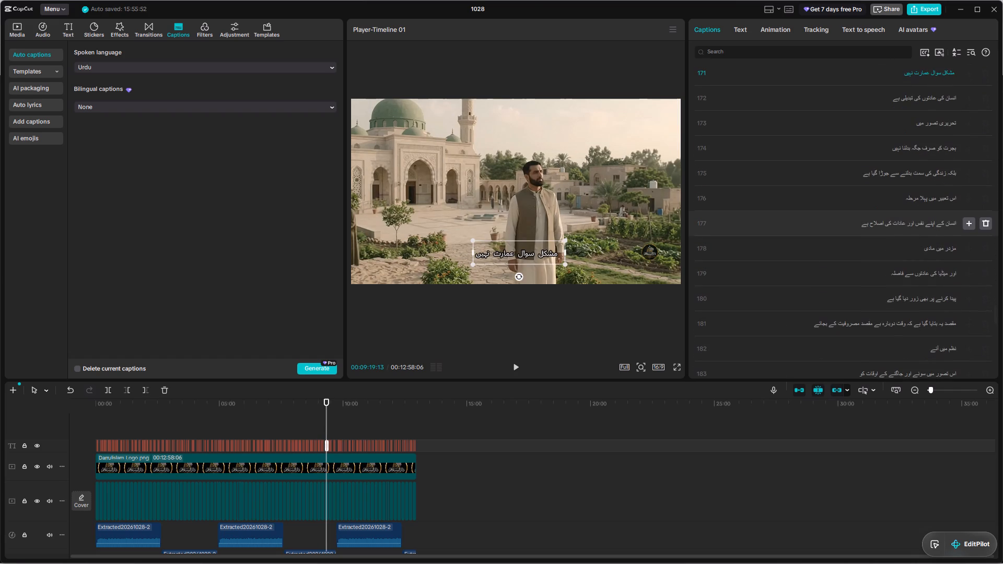
pyautogui.click(905, 224)
pyautogui.press('Return')
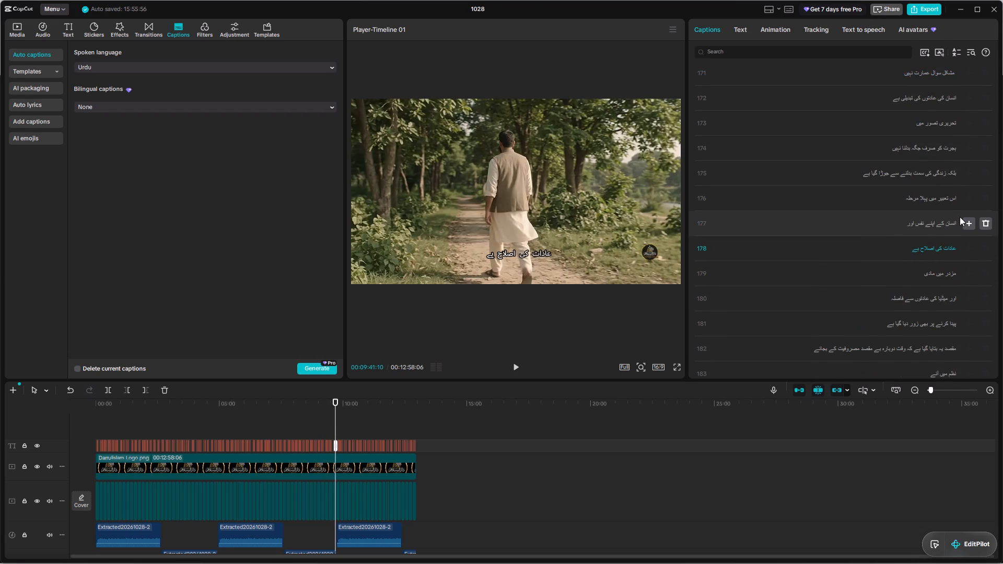
# Split caption 182 after 'کہ وقت دوبارہ بے' and caption 189 after 'ایک ایسے ماحول', each into two captions.
pyautogui.scroll(-4, 943, 209)
pyautogui.click(873, 252)
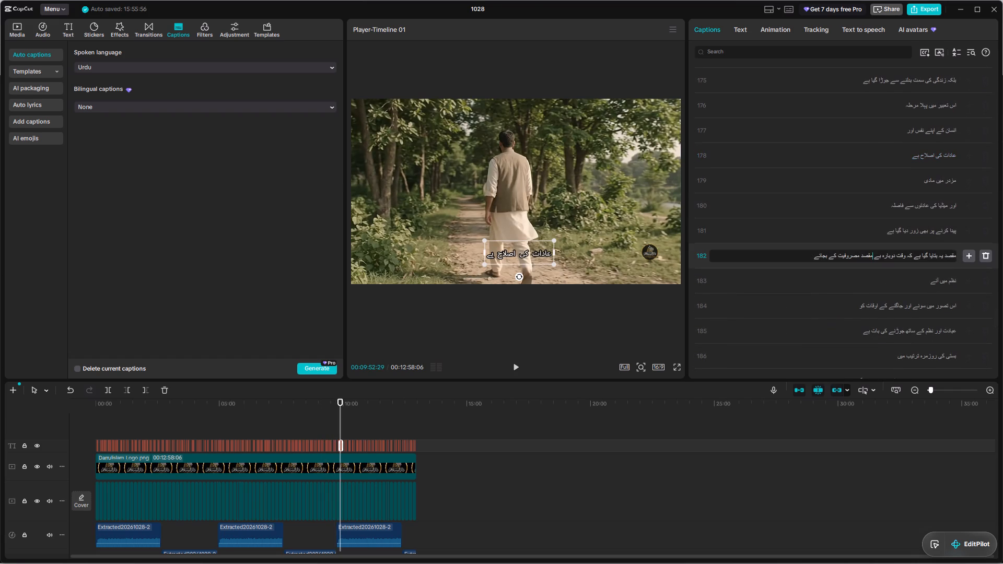
pyautogui.press('Return')
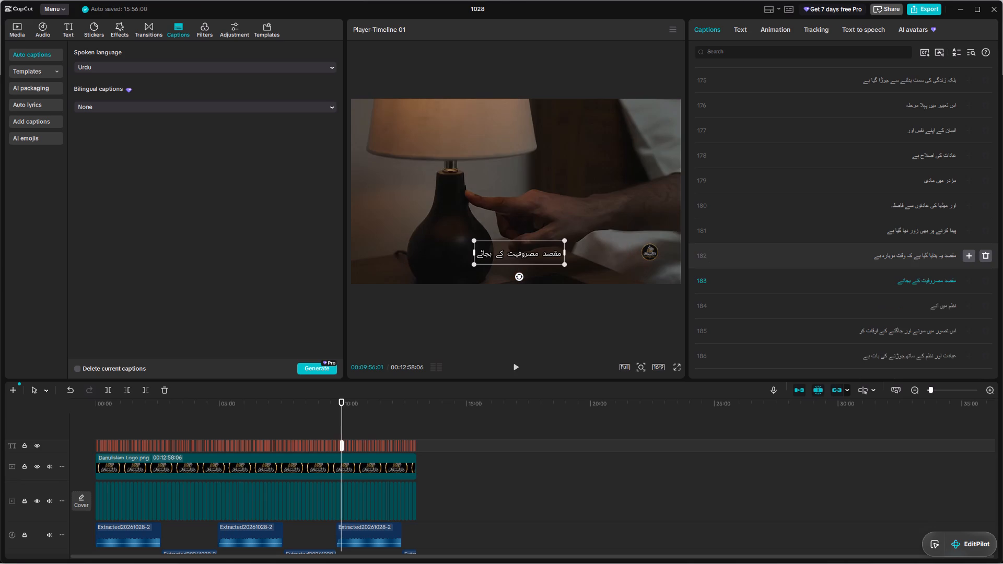
pyautogui.scroll(-4, 886, 252)
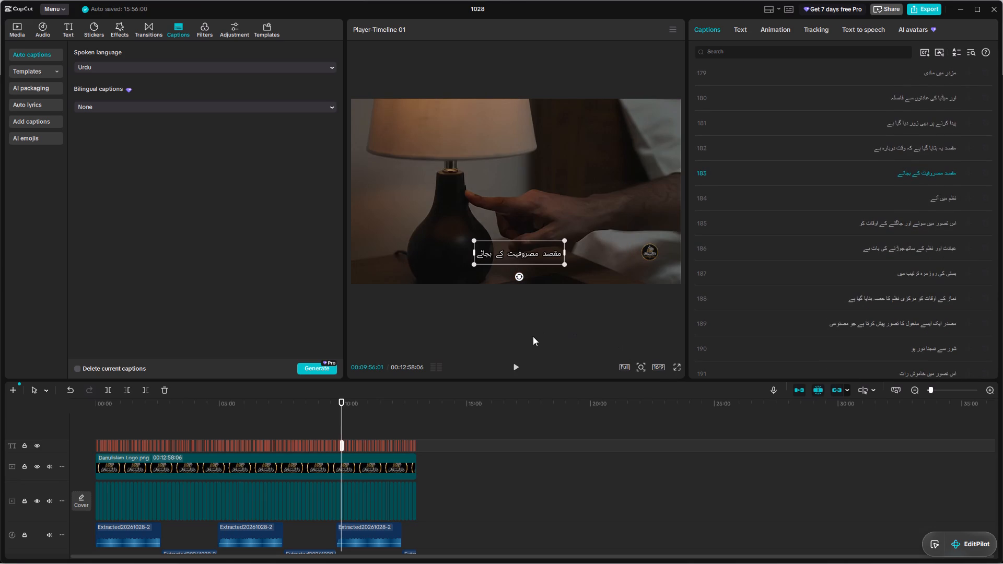
pyautogui.scroll(-3, 925, 289)
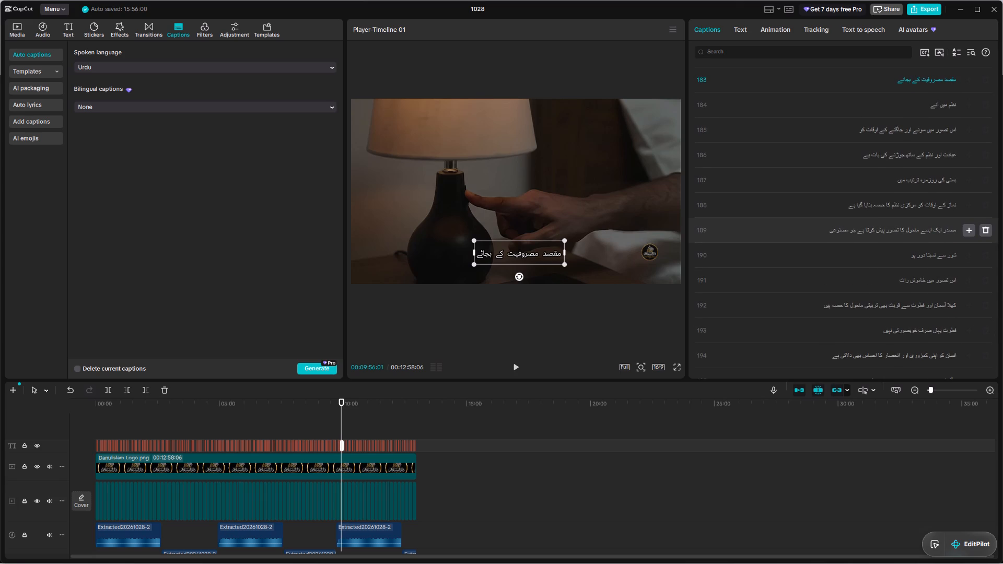
pyautogui.click(904, 228)
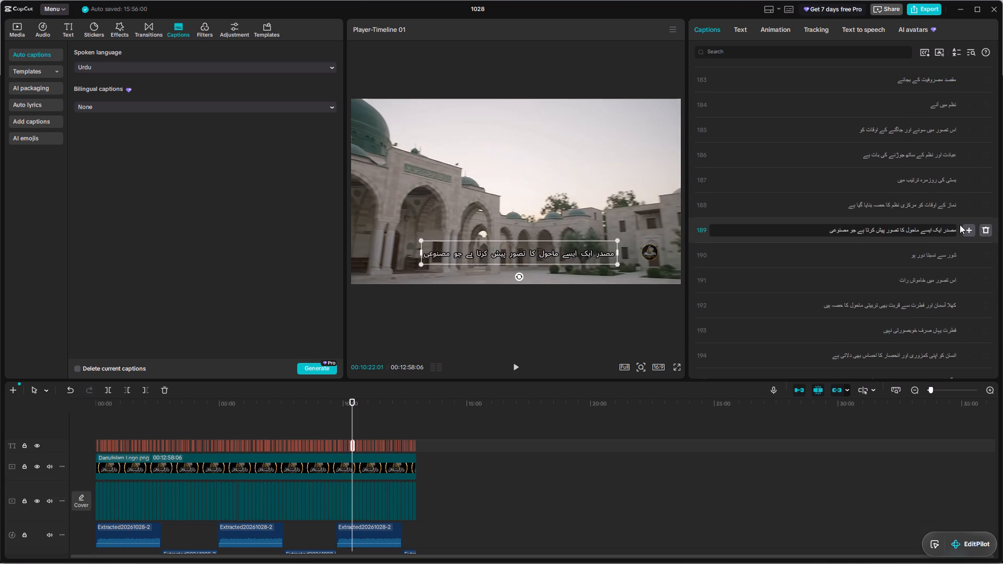
pyautogui.press('Return')
# Split caption 193 after 'آسمان اور فطرت سے' and caption 196 after 'اپنی کمزوری اور', each into two captions.
pyautogui.scroll(-3, 960, 225)
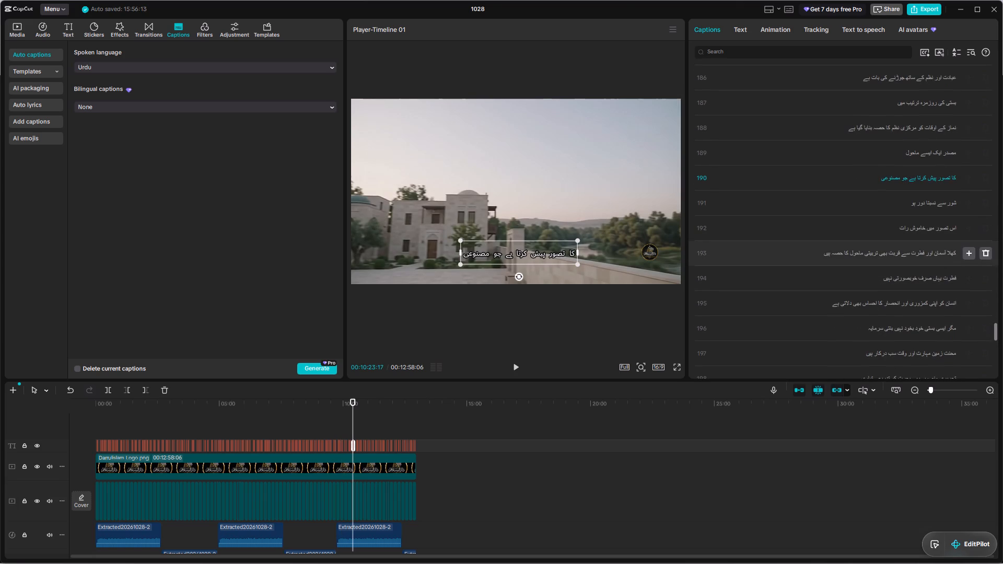
pyautogui.click(900, 252)
pyautogui.press('Return')
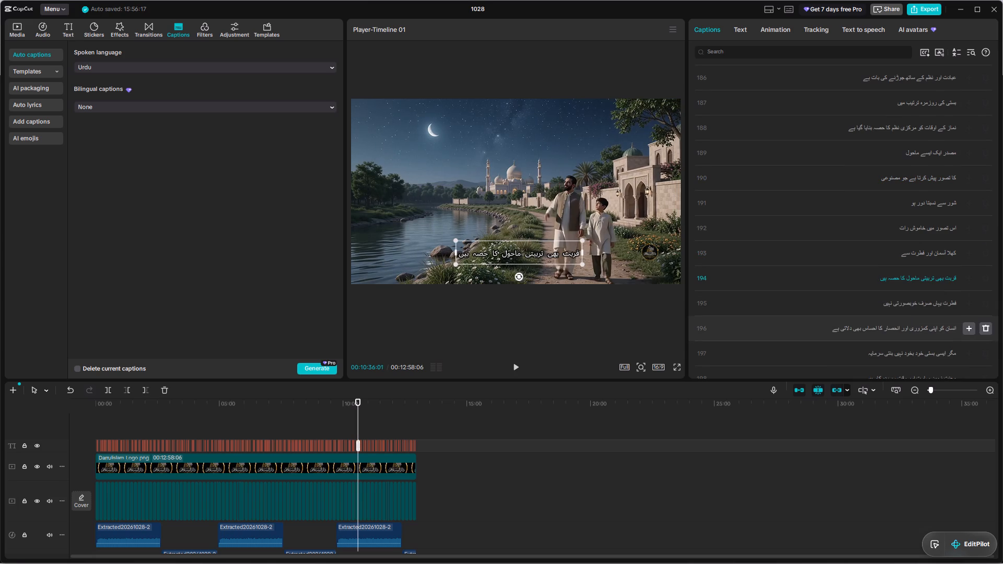
pyautogui.click(901, 328)
pyautogui.press('Return')
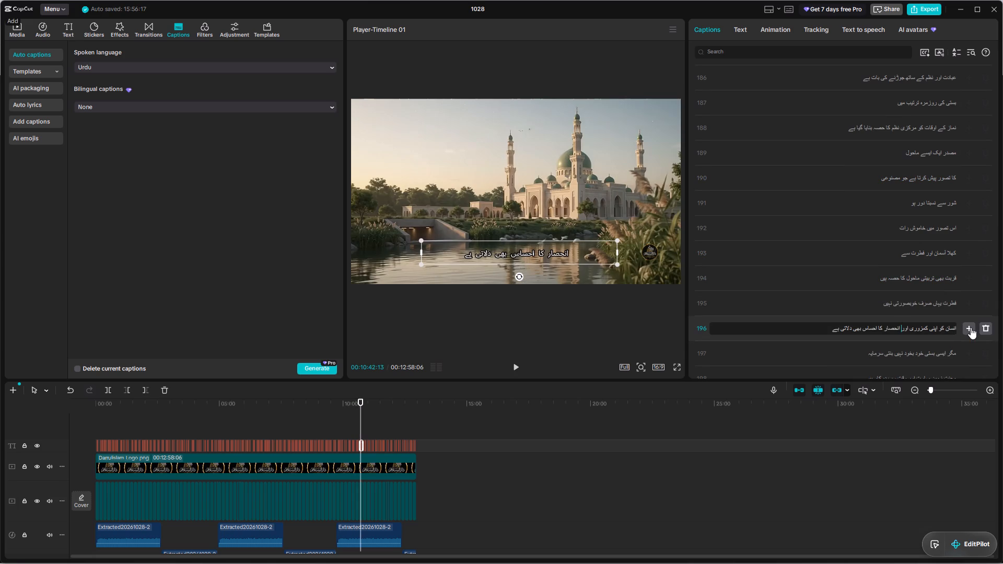
# Split caption 203 after 'تصور کو عمل وسائل اور' into two captions.
pyautogui.scroll(-5, 971, 327)
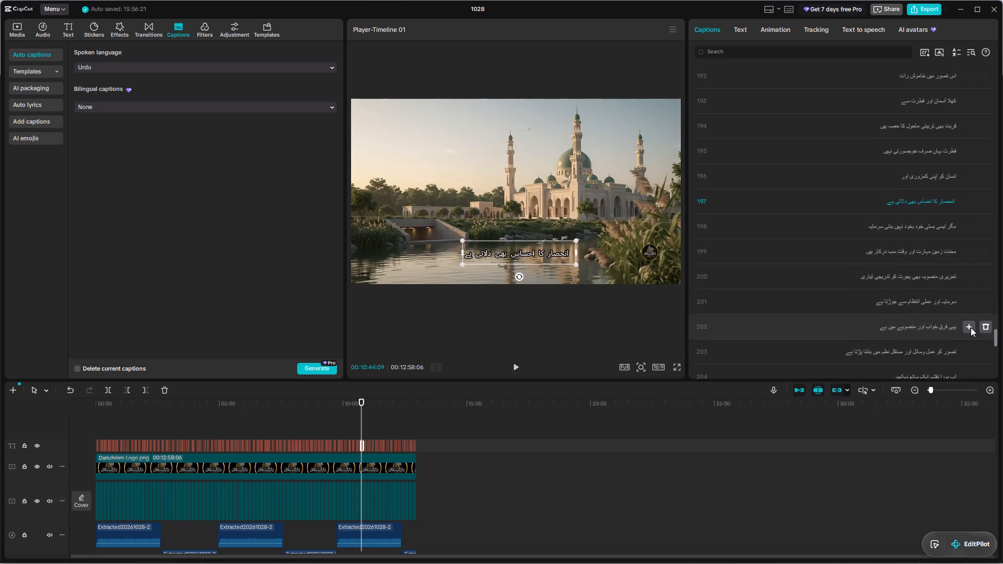
pyautogui.scroll(-2, 958, 318)
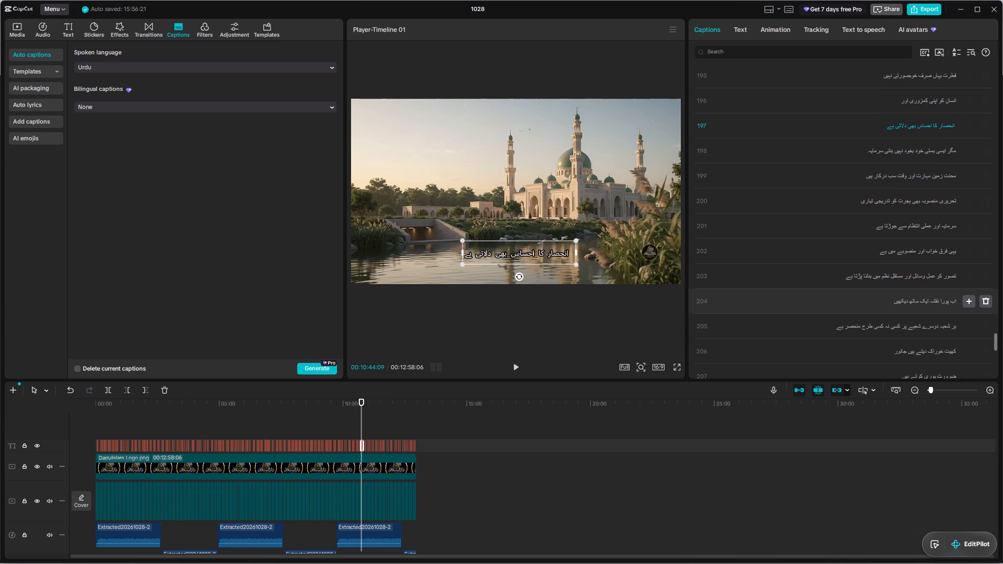
pyautogui.click(904, 274)
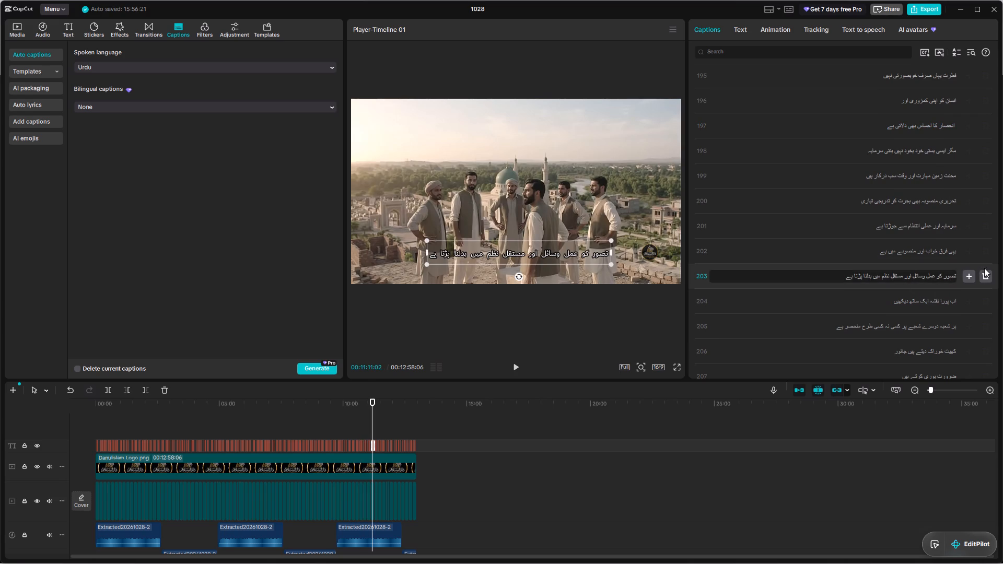
pyautogui.press('Return')
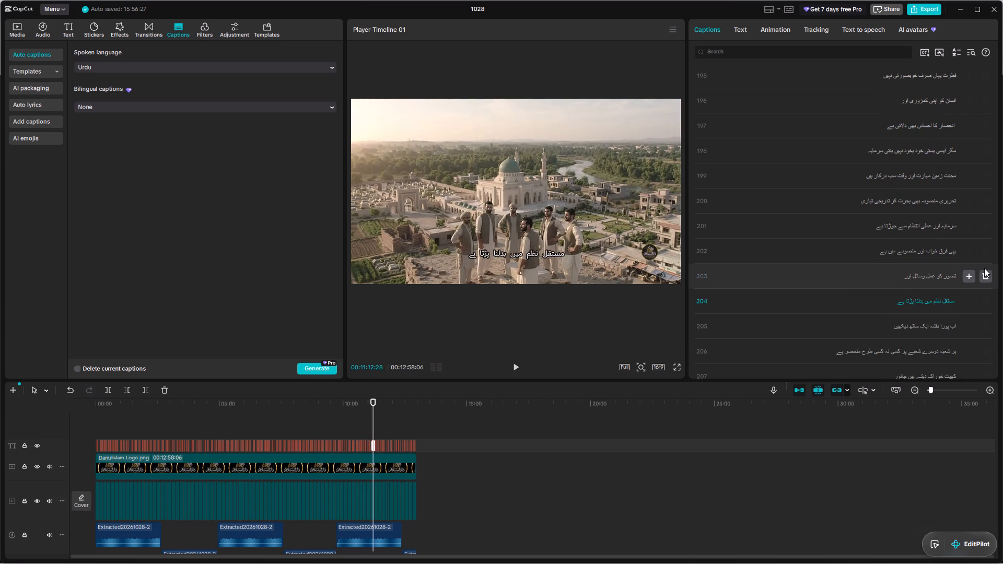
# Split caption 206 after 'ہر شعبہ دوسرے شعبے پر' and caption 212 after 'صحت اسے سنبھالتی ہے اور رہائش', each into two captions.
pyautogui.scroll(-4, 984, 268)
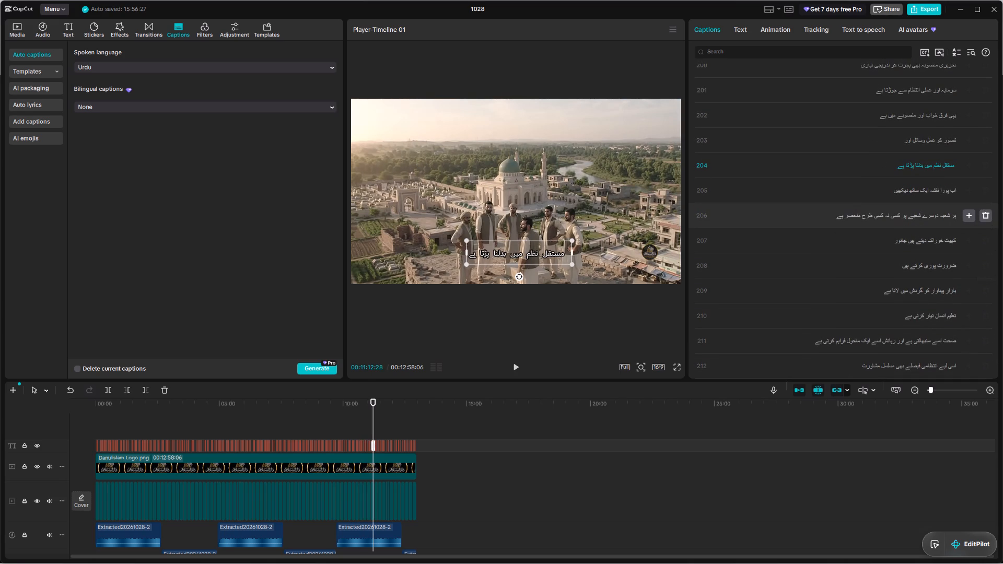
pyautogui.click(899, 215)
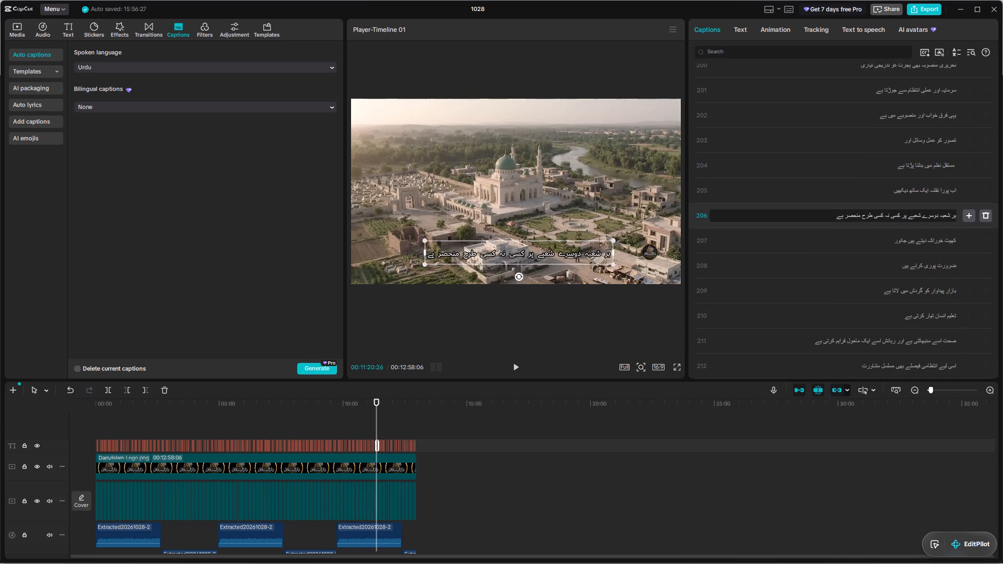
pyautogui.press('Return')
pyautogui.scroll(-3, 935, 219)
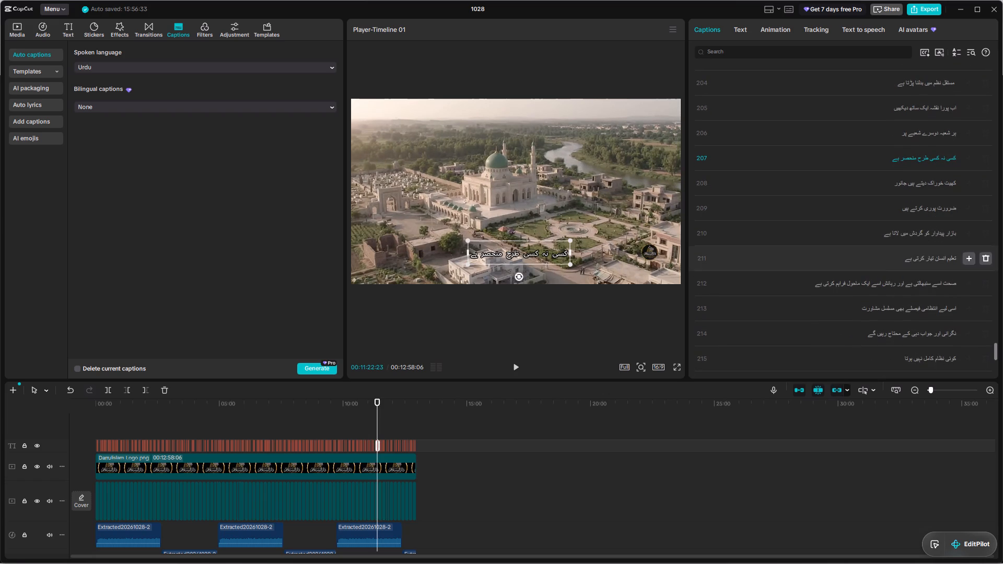
pyautogui.click(883, 283)
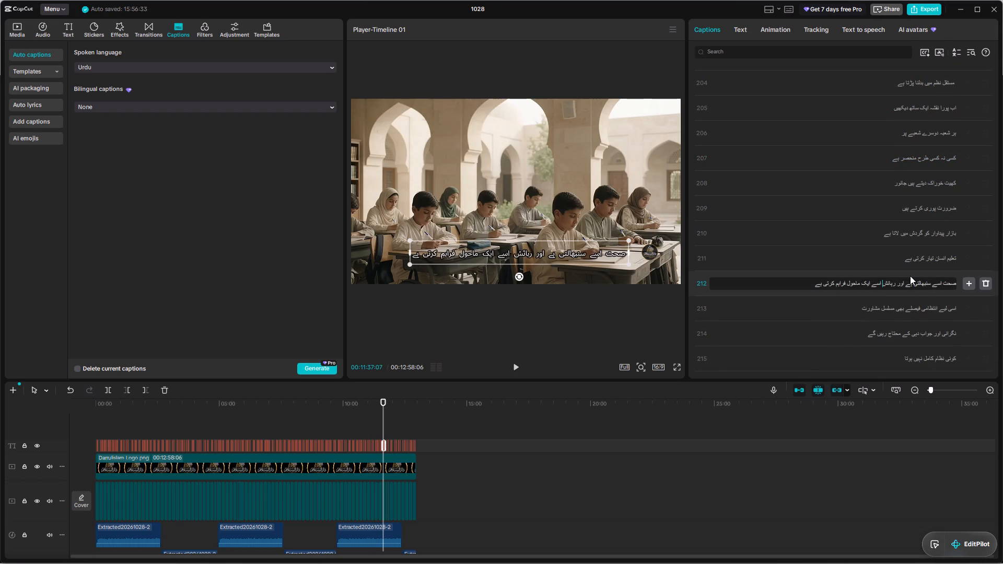
pyautogui.press('Return')
# Split caption 217 after 'اس کی کمزوریوں' and caption 219 after 'اصل امتحان نقشے', each into two captions.
pyautogui.scroll(-3, 910, 276)
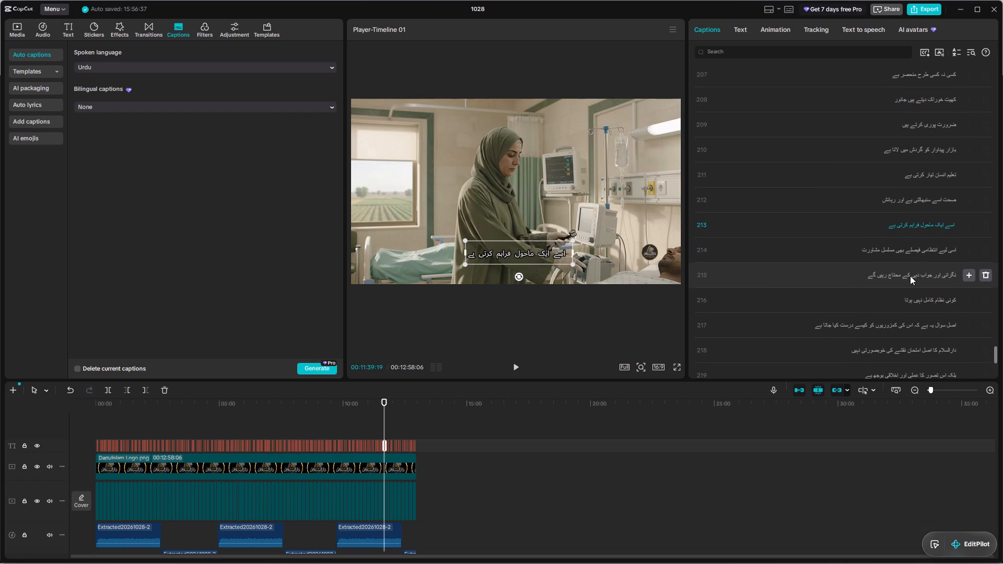
pyautogui.click(874, 327)
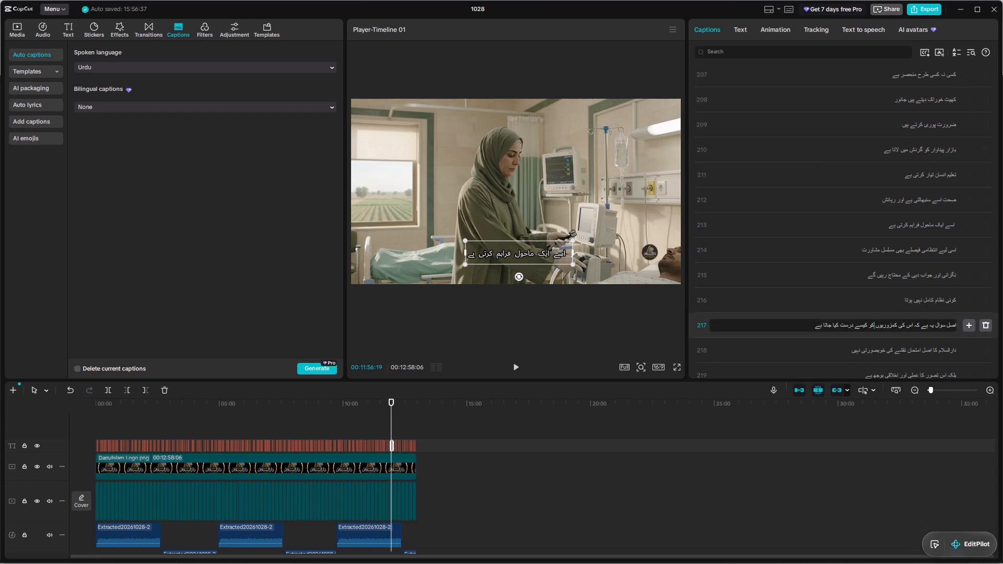
pyautogui.press('Return')
pyautogui.scroll(-5, 926, 322)
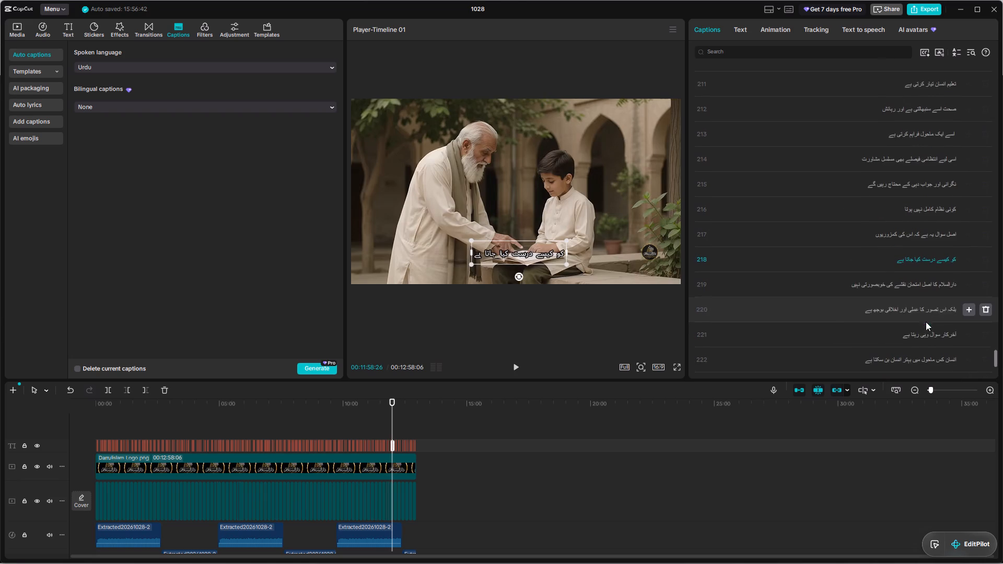
pyautogui.click(893, 286)
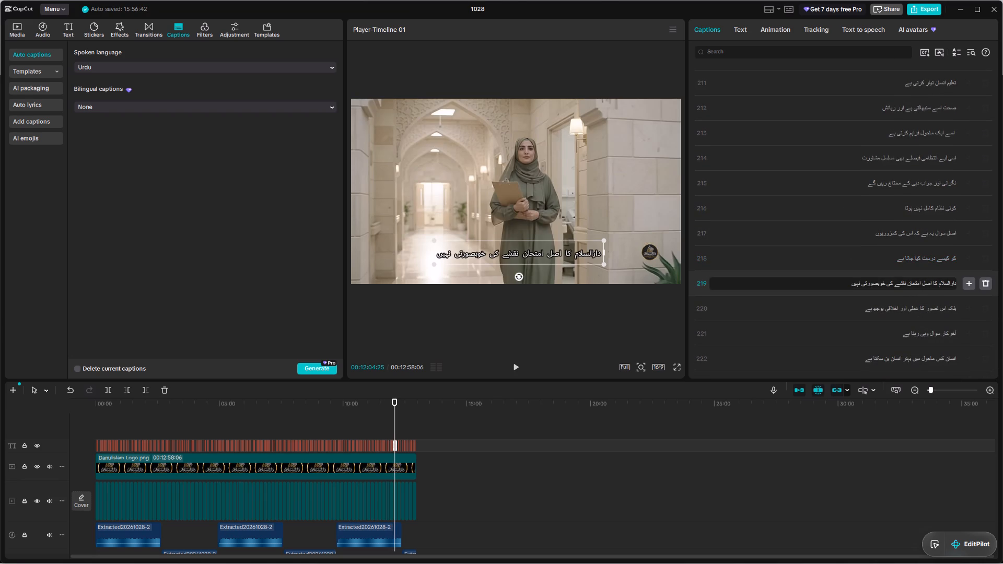
pyautogui.press('Return')
# Split caption 221 after 'بلکہ اس تصور کا عملی' and caption 224 after 'انسان کس ماحول میں', each into two captions.
pyautogui.scroll(-3, 926, 285)
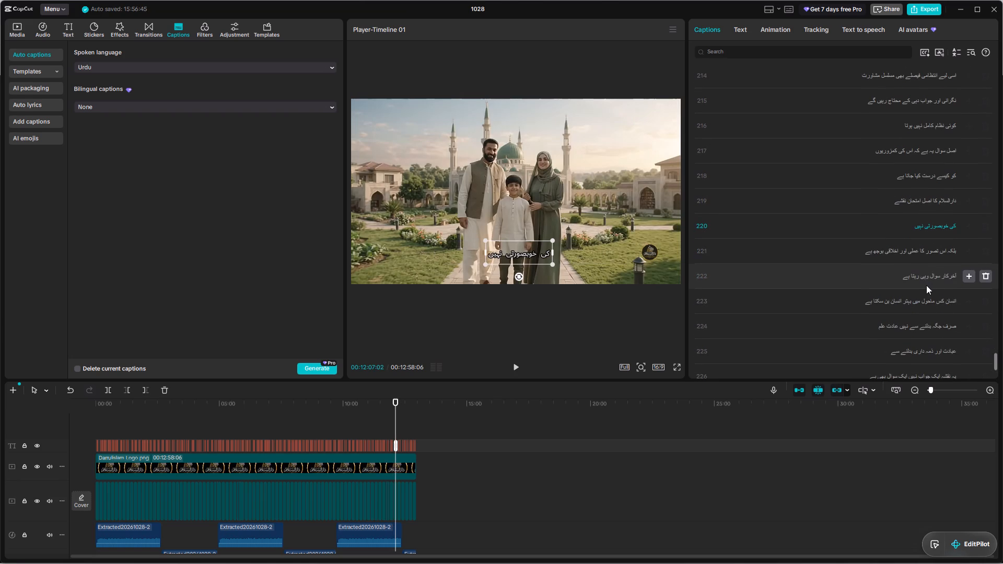
pyautogui.click(909, 248)
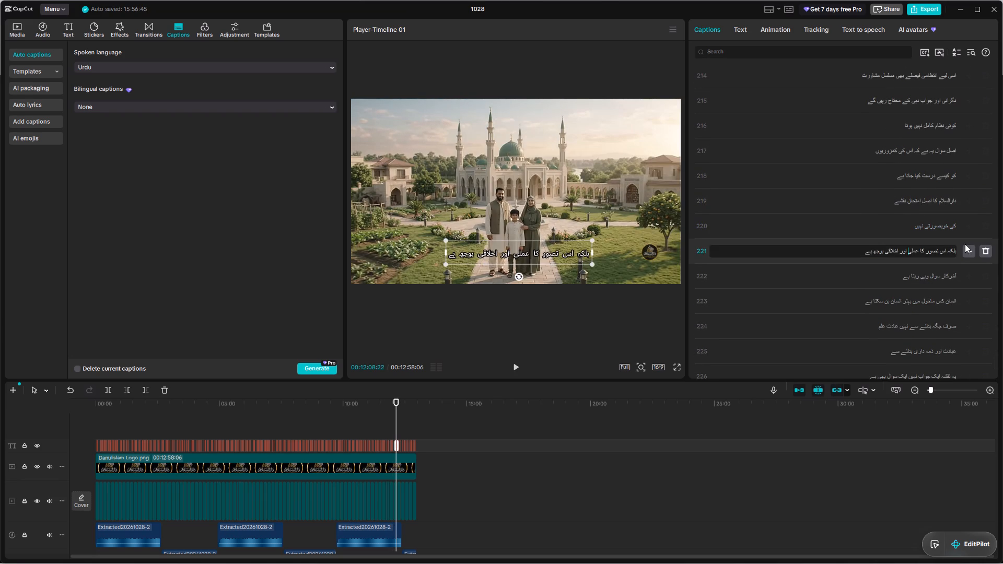
pyautogui.press('Return')
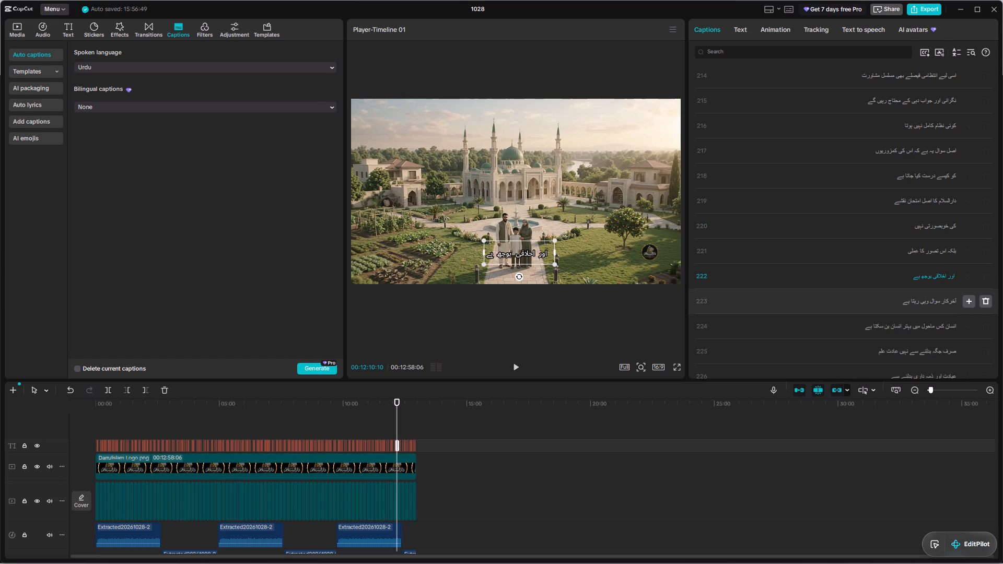
pyautogui.click(912, 326)
pyautogui.press('Return')
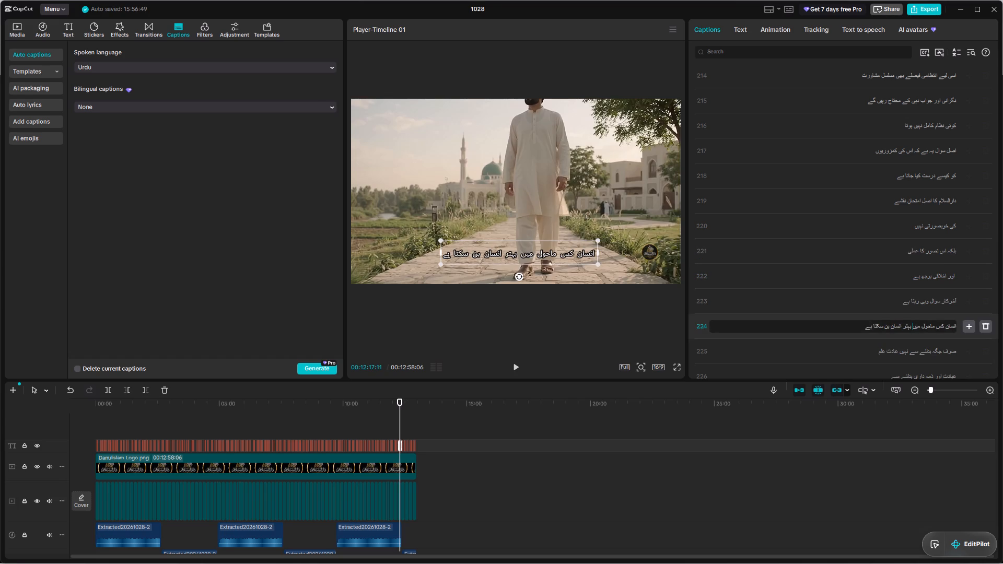
# Split caption 229 after 'کیا ہم اسے حقیقت کے' and caption 232 after 'اس کی قدر اتنی ہی اس کے', each into two captions.
pyautogui.scroll(-5, 955, 320)
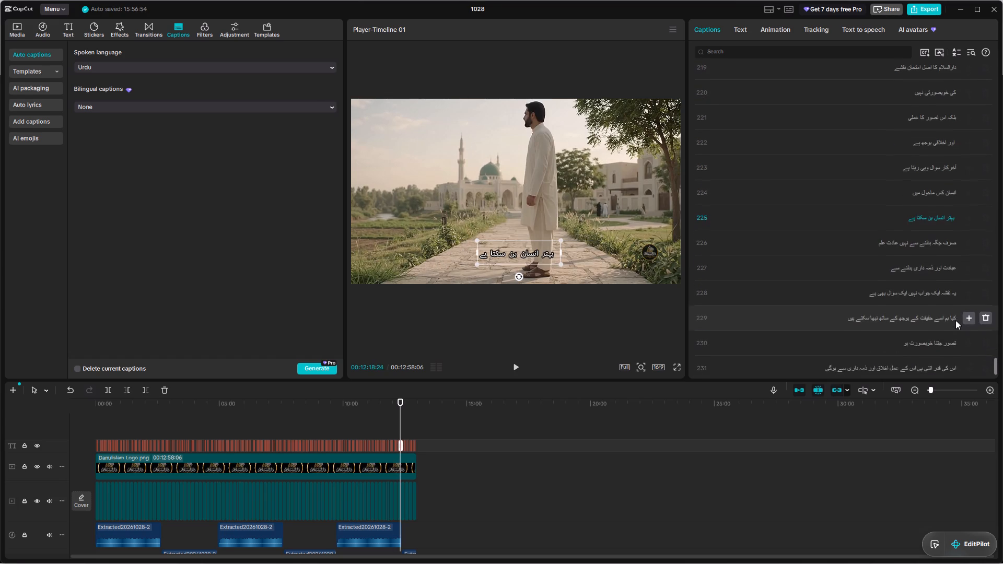
pyautogui.click(910, 315)
pyautogui.press('Return')
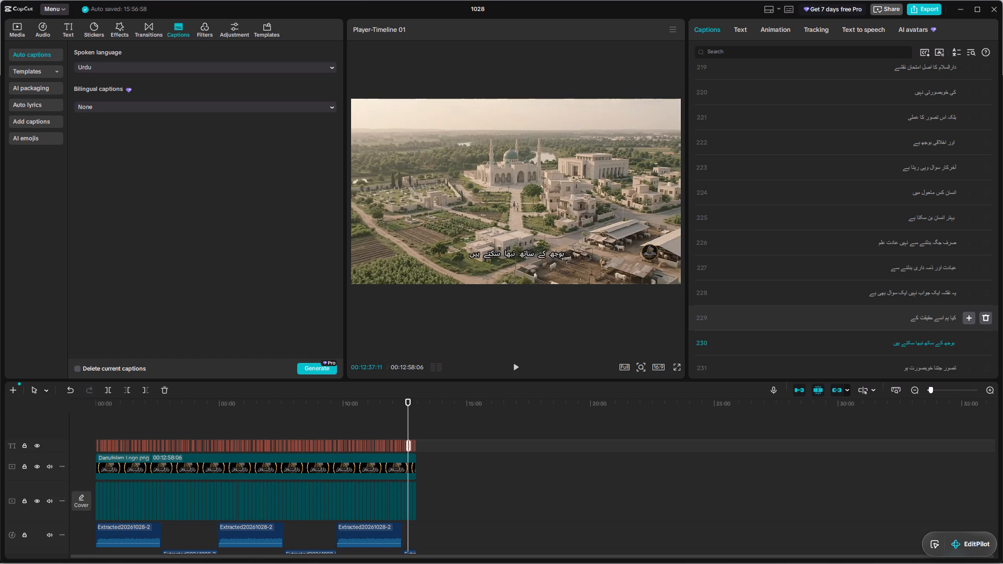
pyautogui.scroll(-4, 932, 313)
pyautogui.click(900, 318)
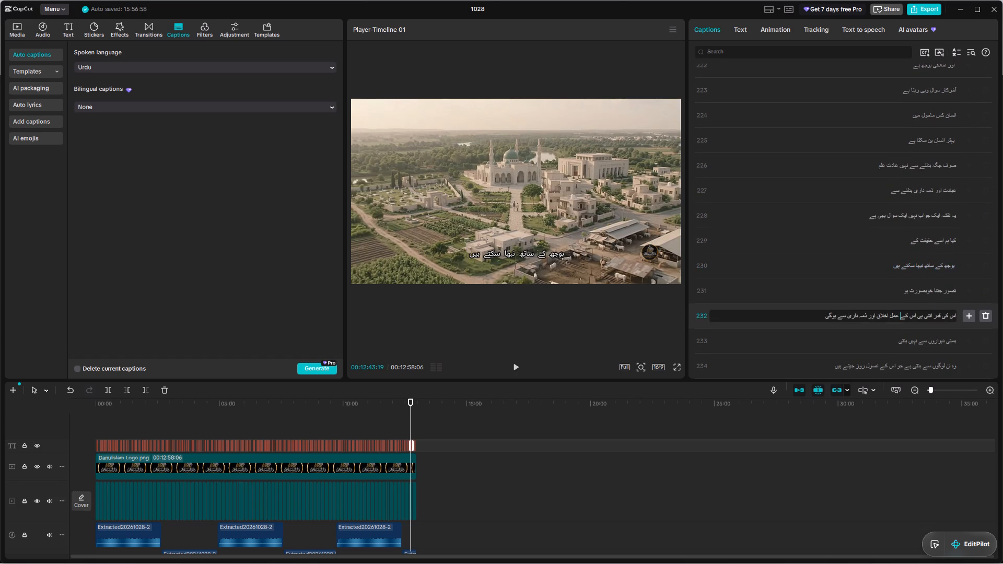
pyautogui.press('Return')
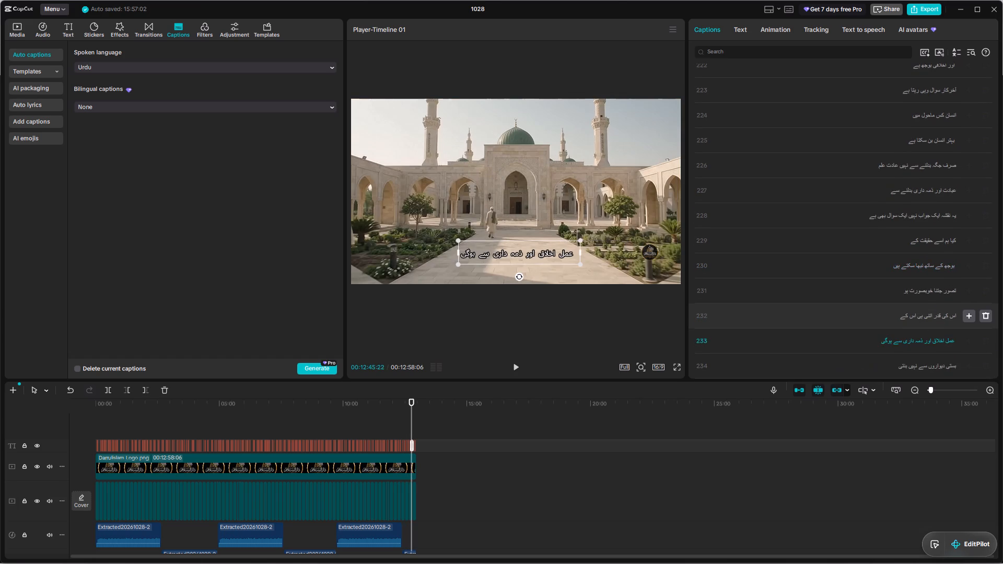
# Split caption 235 after 'وہ ان لوگوں سے بنتی ہے جو' into two captions.
pyautogui.scroll(-9, 919, 315)
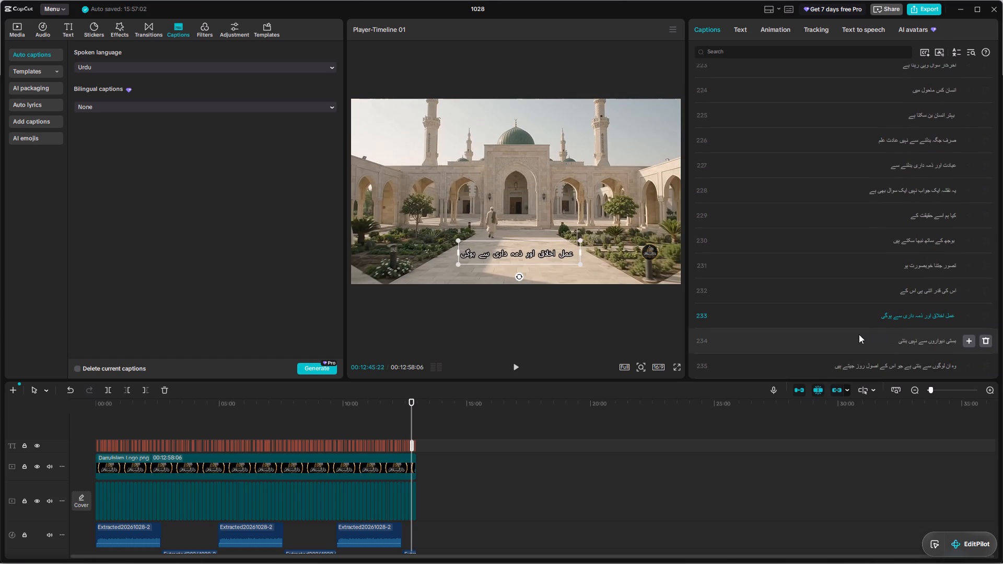
pyautogui.scroll(-2, 859, 334)
pyautogui.click(895, 365)
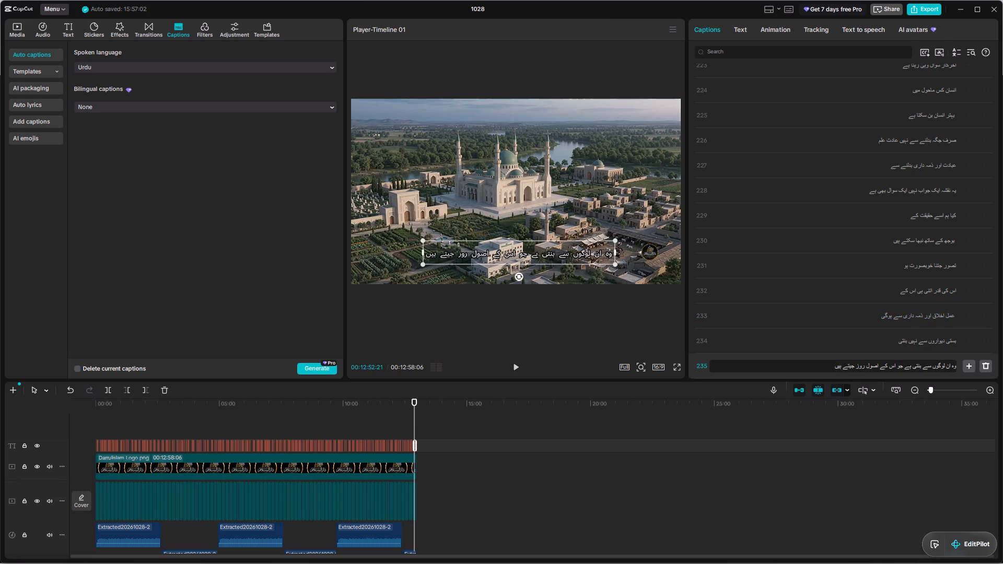
pyautogui.press('Return')
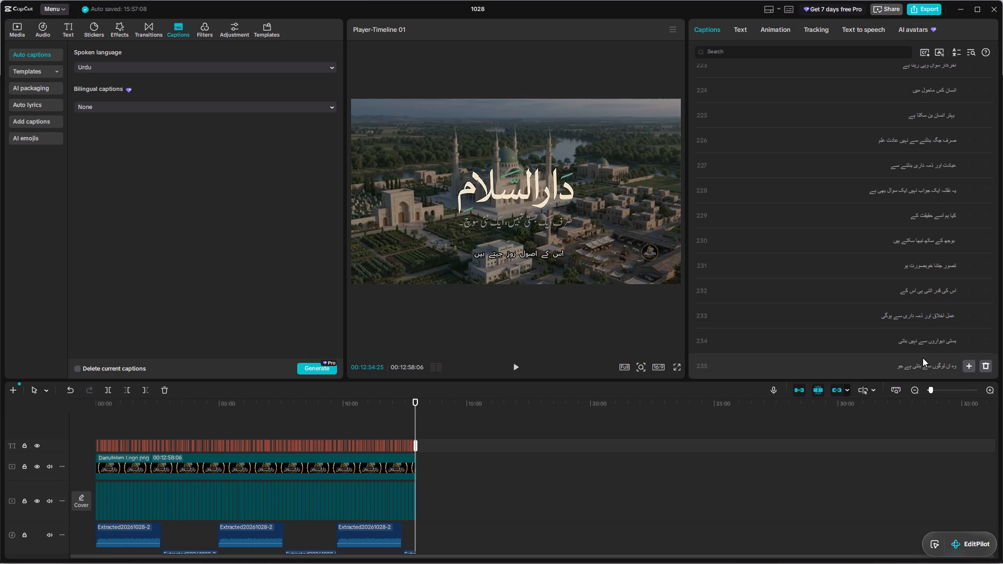
# Look back through the last part of the caption list to check the lengths of the split lines.
pyautogui.scroll(-8, 850, 293)
pyautogui.scroll(-3, 915, 250)
pyautogui.scroll(3, 917, 308)
pyautogui.scroll(-8, 917, 308)
pyautogui.scroll(17, 917, 308)
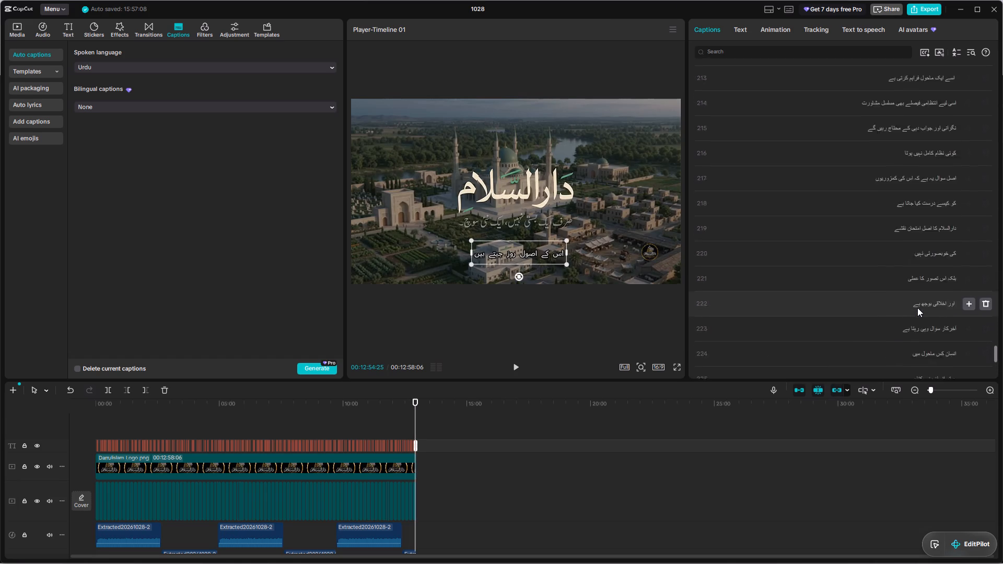
pyautogui.scroll(20, 917, 308)
pyautogui.scroll(6, 917, 308)
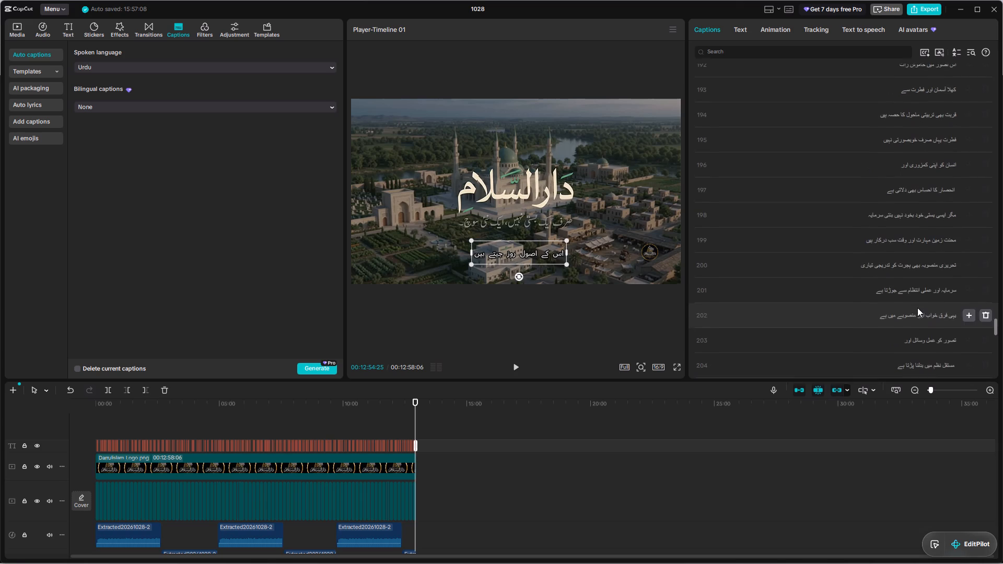
# Select all captions on the timeline and set their font size to 8.
pyautogui.moveTo(484, 445); pyautogui.dragTo(320, 442)
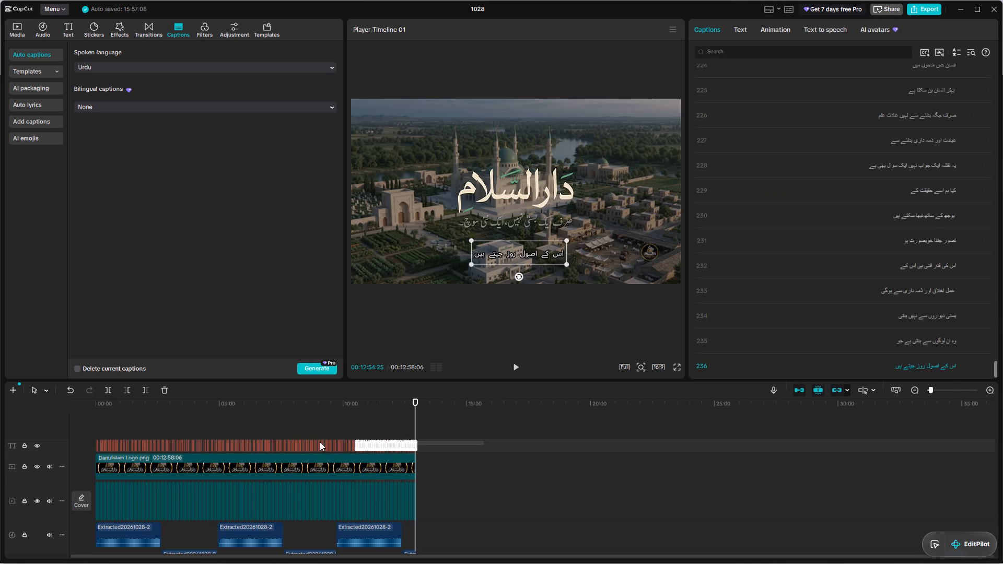
pyautogui.moveTo(320, 442); pyautogui.dragTo(76, 441)
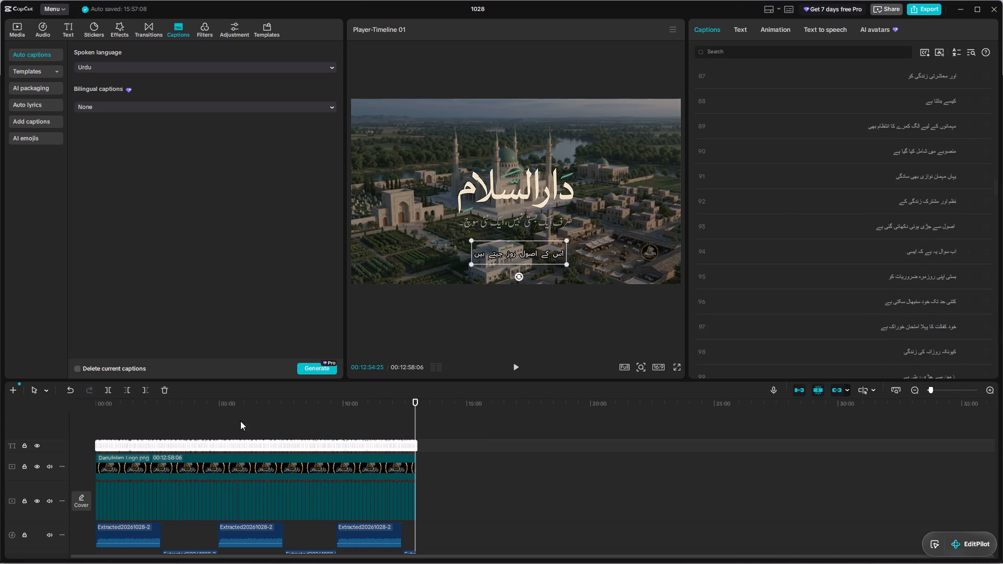
pyautogui.click(736, 33)
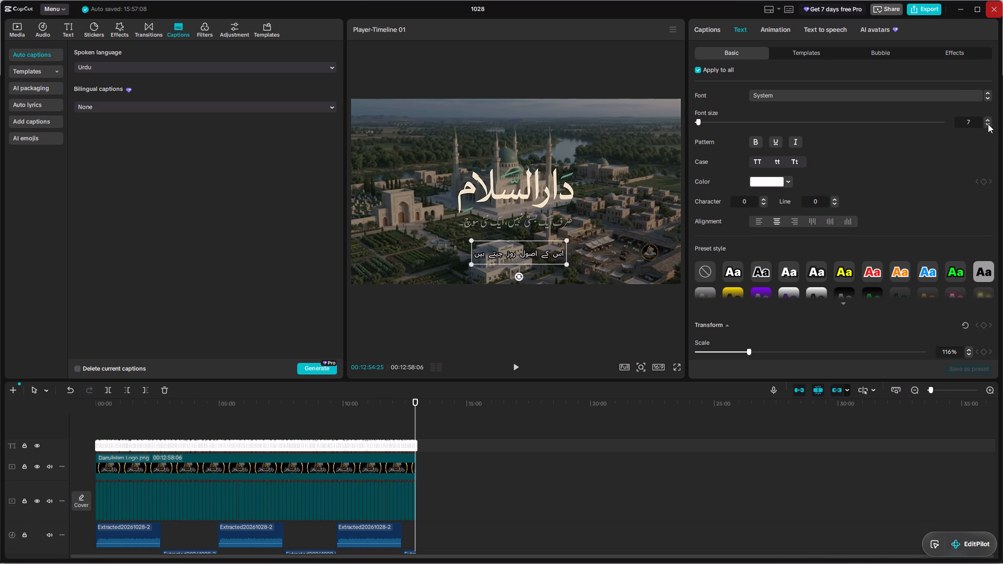
pyautogui.click(987, 120)
pyautogui.click(988, 121)
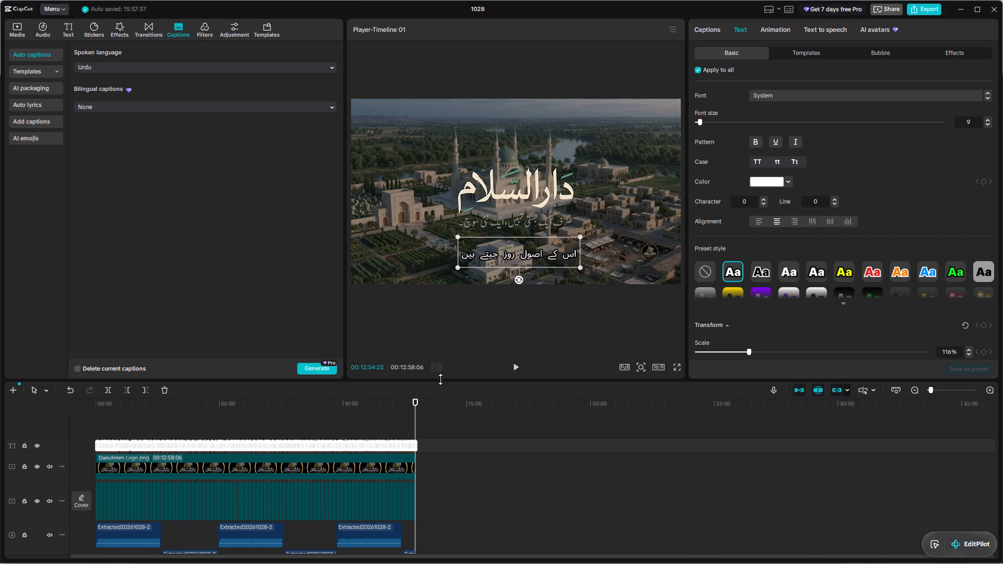
pyautogui.click(986, 126)
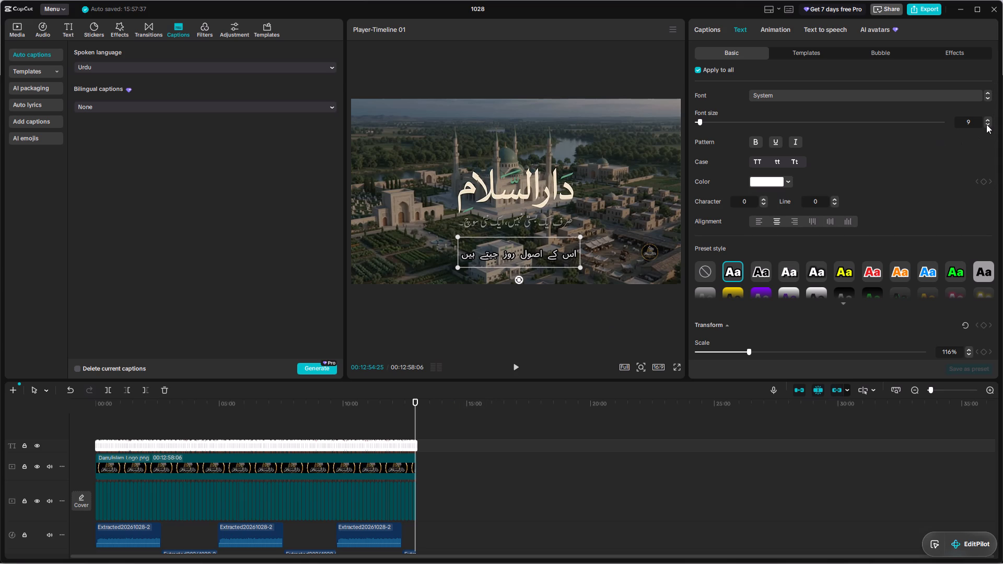
pyautogui.click(986, 124)
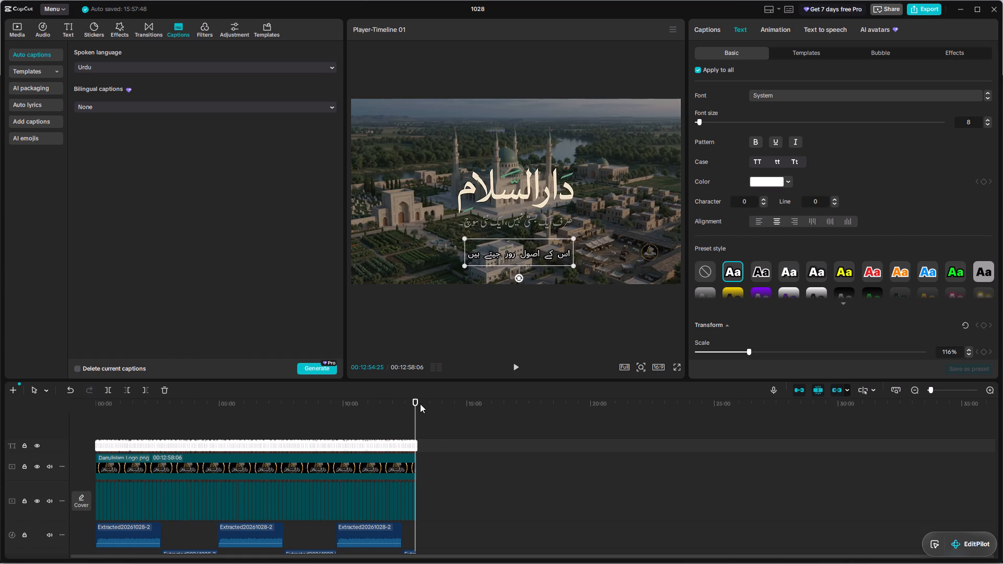
# Play the first seconds of the video from the start to check the caption size.
pyautogui.click(934, 389)
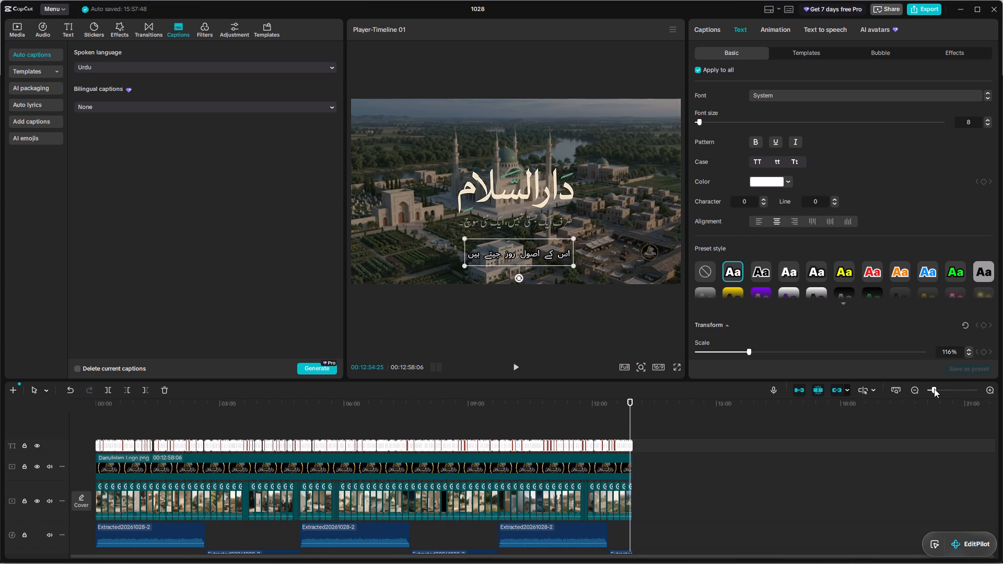
pyautogui.moveTo(629, 404); pyautogui.dragTo(40, 392)
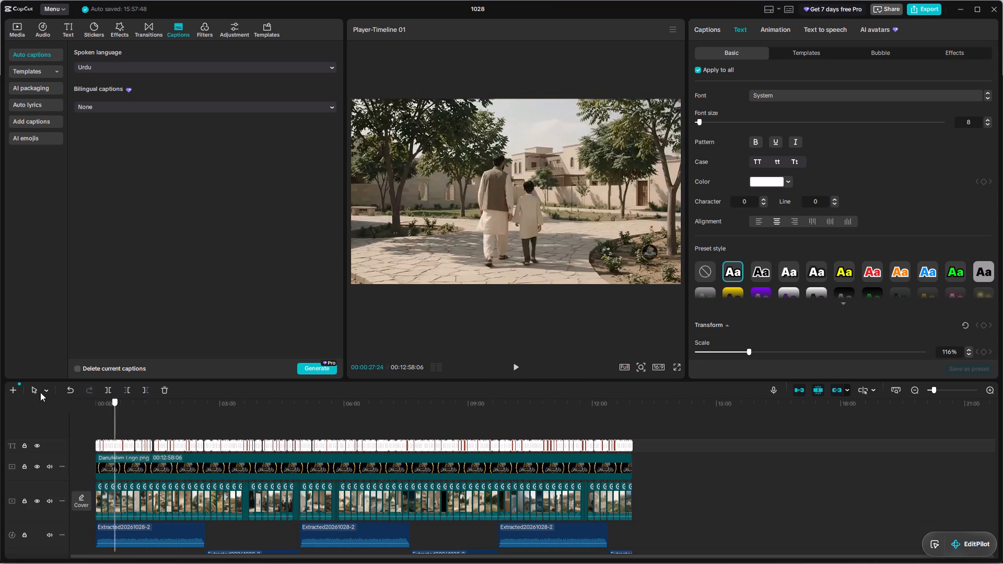
pyautogui.moveTo(40, 392); pyautogui.dragTo(33, 392)
pyautogui.click(515, 366)
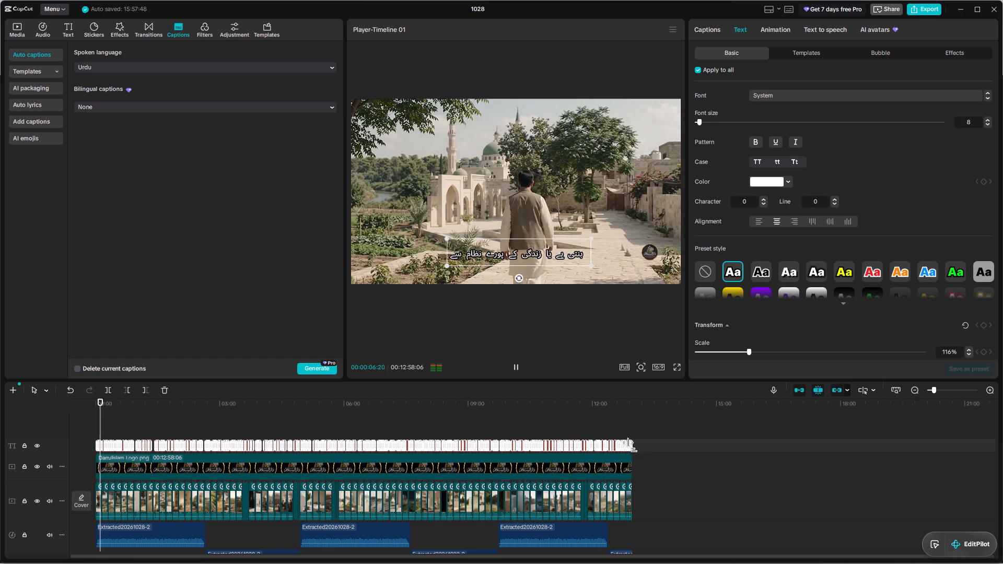
pyautogui.click(517, 365)
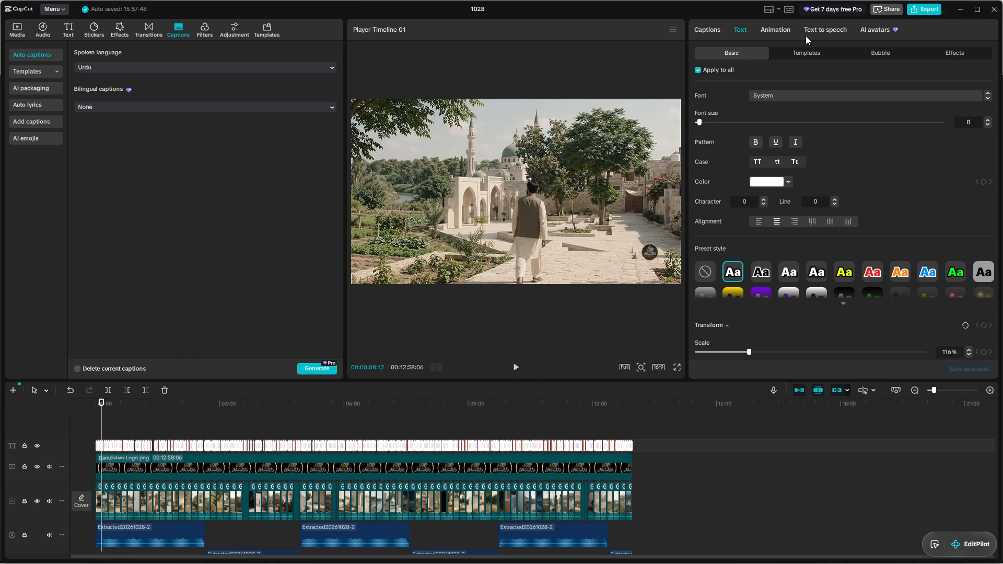
# Apply the first Fade In entrance animation to all selected captions.
pyautogui.click(778, 29)
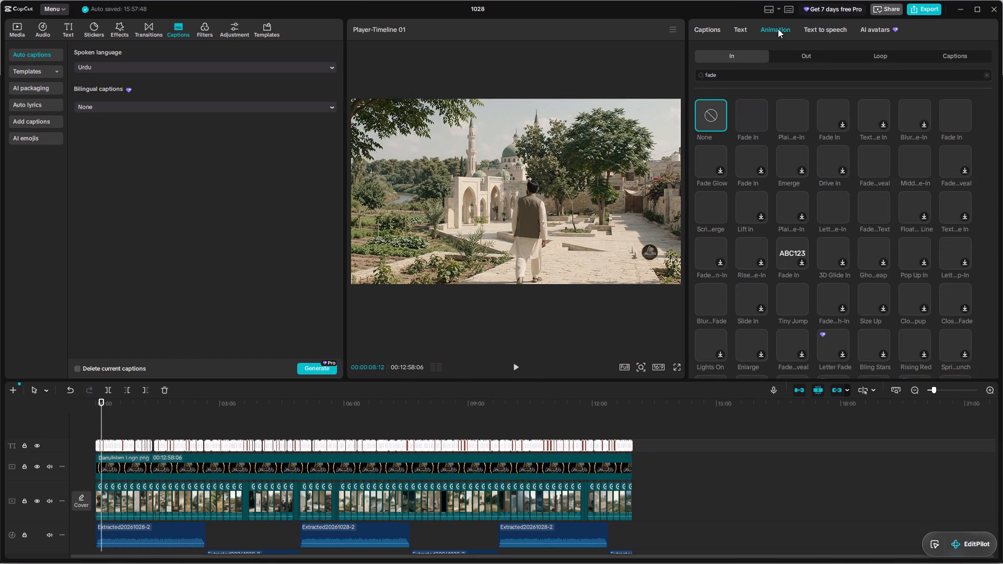
pyautogui.click(745, 116)
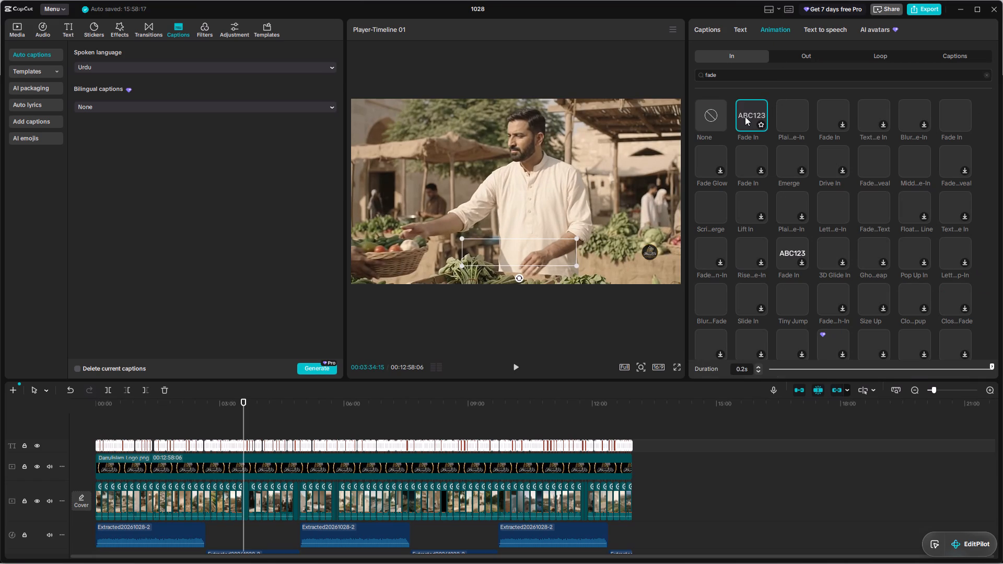
pyautogui.doubleClick(745, 116)
# Play the opening seconds of the video from the start to check the caption fade-in animation.
pyautogui.moveTo(240, 402); pyautogui.dragTo(91, 399)
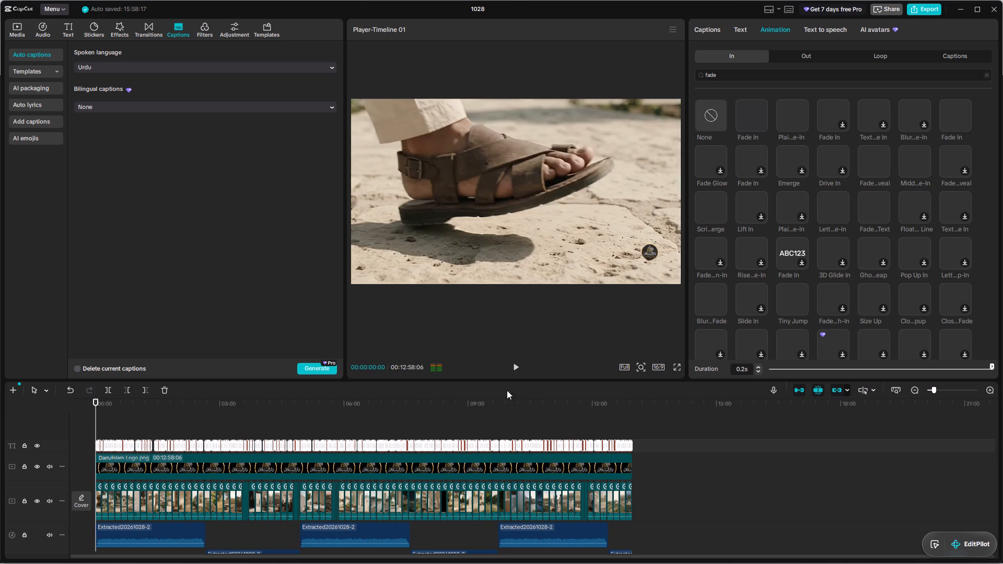
pyautogui.click(515, 370)
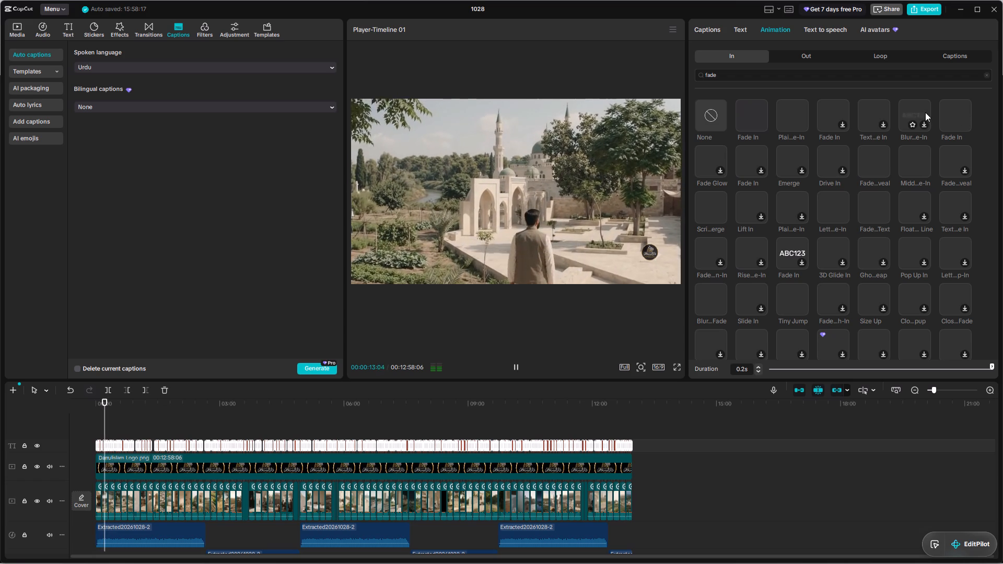
# Replace the entrance animation of all selected captions with the Blur…e-In one from the fade results.
pyautogui.click(908, 112)
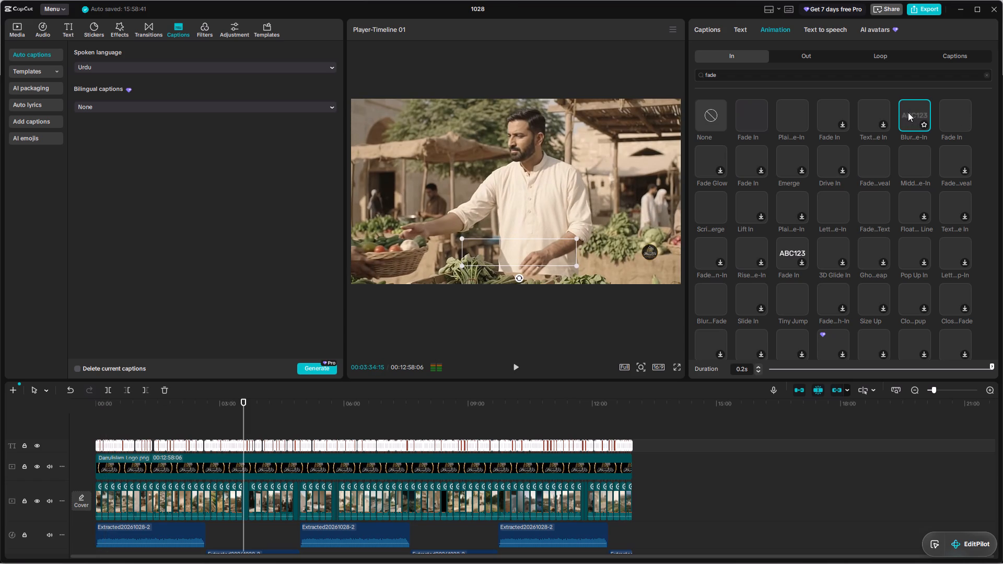
# Play about the first half minute of the video from the start to check the new caption animation.
pyautogui.moveTo(244, 399); pyautogui.dragTo(238, 399)
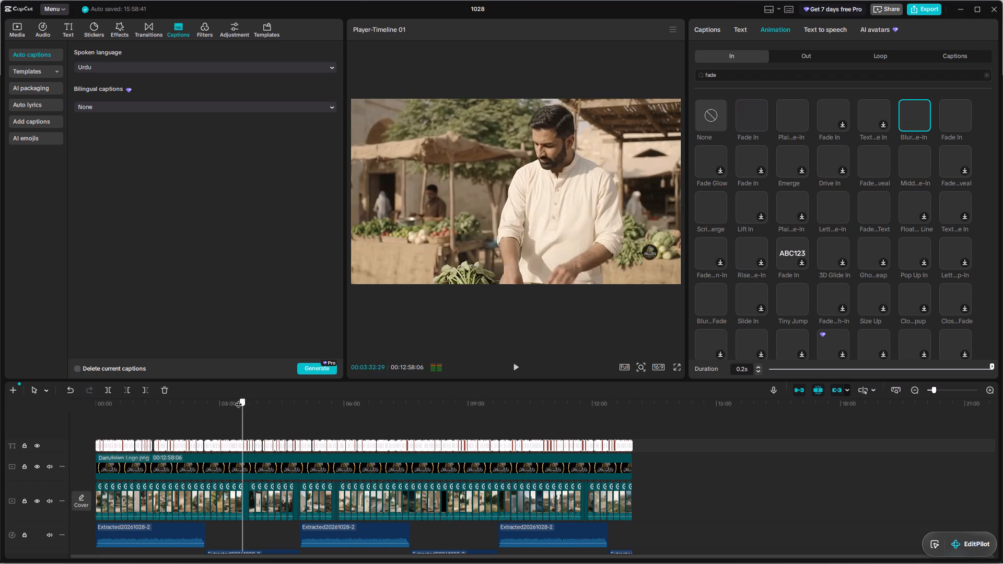
pyautogui.moveTo(238, 399); pyautogui.dragTo(96, 409)
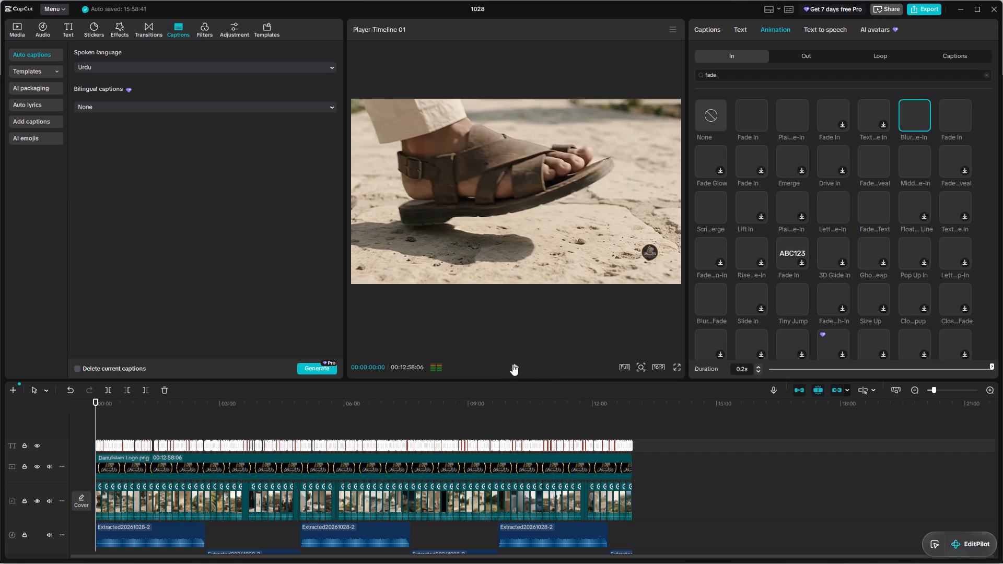
pyautogui.click(512, 365)
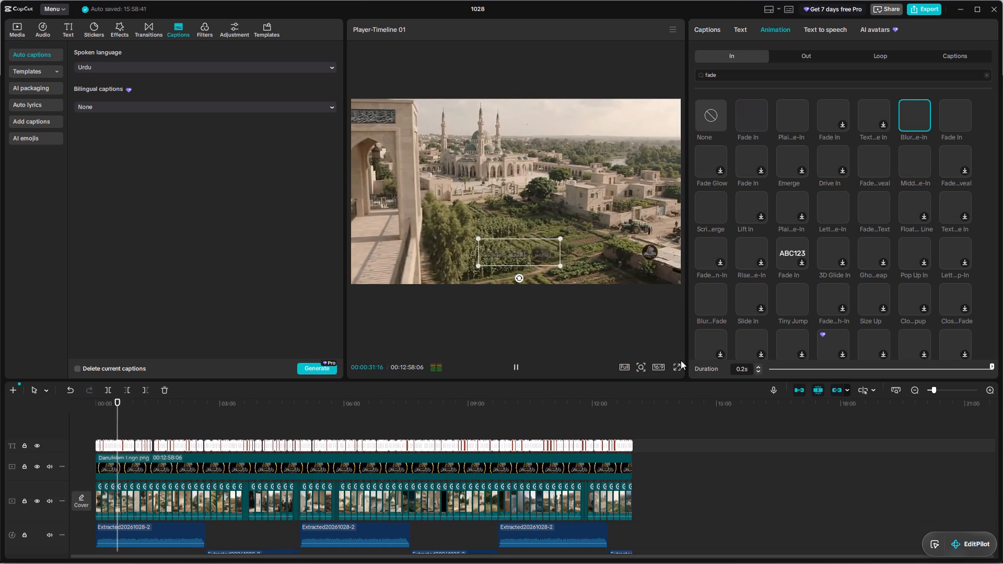
# Deselect the captions and play the video from the beginning in full screen to review it.
pyautogui.click(682, 474)
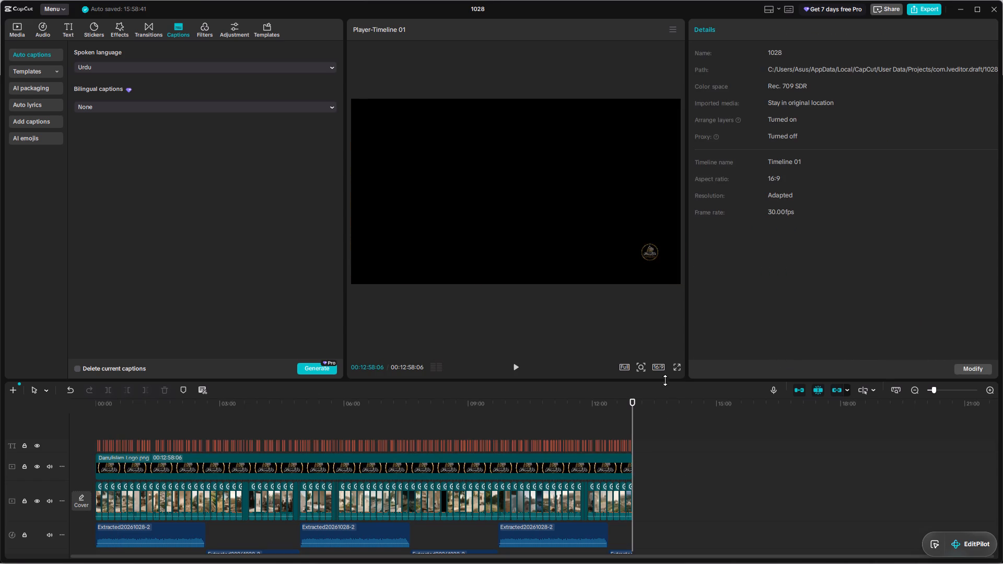
pyautogui.click(675, 366)
pyautogui.click(361, 519)
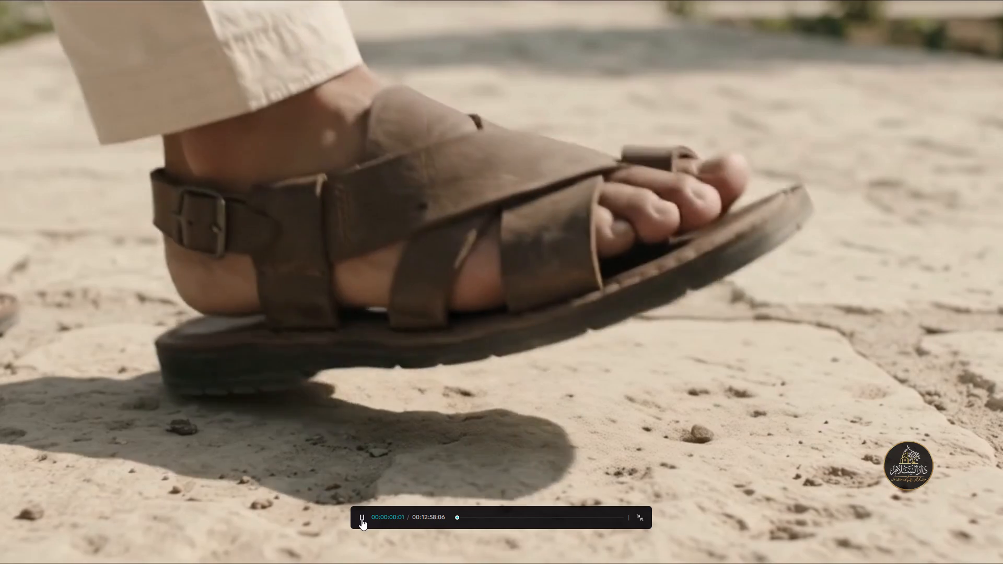
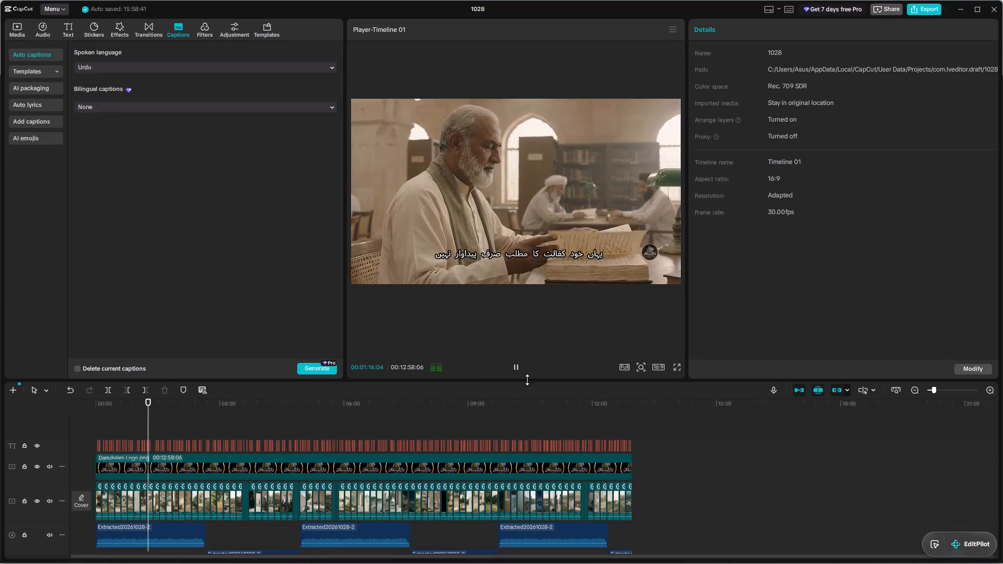
# Stop the playback, enlarge the timeline and replay the passages from about 1:14 and 1:07 to check them.
pyautogui.click(515, 373)
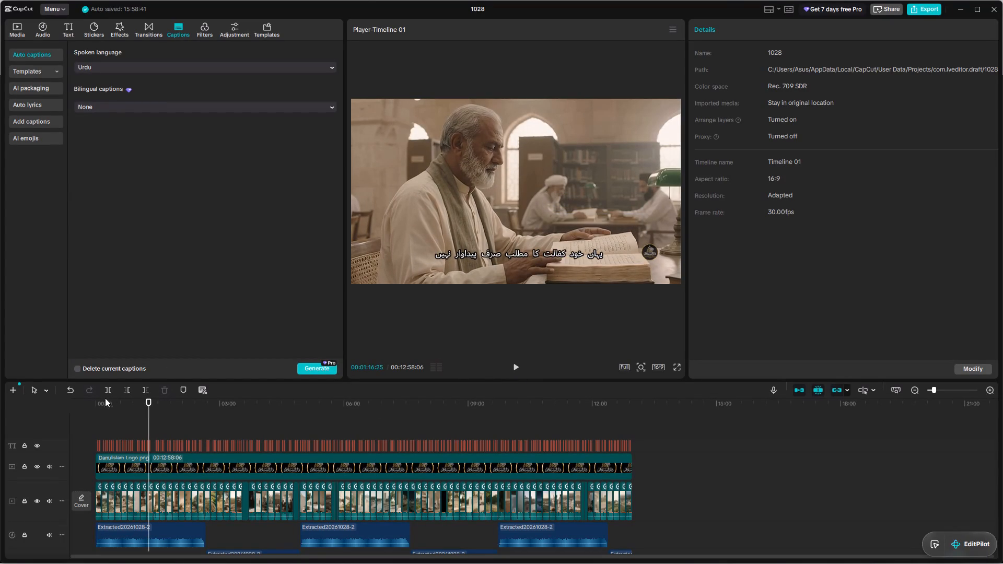
pyautogui.click(938, 390)
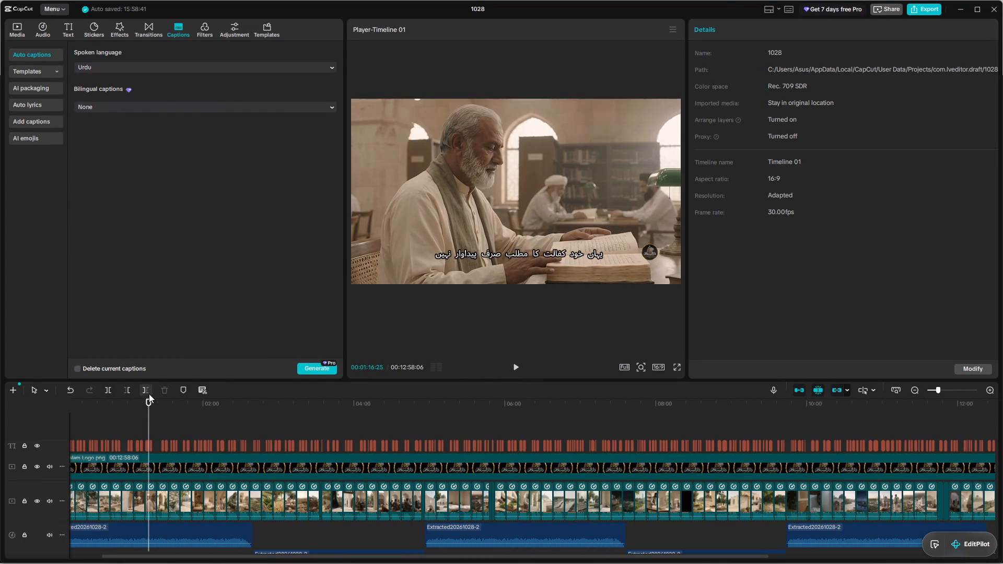
pyautogui.click(146, 400)
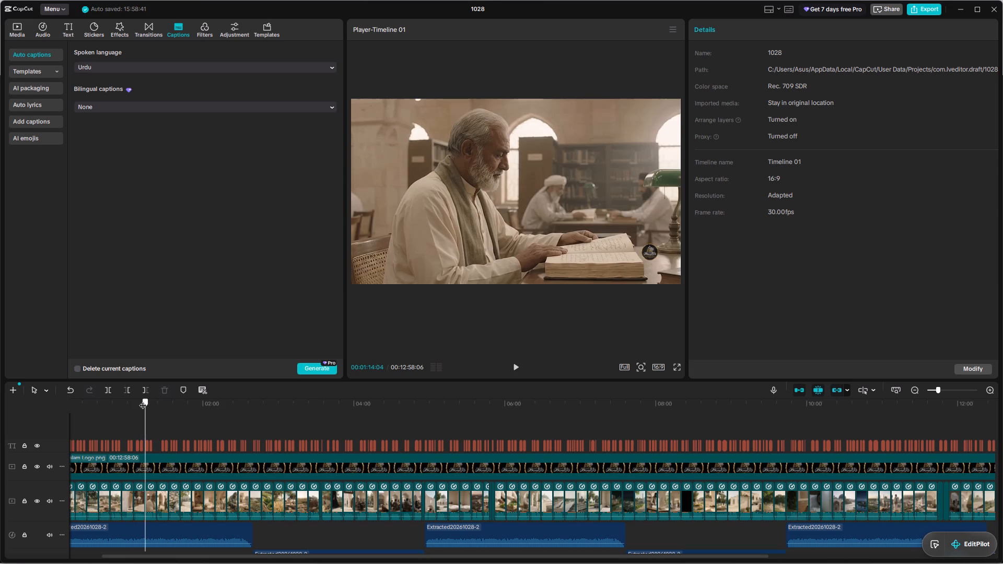
pyautogui.click(513, 366)
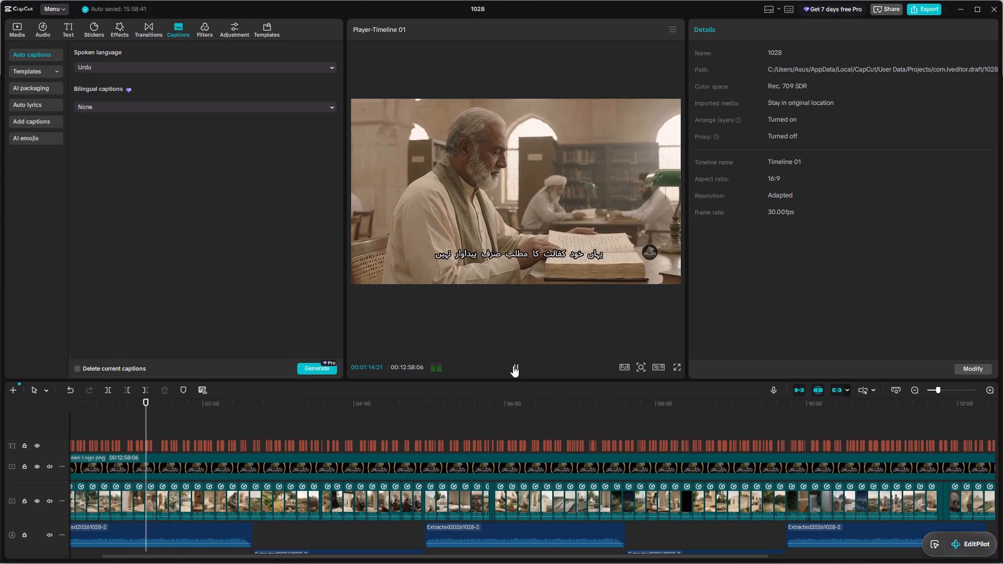
pyautogui.moveTo(150, 401); pyautogui.dragTo(135, 401)
pyautogui.click(514, 368)
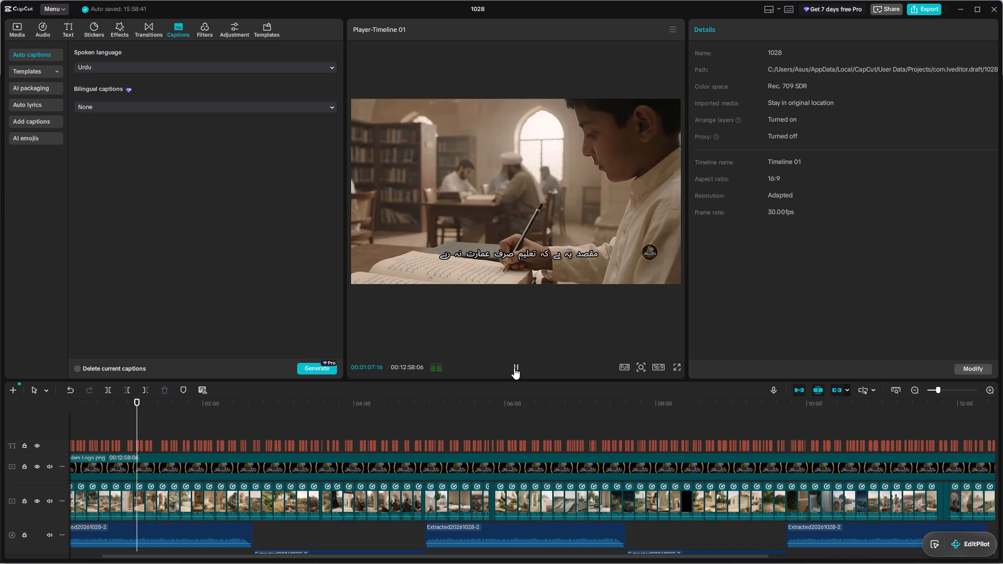
pyautogui.click(514, 368)
# Raise the audio volume of the main-track clip of the boy writing, at about 1:07, to 0.2 dB.
pyautogui.click(142, 500)
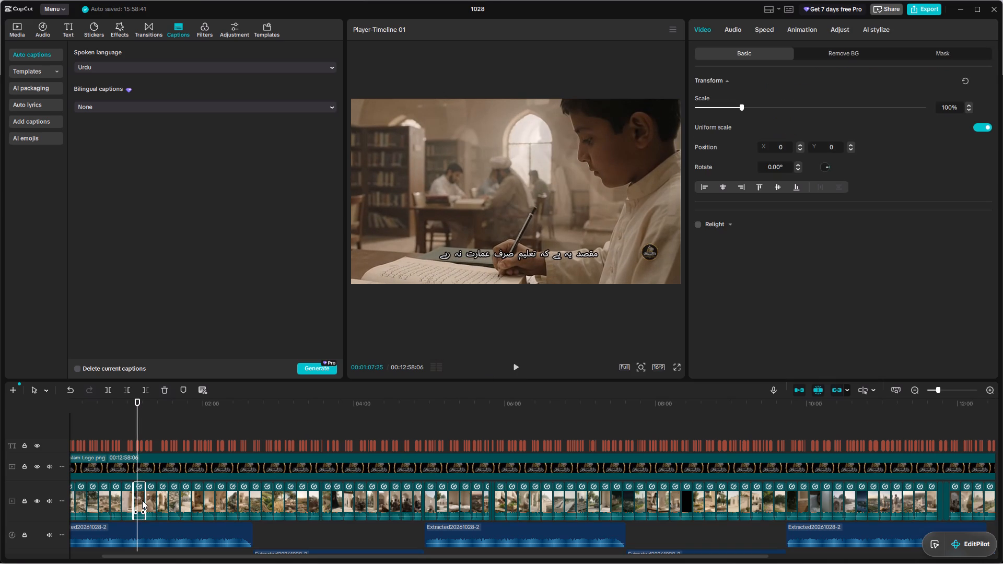
pyautogui.click(733, 32)
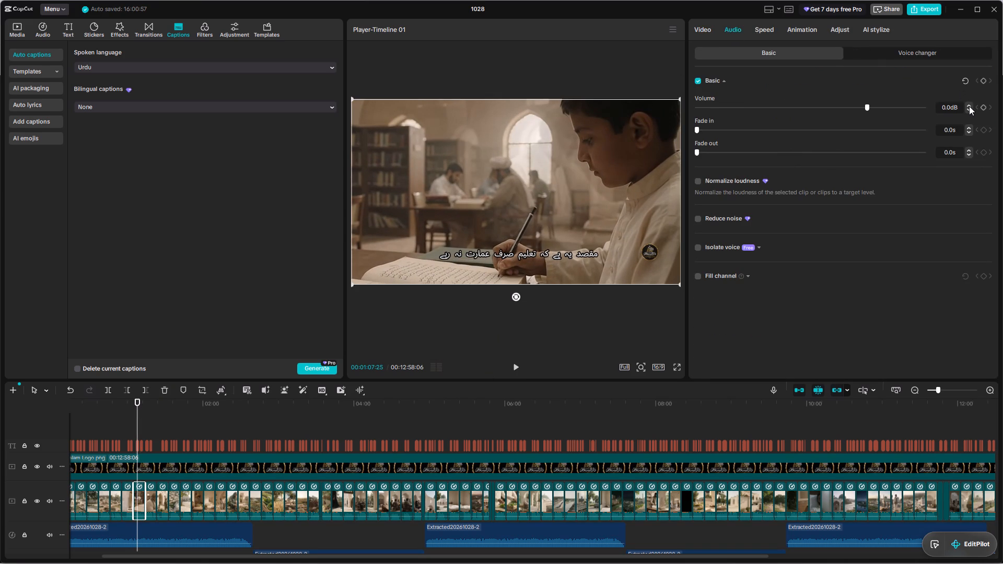
pyautogui.click(969, 105)
pyautogui.click(969, 105)
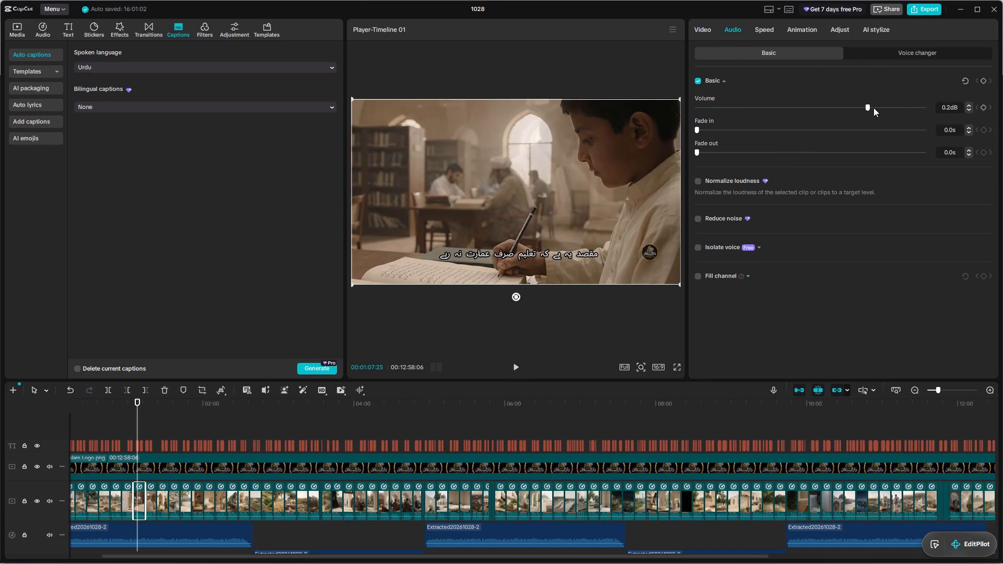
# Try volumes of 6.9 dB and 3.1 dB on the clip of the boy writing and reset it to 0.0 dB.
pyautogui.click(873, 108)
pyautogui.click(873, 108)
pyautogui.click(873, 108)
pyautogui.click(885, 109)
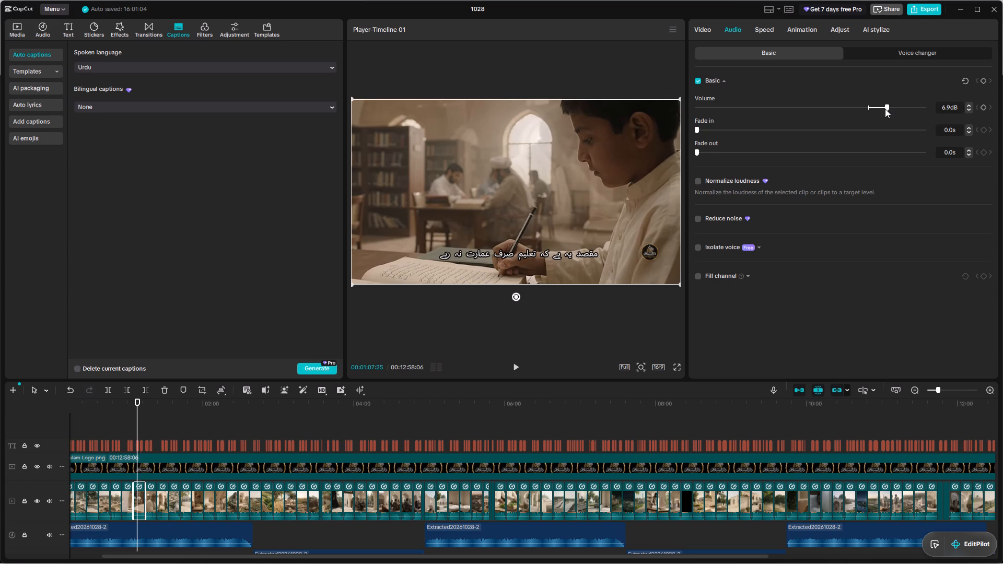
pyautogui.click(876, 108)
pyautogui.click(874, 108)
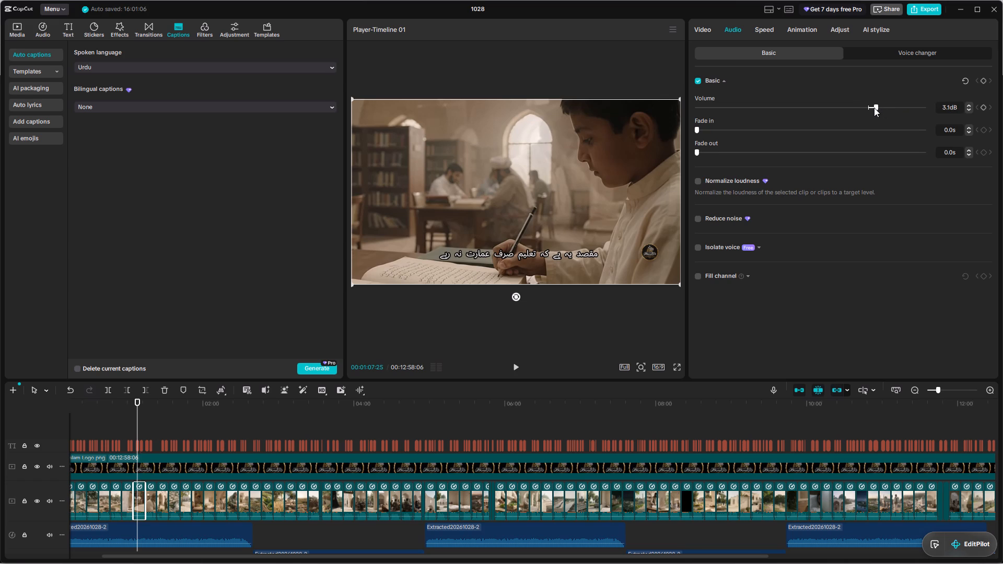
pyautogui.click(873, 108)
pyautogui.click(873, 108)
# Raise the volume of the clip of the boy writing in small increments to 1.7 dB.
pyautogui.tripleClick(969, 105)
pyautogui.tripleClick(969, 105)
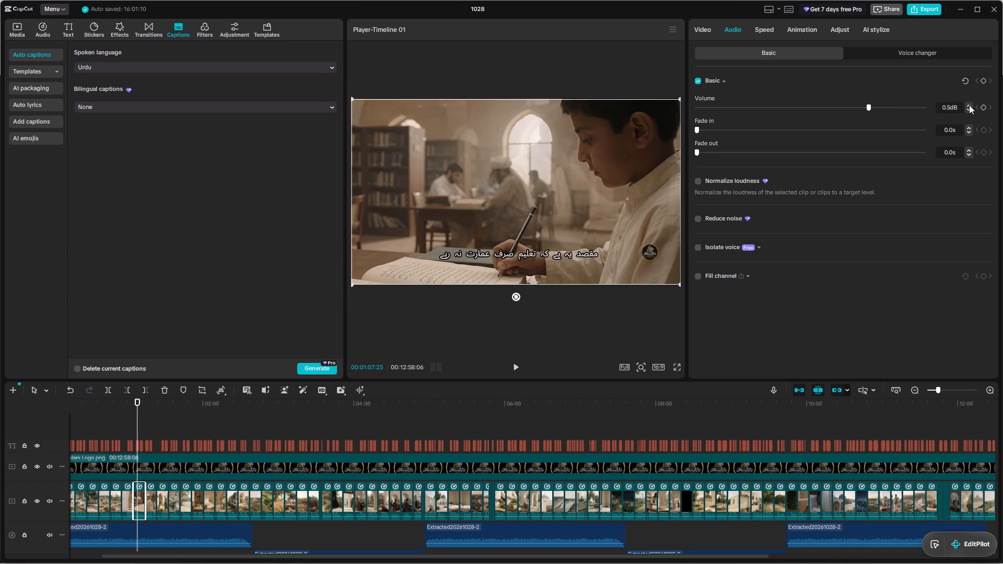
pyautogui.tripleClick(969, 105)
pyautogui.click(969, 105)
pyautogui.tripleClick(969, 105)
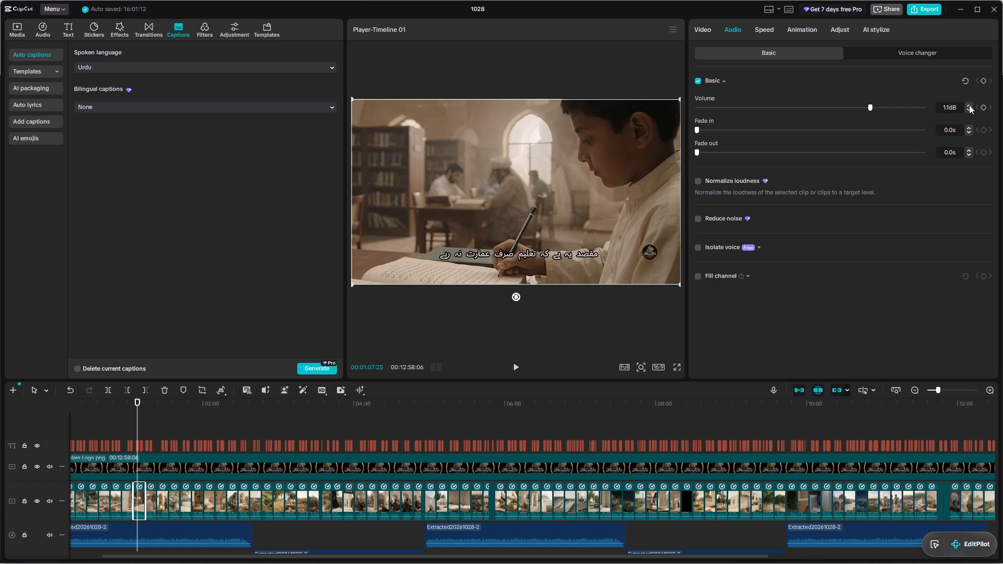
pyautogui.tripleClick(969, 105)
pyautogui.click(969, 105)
# Play the video from about 1:00 to hear the adjusted clip volume.
pyautogui.moveTo(135, 401); pyautogui.dragTo(127, 401)
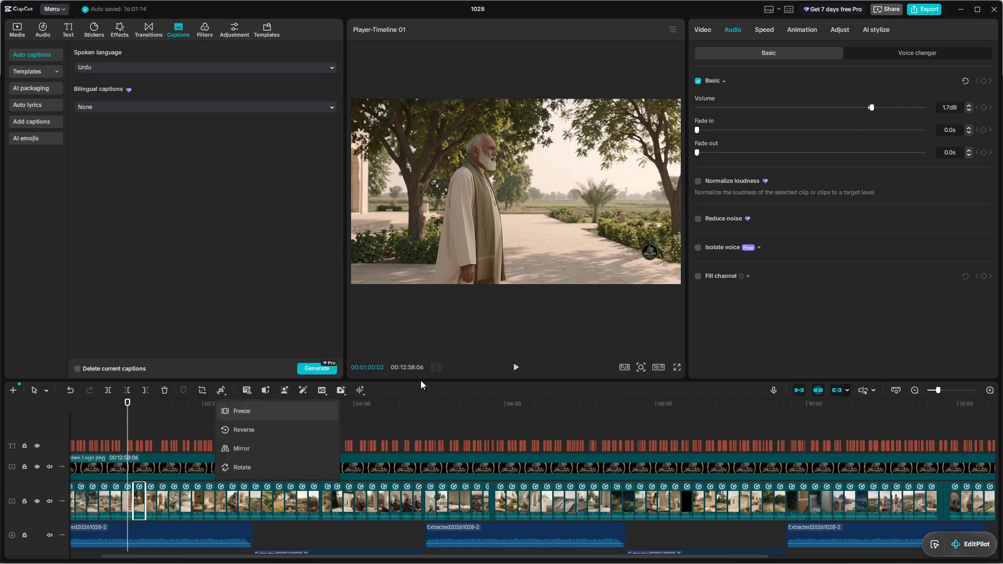
pyautogui.click(517, 364)
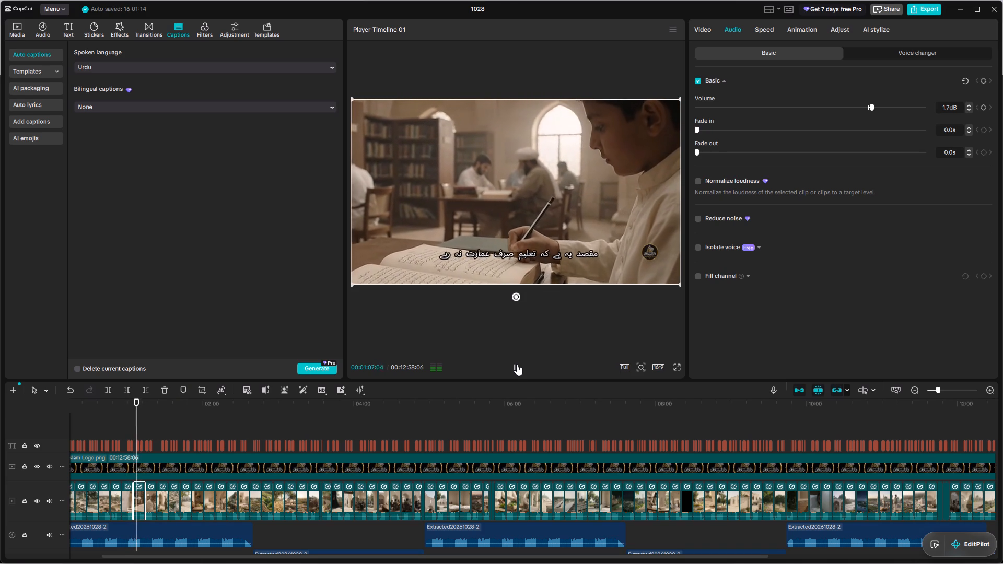
# Set the volume of the clip of the boy writing to 4.7 dB.
pyautogui.click(879, 108)
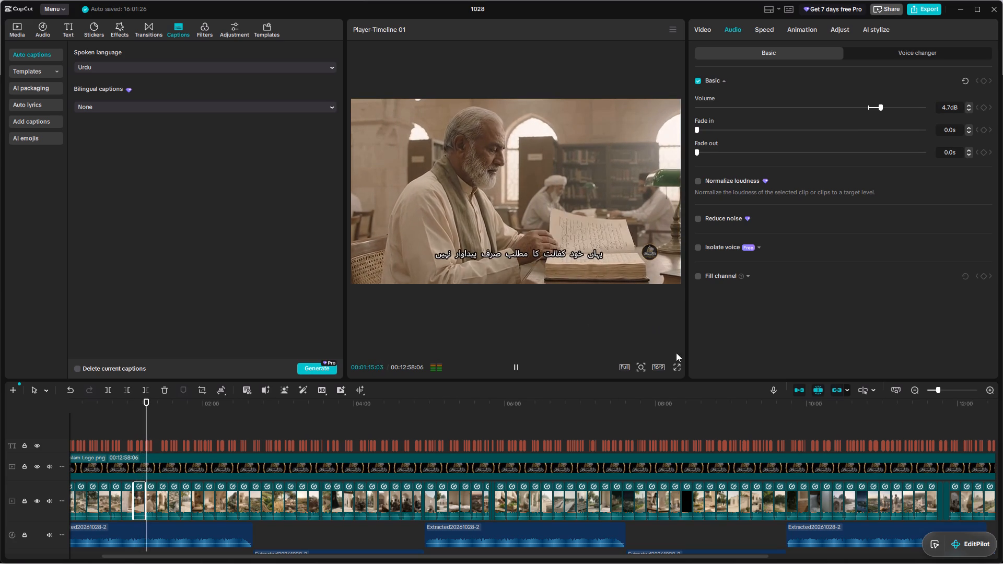
# Move the playhead back to about 0:55 and play the video in full screen from there.
pyautogui.moveTo(146, 400); pyautogui.dragTo(98, 406)
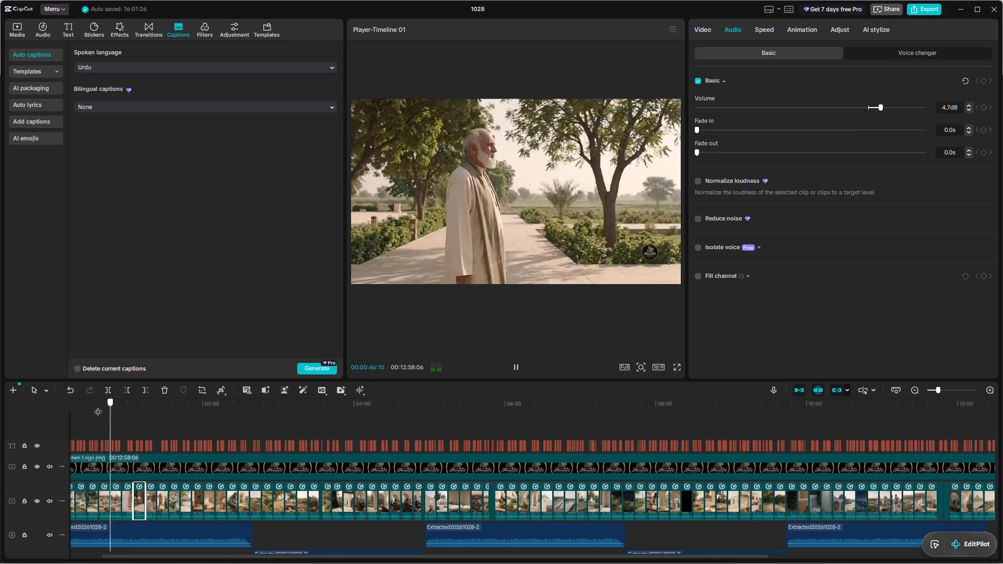
pyautogui.moveTo(98, 406); pyautogui.dragTo(91, 406)
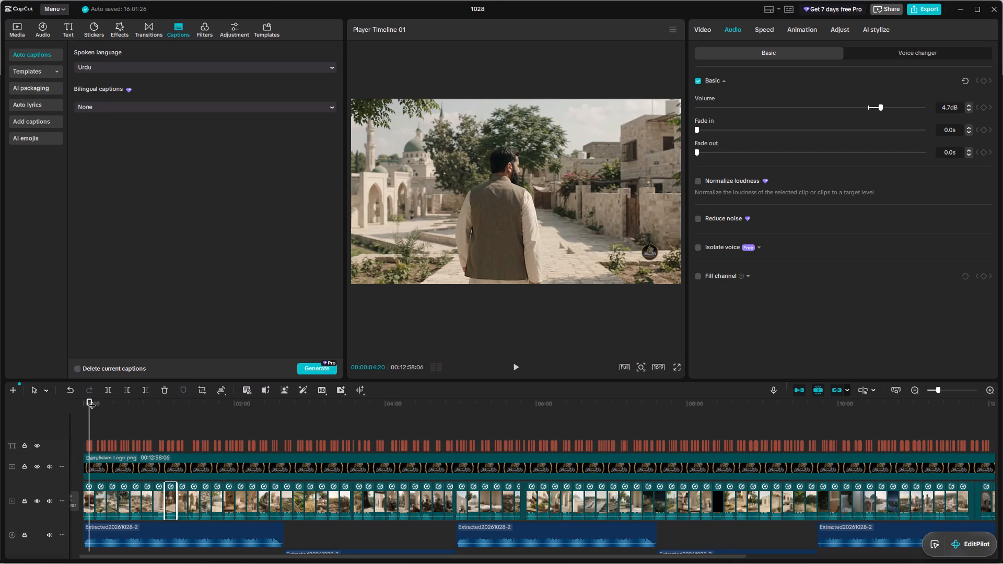
pyautogui.moveTo(97, 400); pyautogui.dragTo(116, 400)
pyautogui.moveTo(118, 401); pyautogui.dragTo(139, 398)
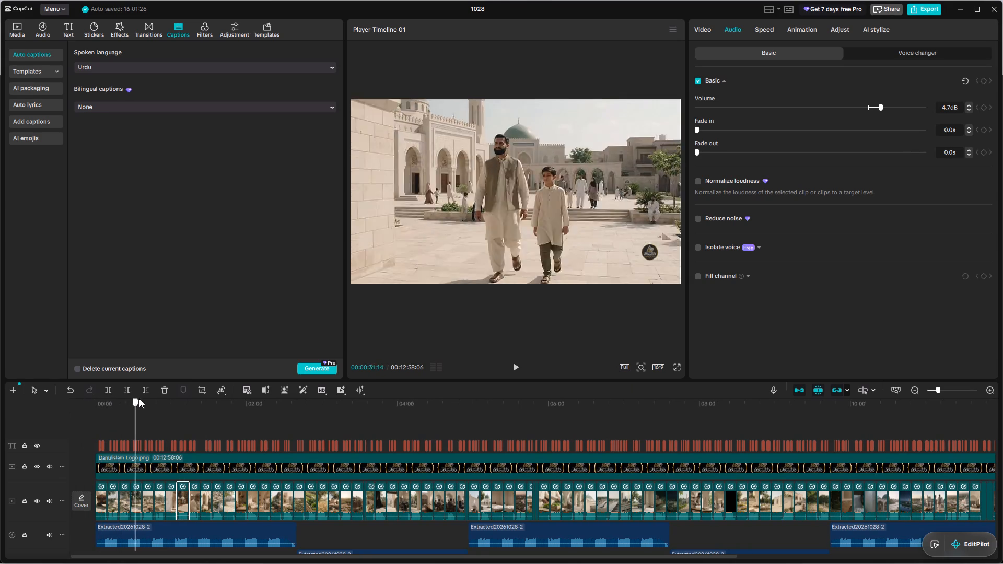
pyautogui.moveTo(139, 398); pyautogui.dragTo(162, 399)
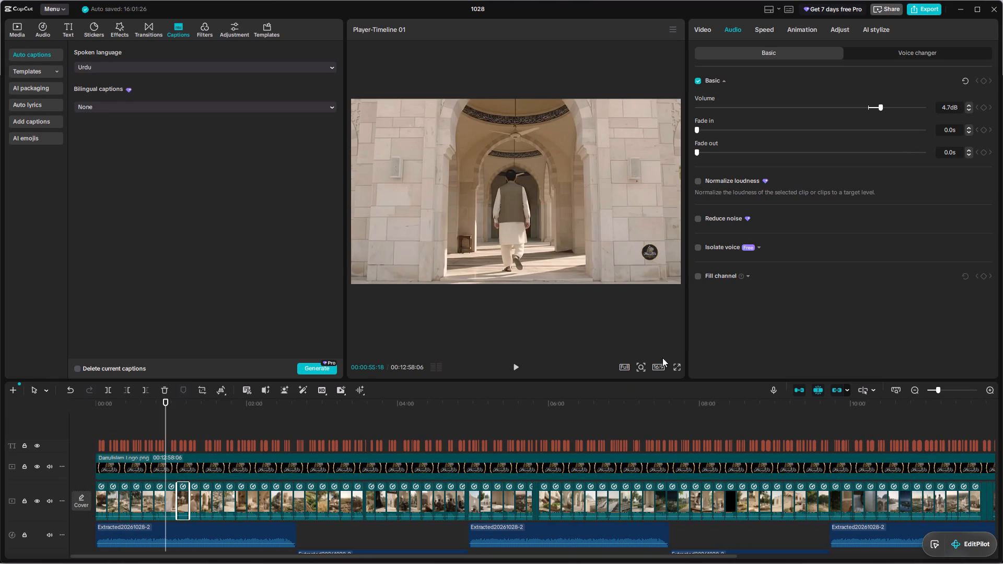
pyautogui.click(675, 365)
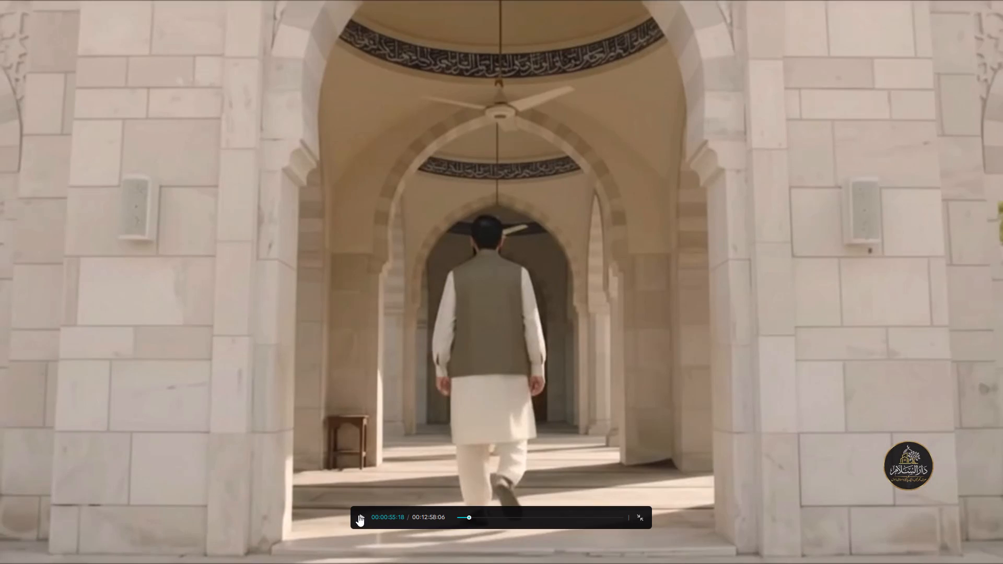
pyautogui.click(358, 515)
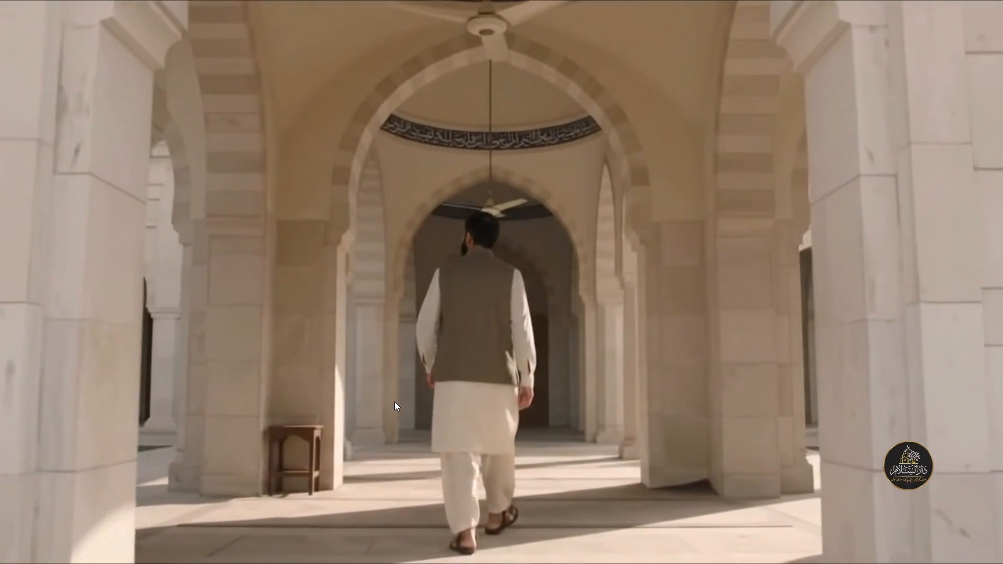
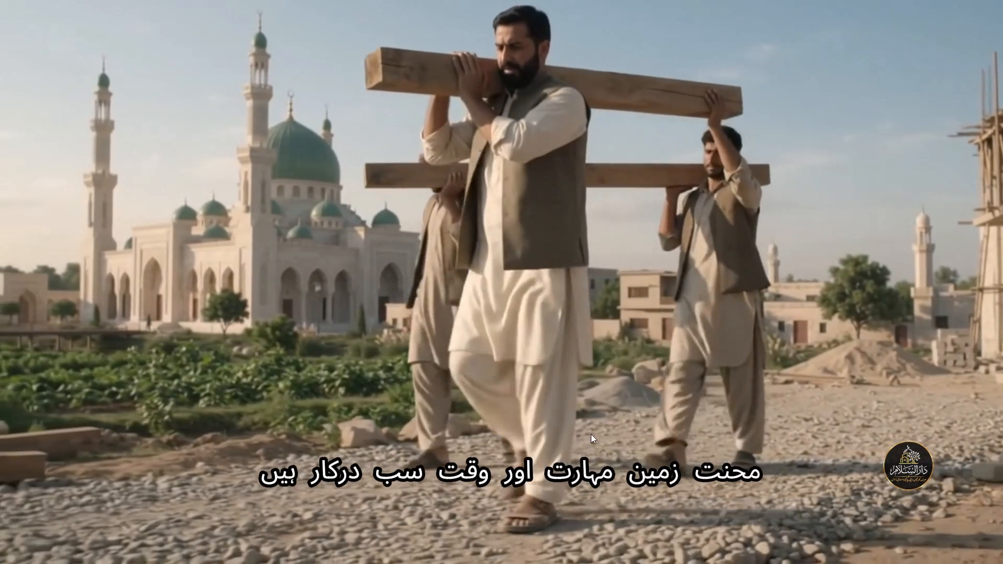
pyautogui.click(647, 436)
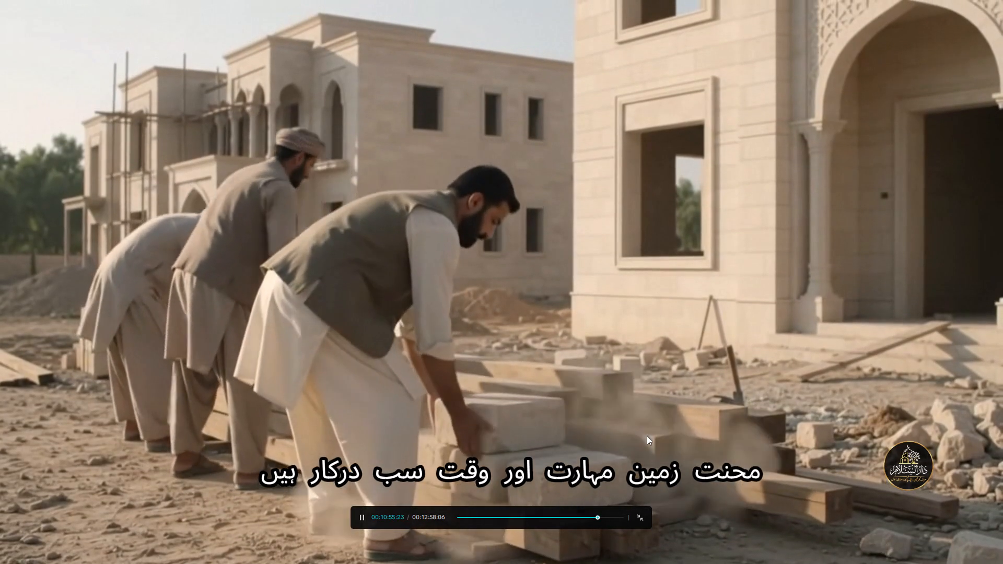
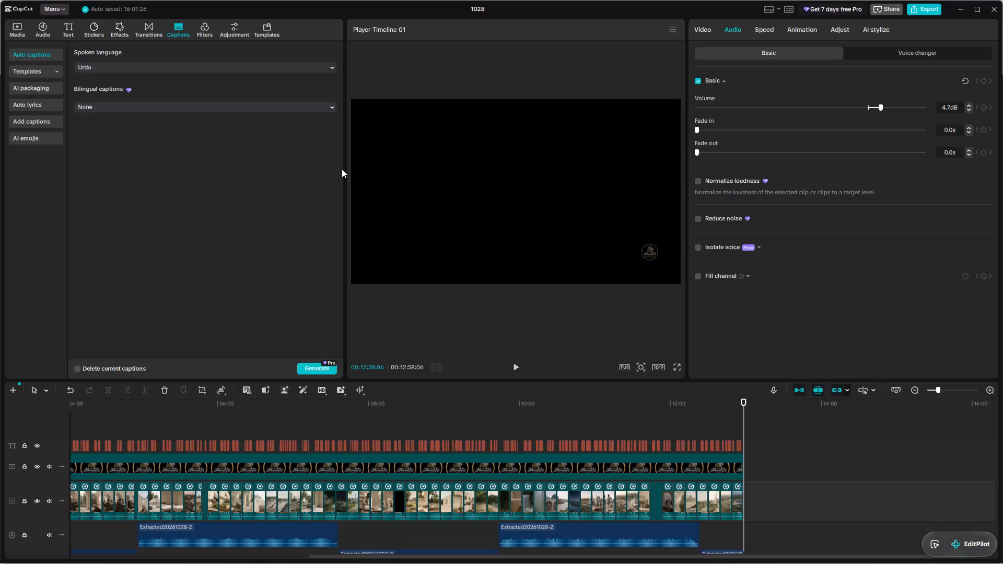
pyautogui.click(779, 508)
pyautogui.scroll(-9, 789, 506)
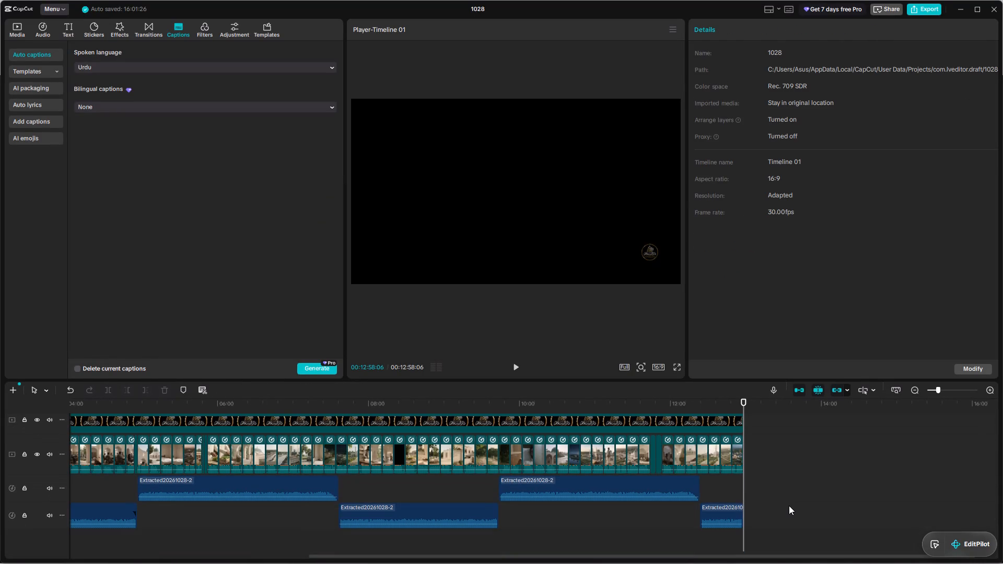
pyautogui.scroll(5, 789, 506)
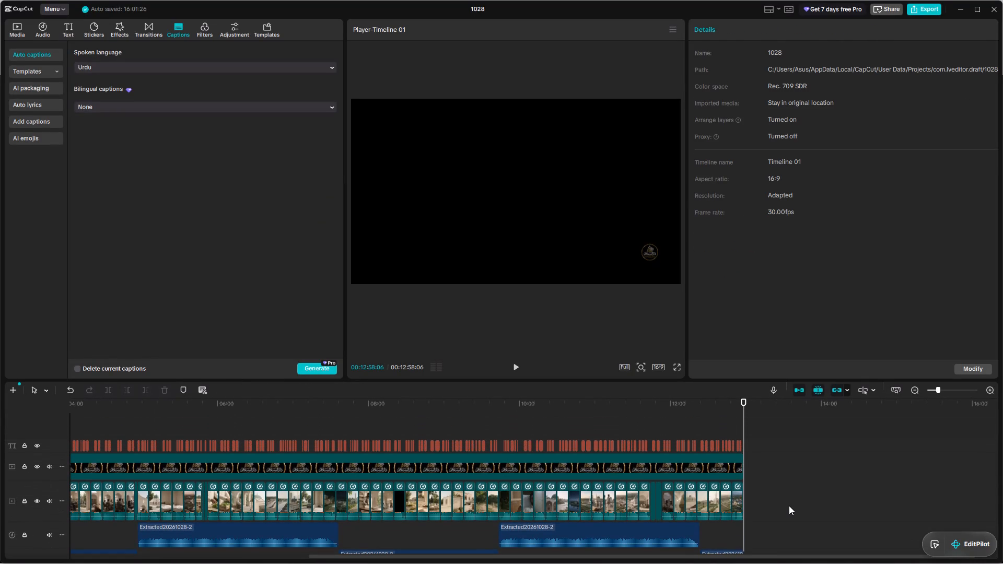
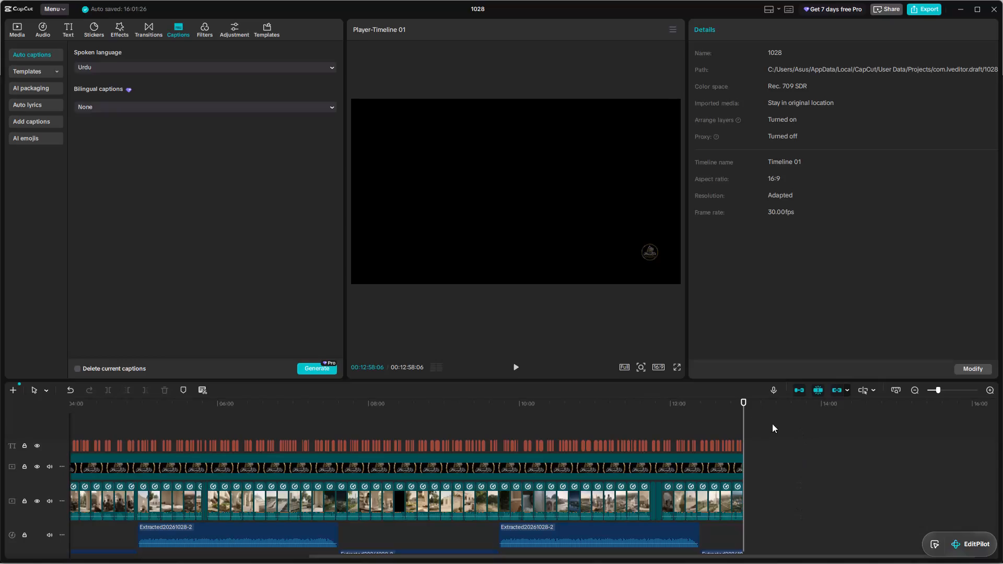
# Play the timeline from about 00:11:48 to review the captioned meeting scene with the building plans.
pyautogui.moveTo(740, 408); pyautogui.dragTo(654, 420)
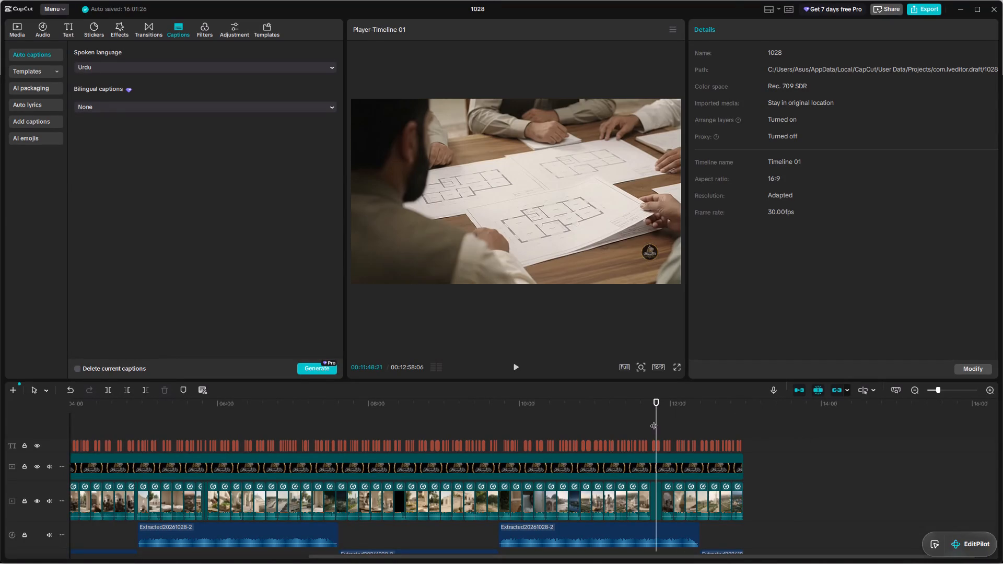
pyautogui.click(510, 370)
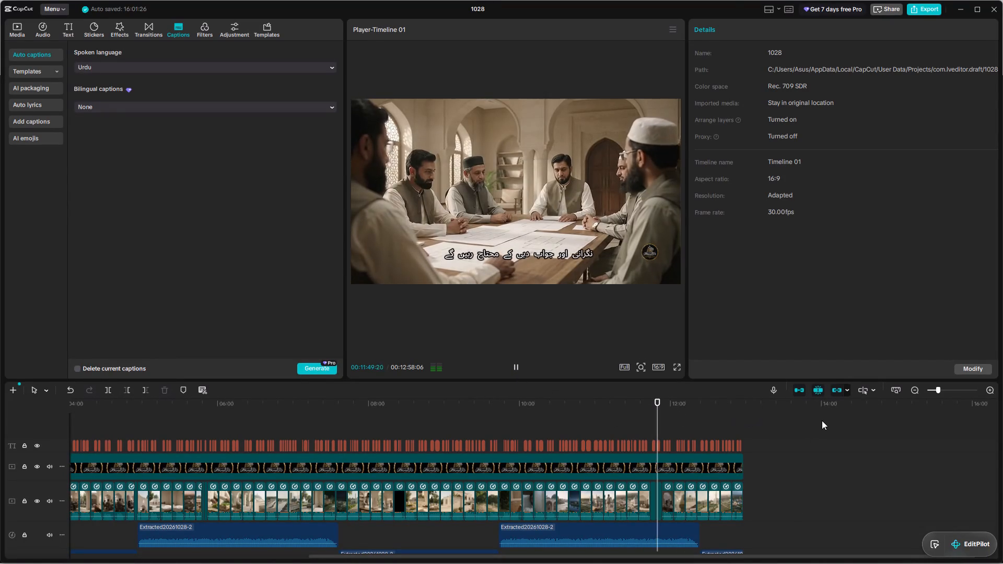
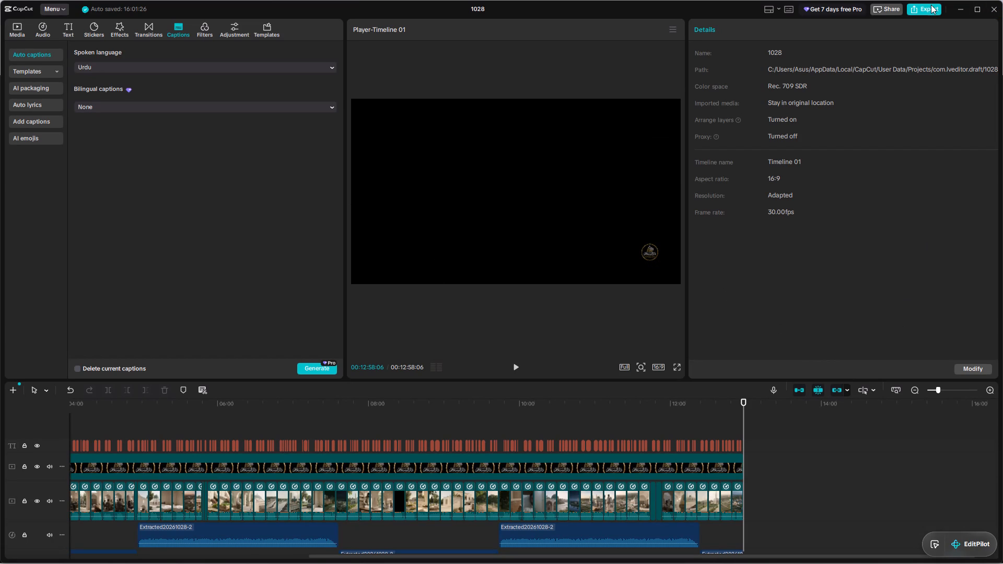
# Close the 1028 project and exit CapCut.
pyautogui.click(994, 8)
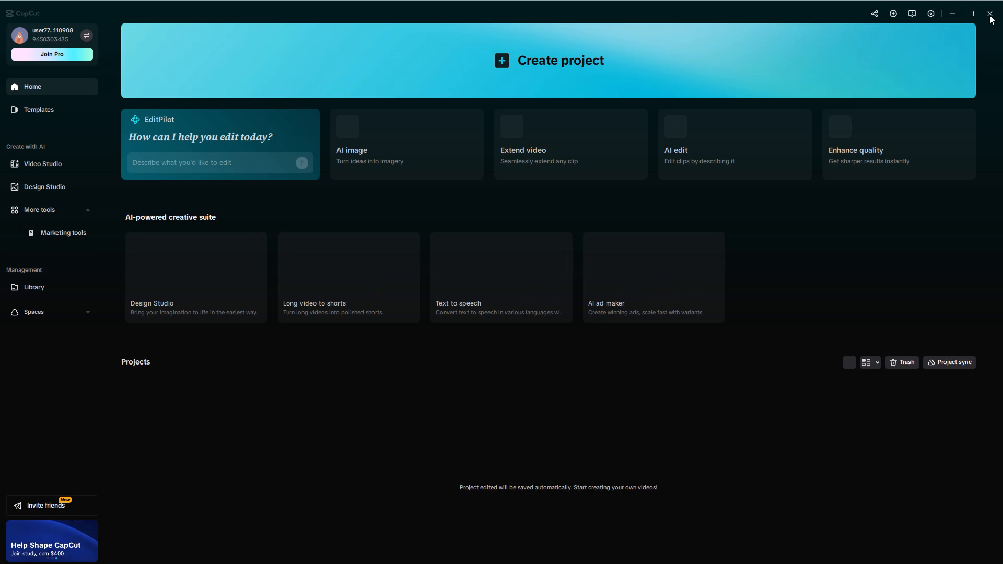
pyautogui.click(989, 15)
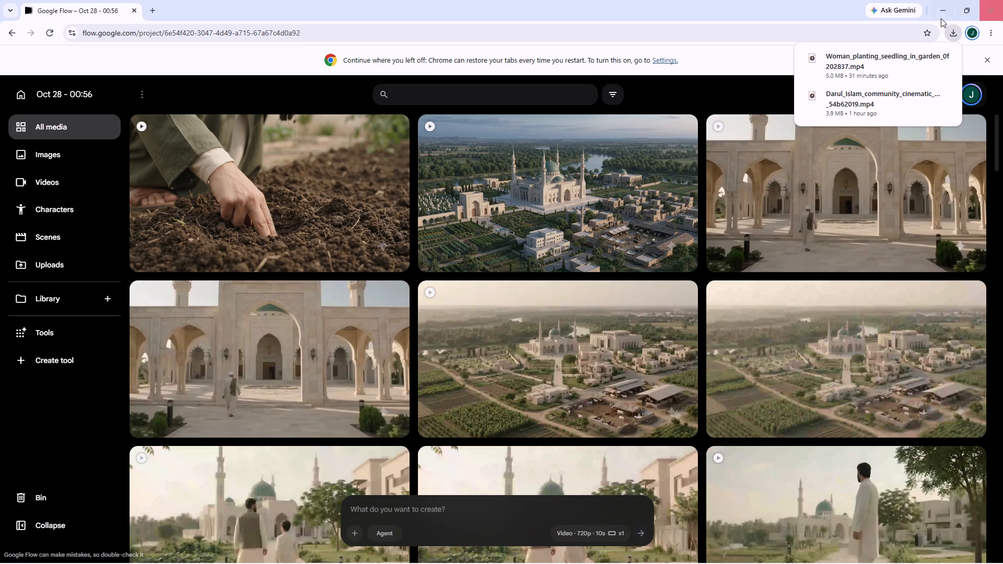
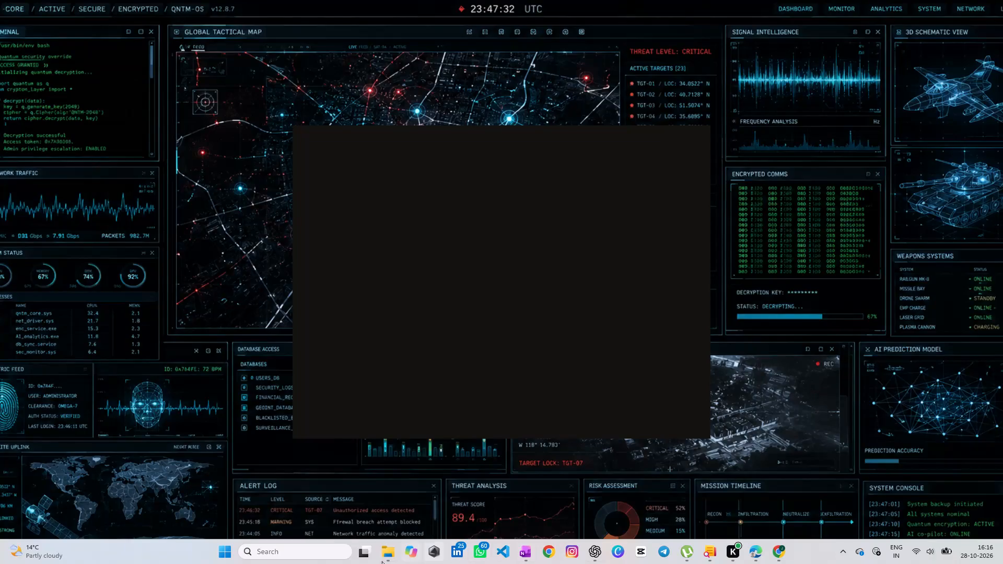
# Open UrbanVPN, search its server locations for "ru", and connect to the Russia server.
pyautogui.click(323, 550)
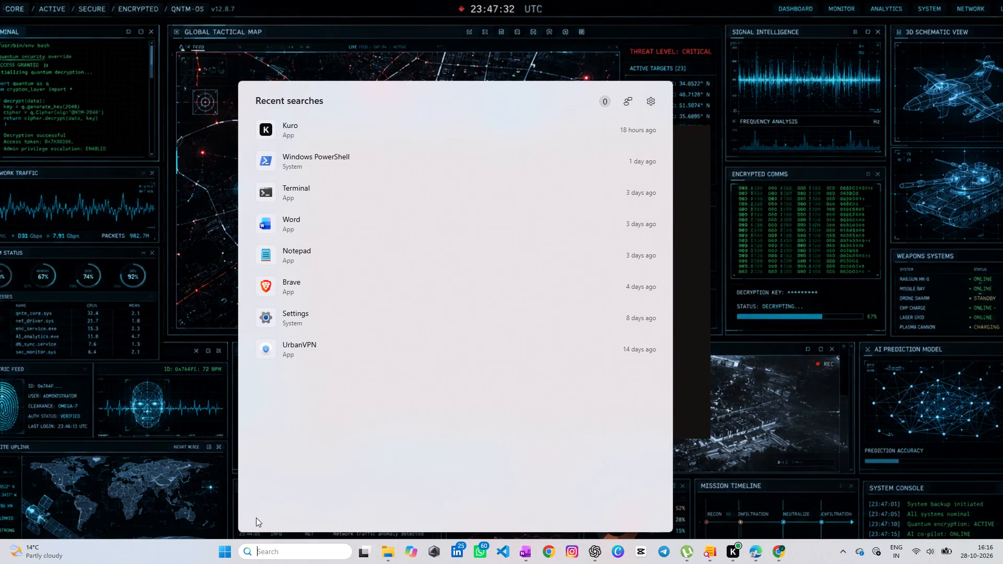
pyautogui.click(303, 352)
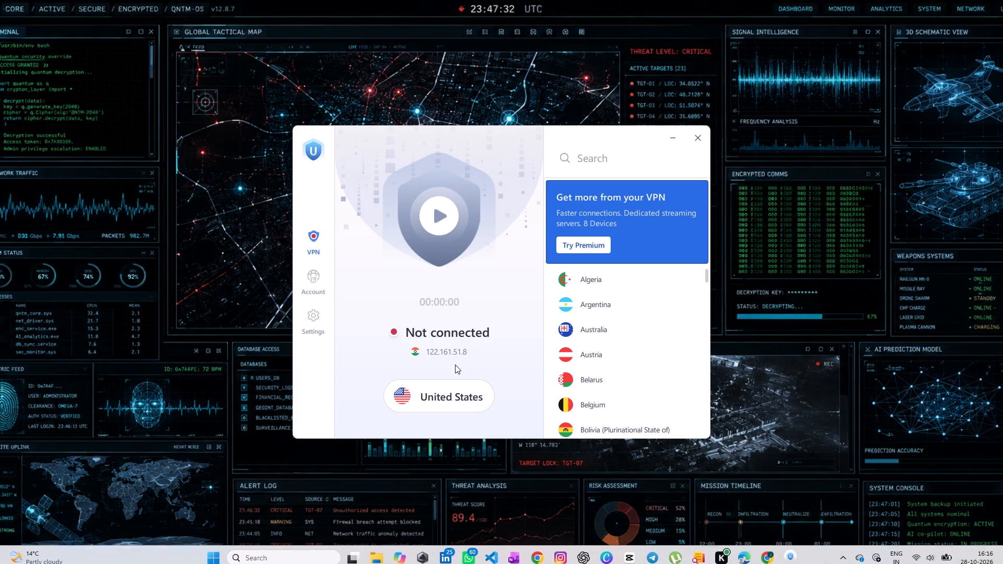
pyautogui.click(586, 155)
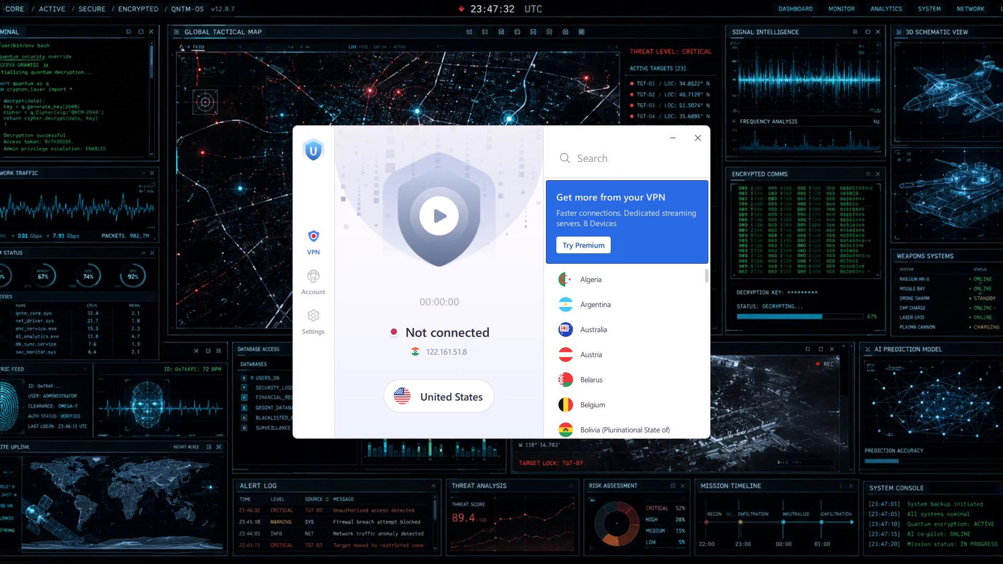
pyautogui.write('ru')
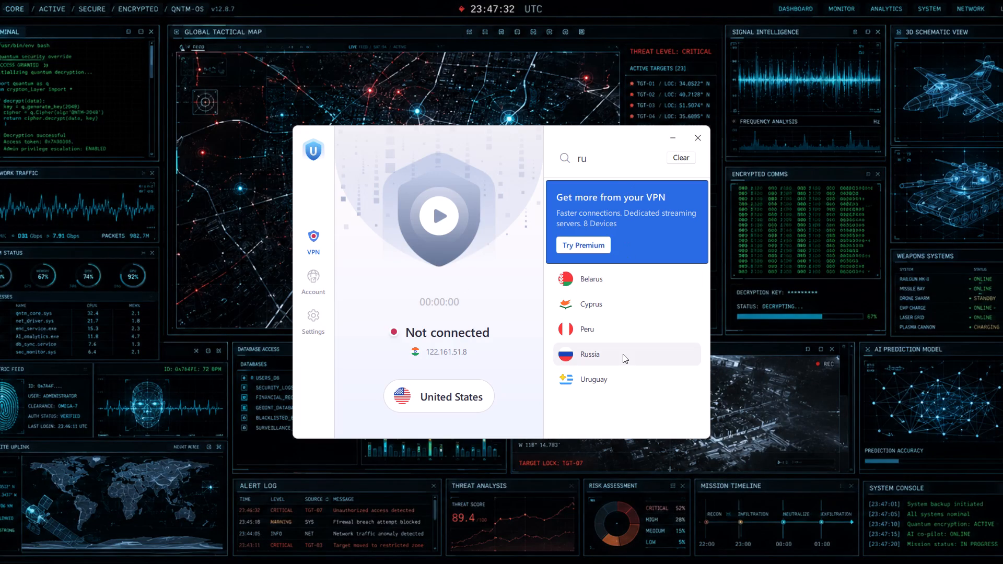
pyautogui.click(623, 354)
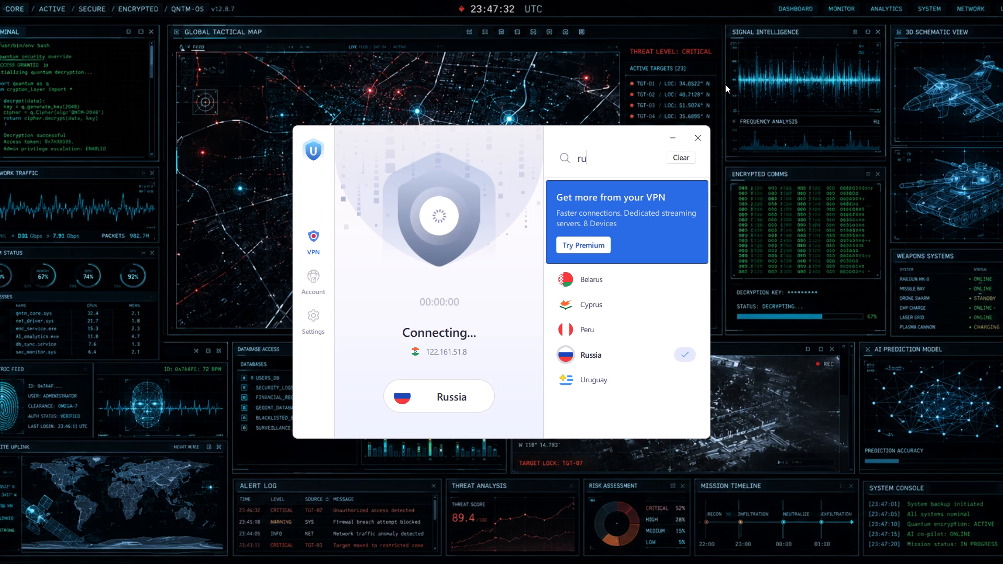
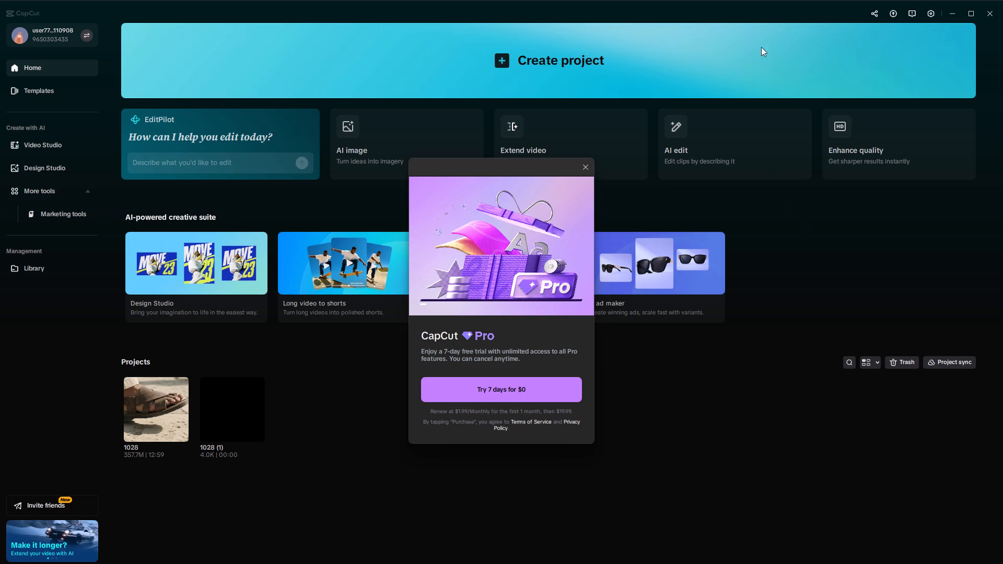
# Dismiss the 7-day Pro free-trial offer covering the CapCut home screen.
pyautogui.click(582, 167)
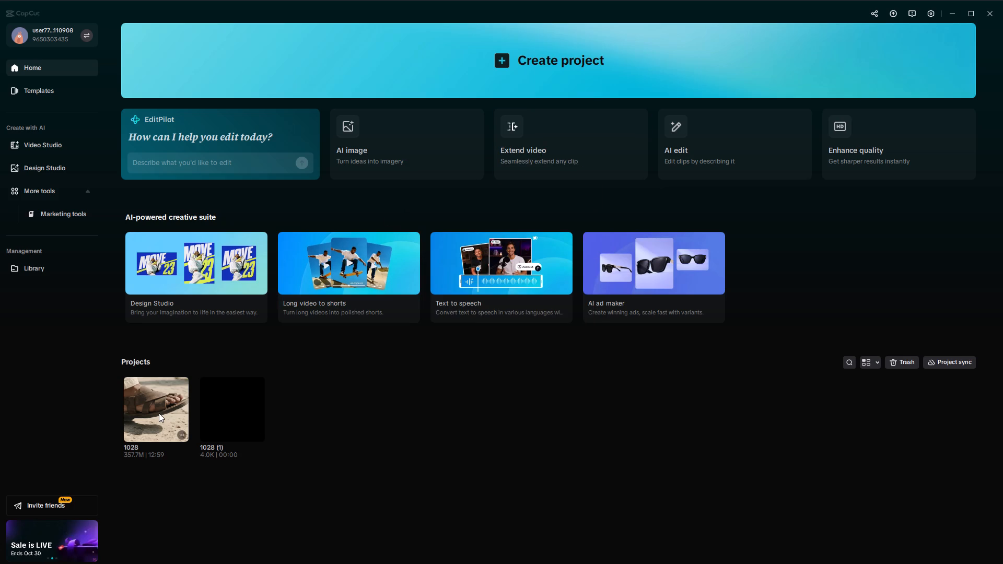